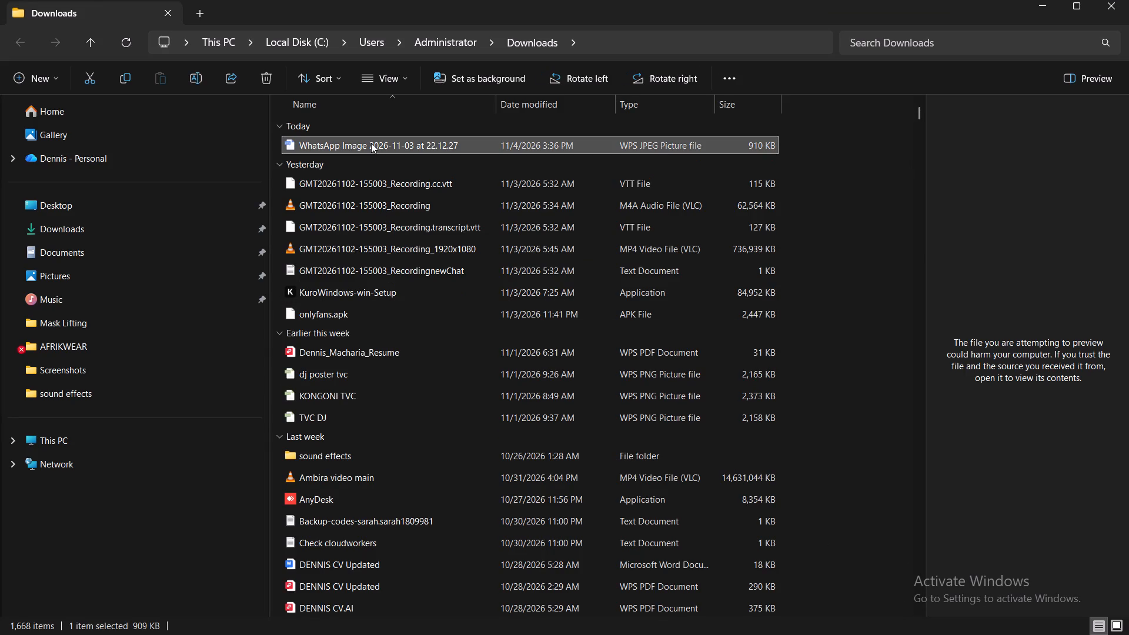
View the downloaded poster image "WhatsApp Image 2026-11-03 at 22.12.27" and close it again.
double_click(371, 143)
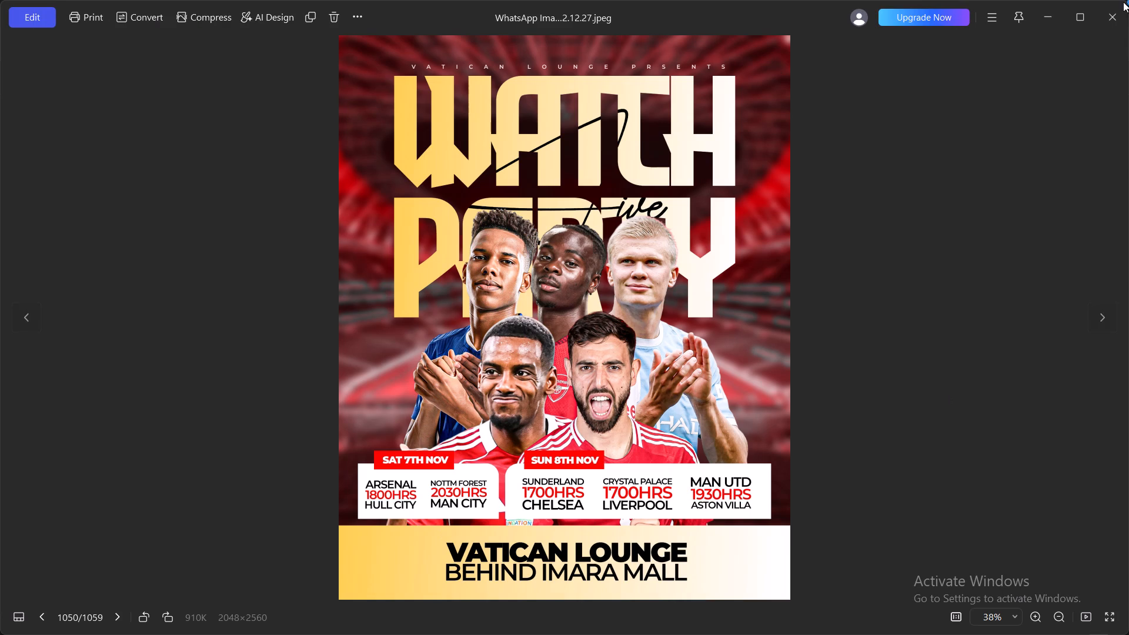
left_click(1115, 11)
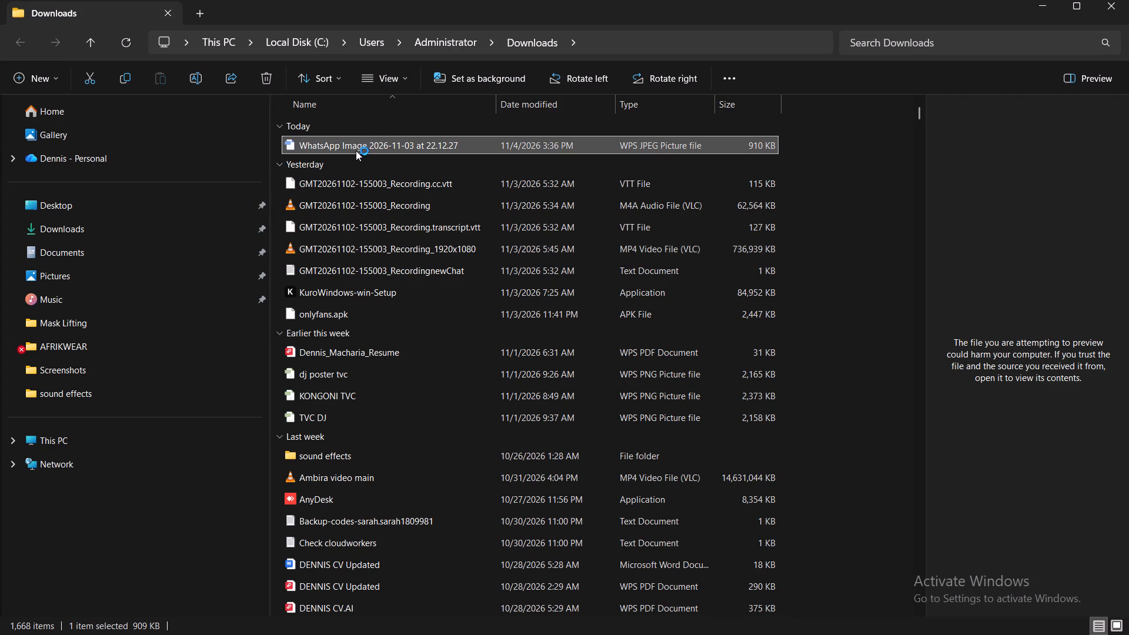
Open the file properties of the WhatsApp poster image in Downloads to examine its details.
right_click(350, 147)
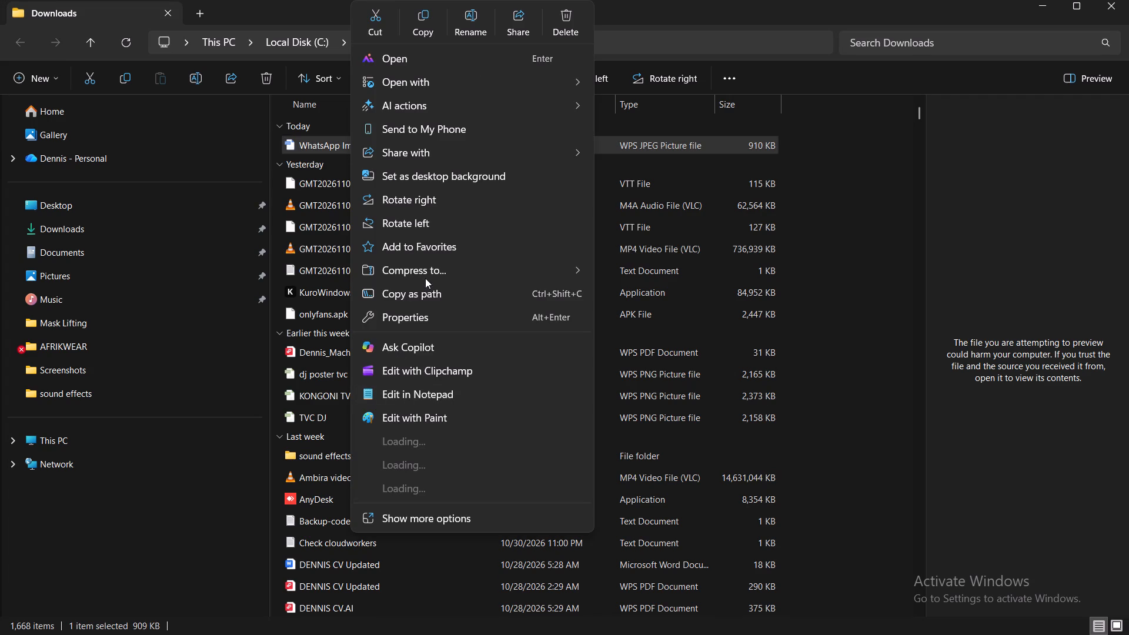
left_click(487, 319)
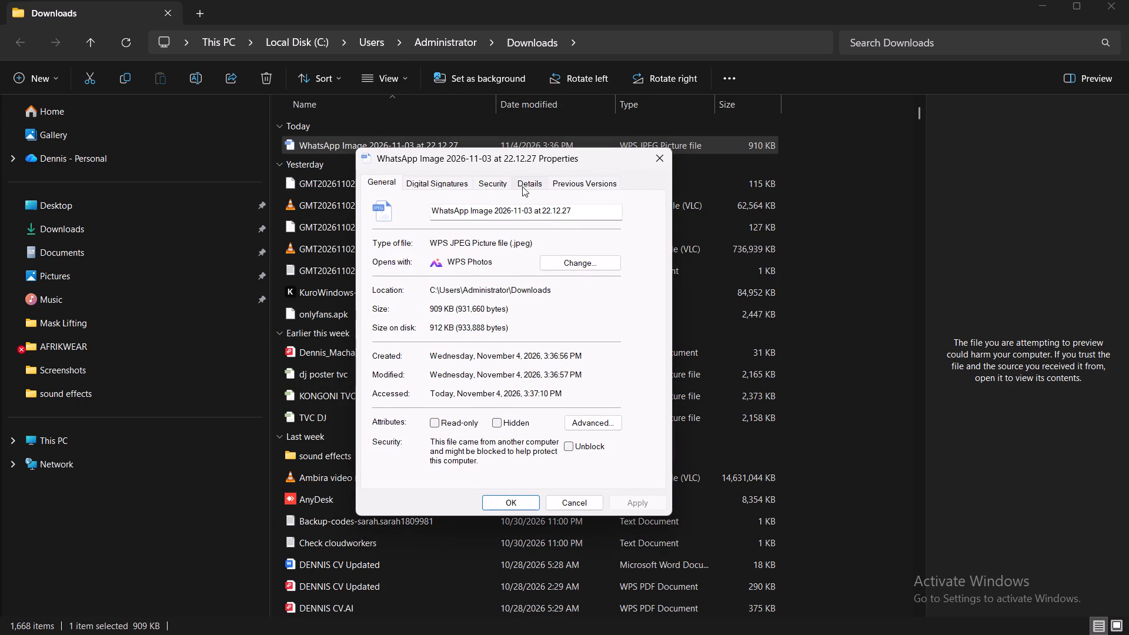
Check the detailed file properties of the WhatsApp image, including its pixel dimensions.
left_click(522, 186)
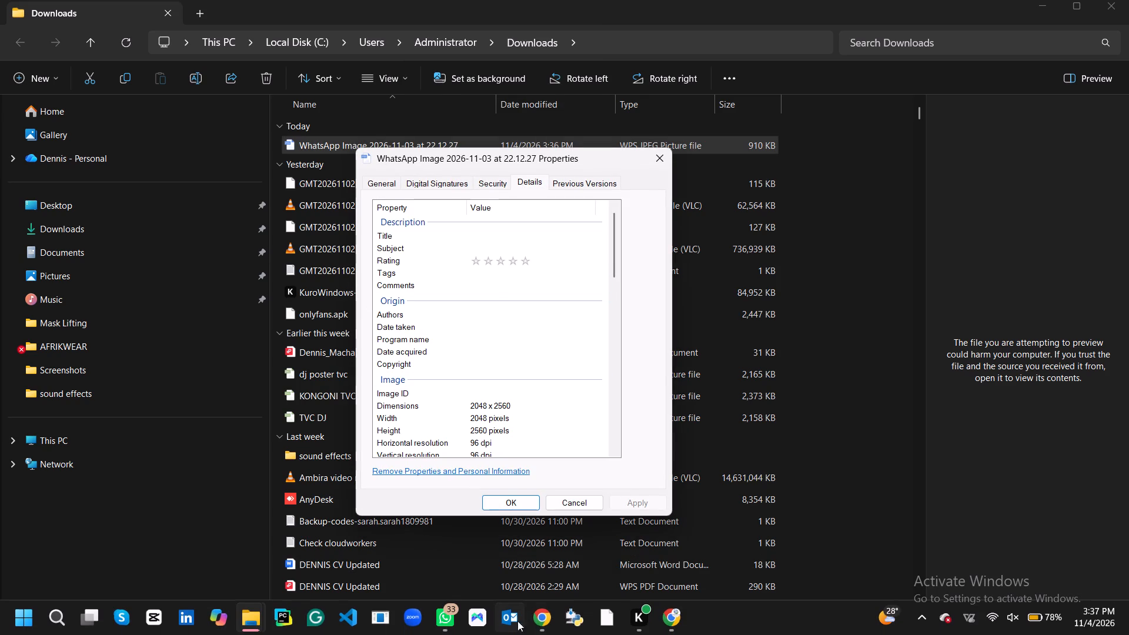
Switch to the Watch Party poster design open in Canva in Google Chrome.
left_click(537, 555)
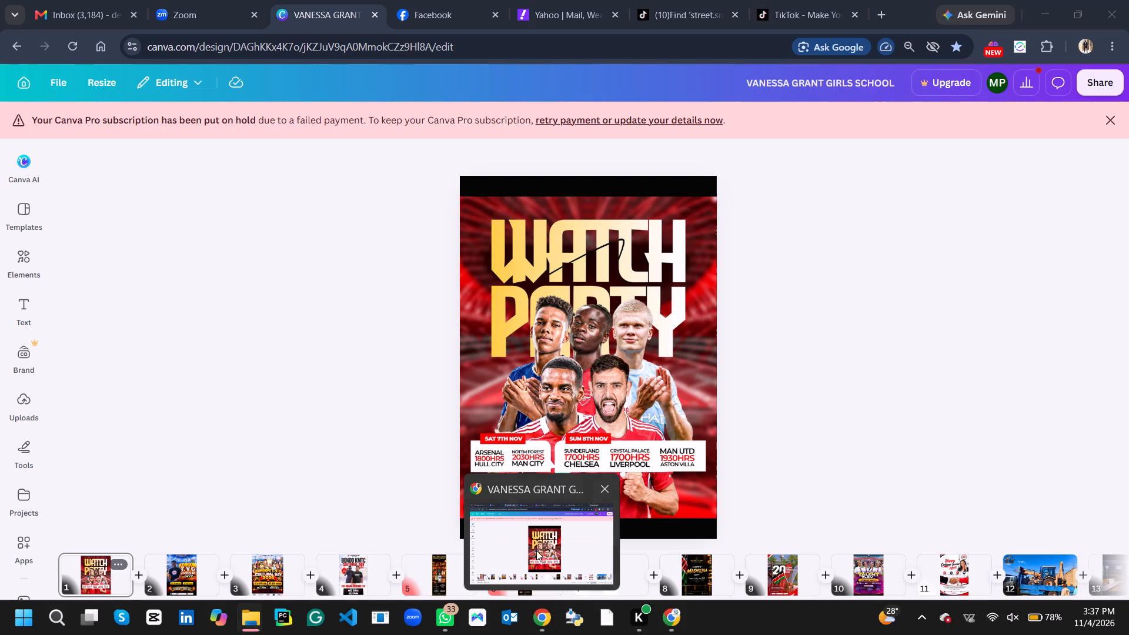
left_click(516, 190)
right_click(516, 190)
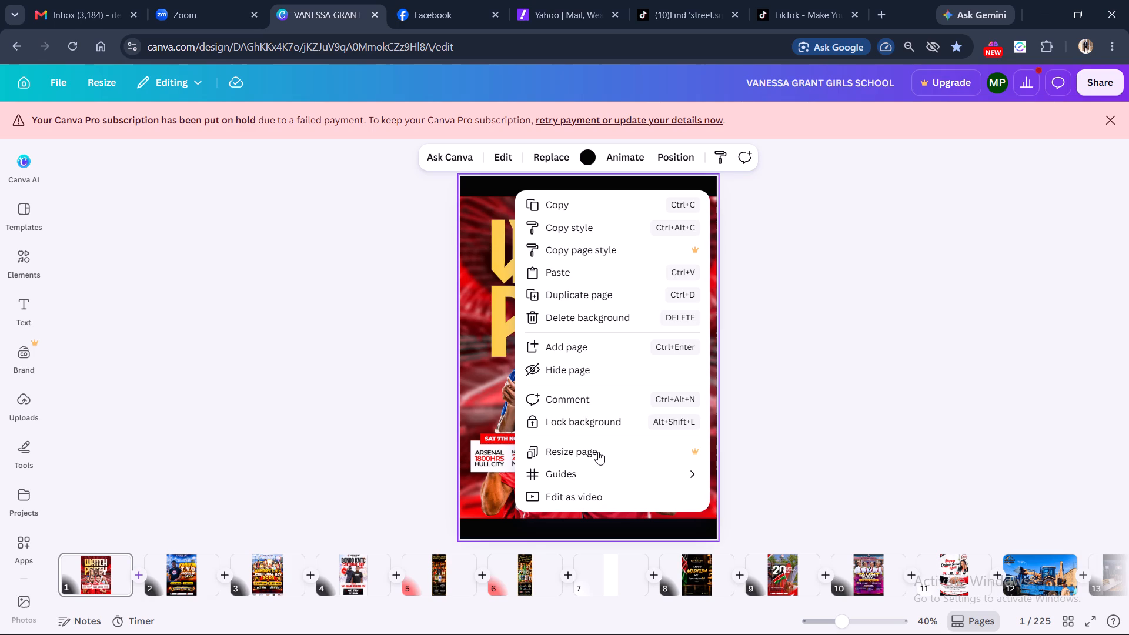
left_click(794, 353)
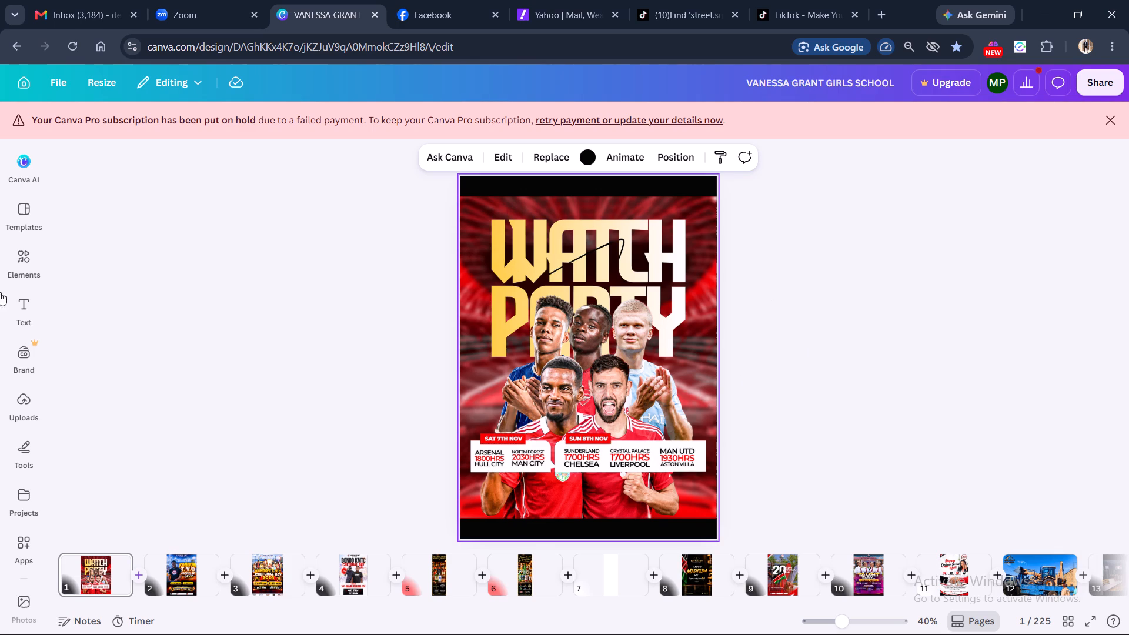
Add a heading to the Watch Party poster on page 1 reading "TOTS & SHOTS LOUNGE PRESENTS".
left_click(28, 312)
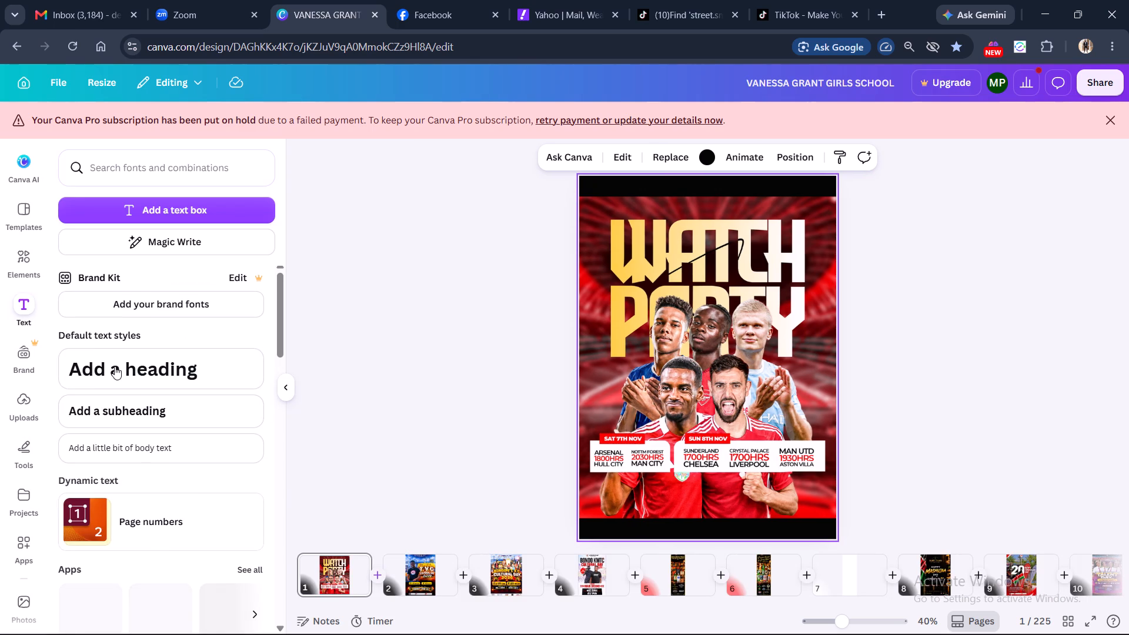
left_click(115, 366)
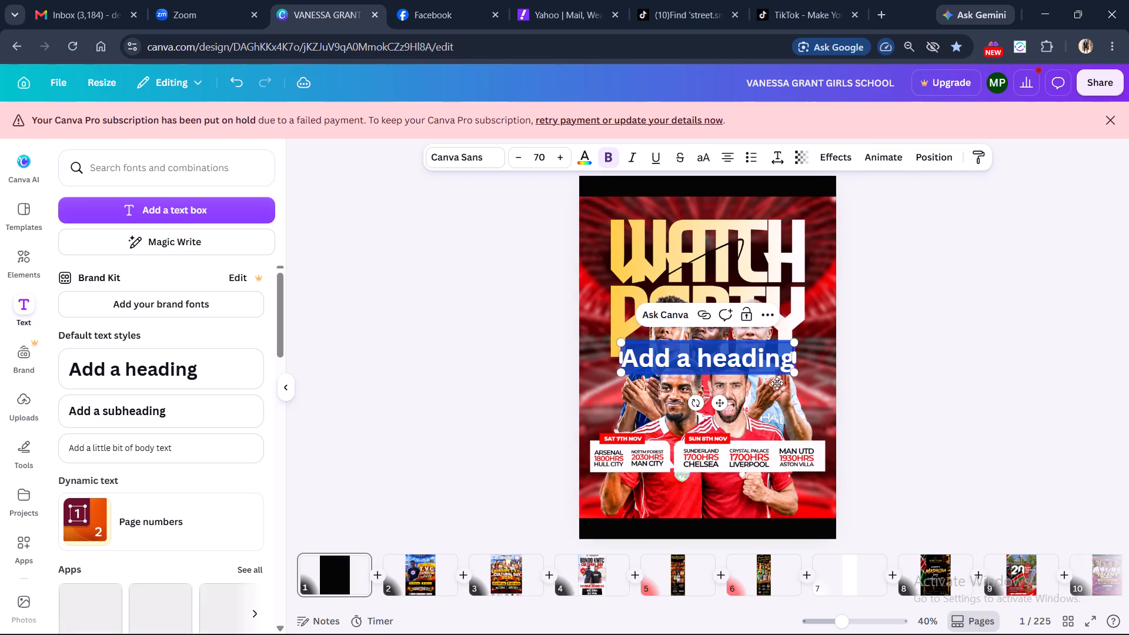
type("TOT")
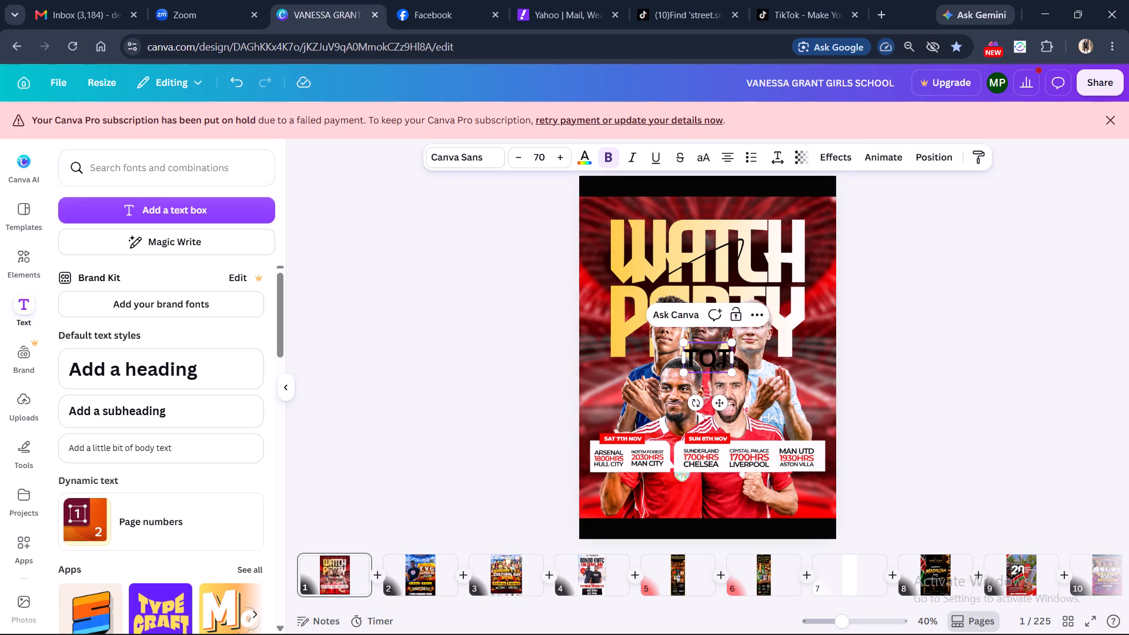
key("s")
key("space")
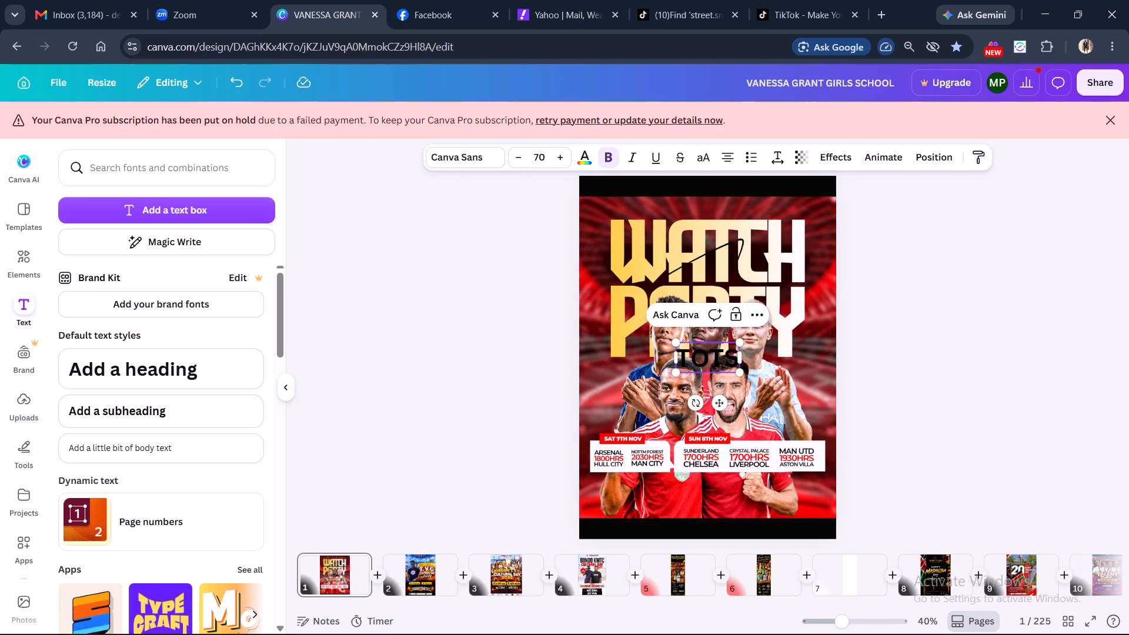
type("& SHOTS")
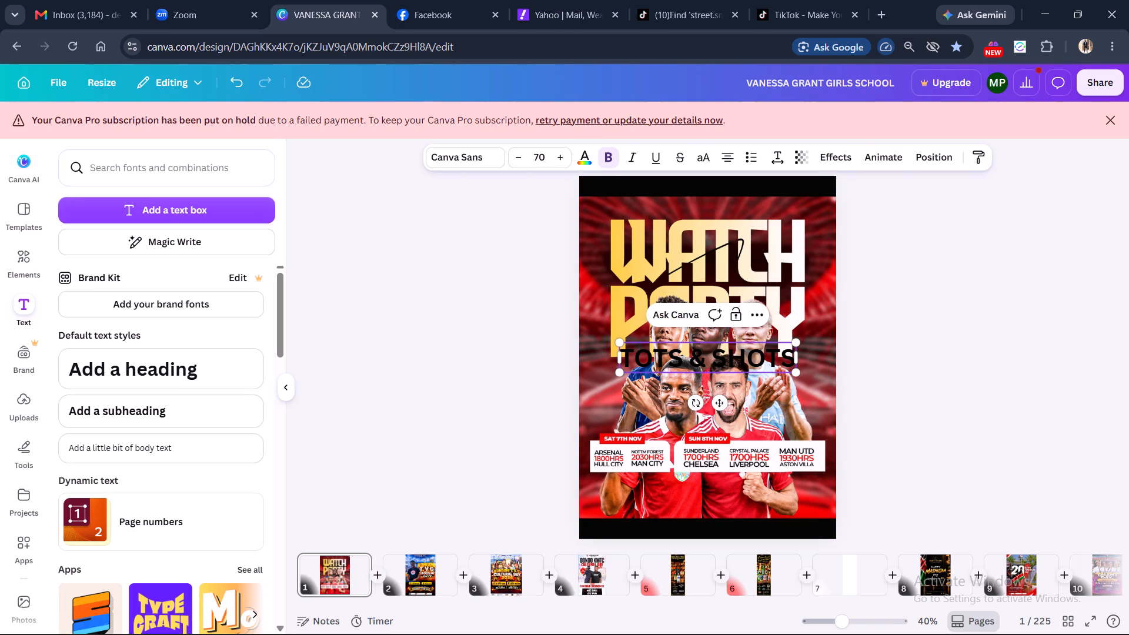
key("space")
type("LOUNGE")
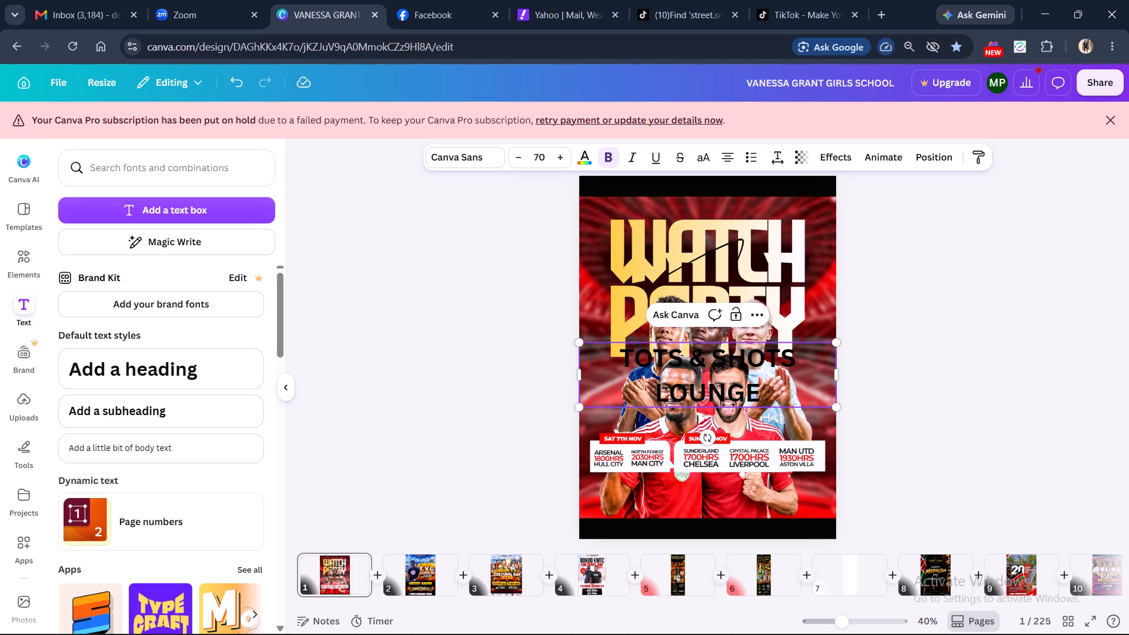
key("space")
type("PRSESMNTS")
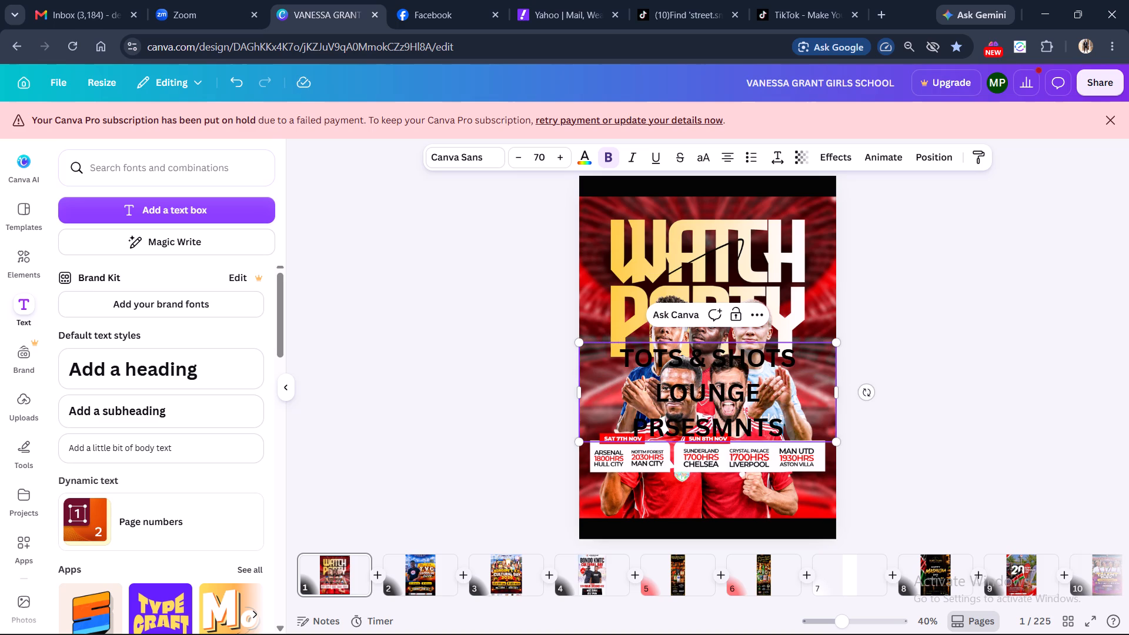
key("BackSpace")
key("BackSpace")
key("BackSpace")
key("BackSpace")
key("BackSpace")
key("BackSpace")
key("BackSpace")
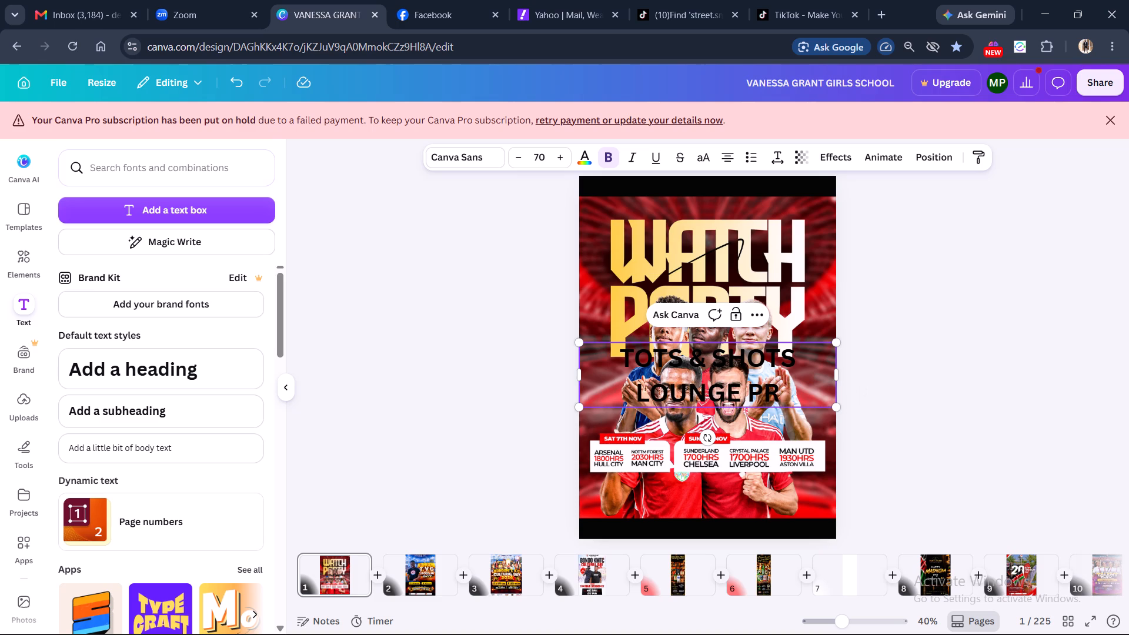
type("ESENST")
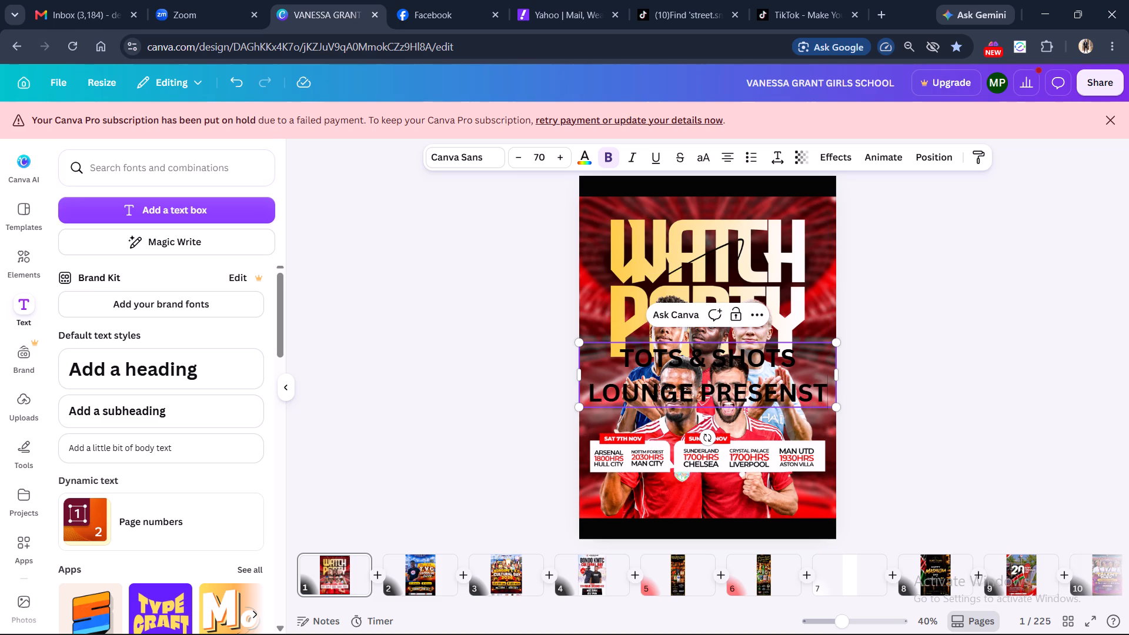
key("BackSpace")
key("BackSpace")
type("TS")
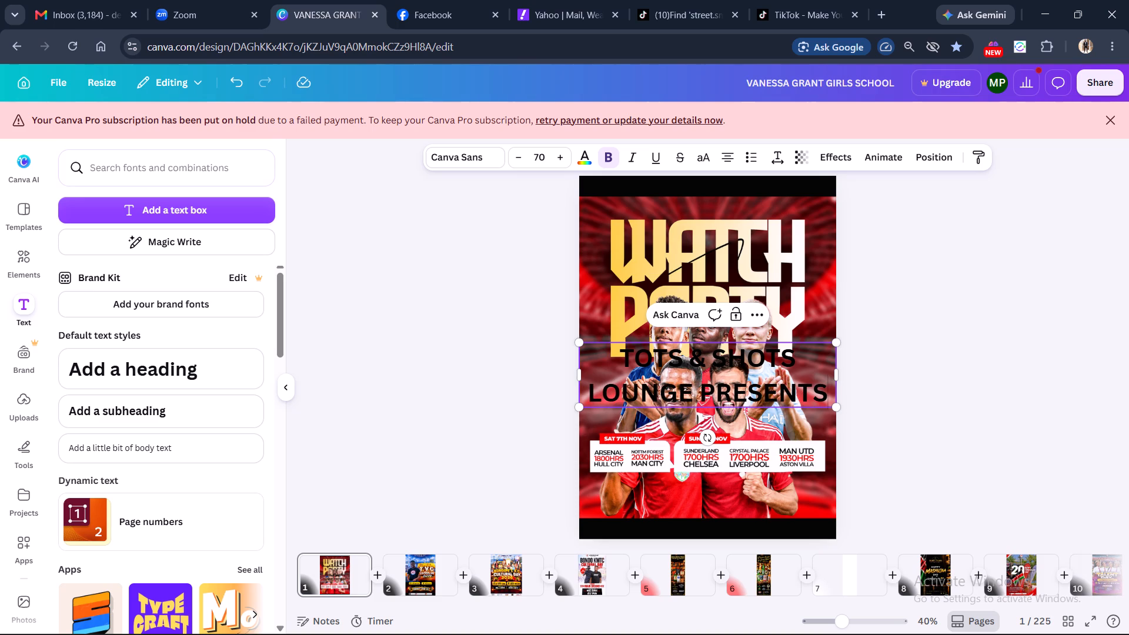
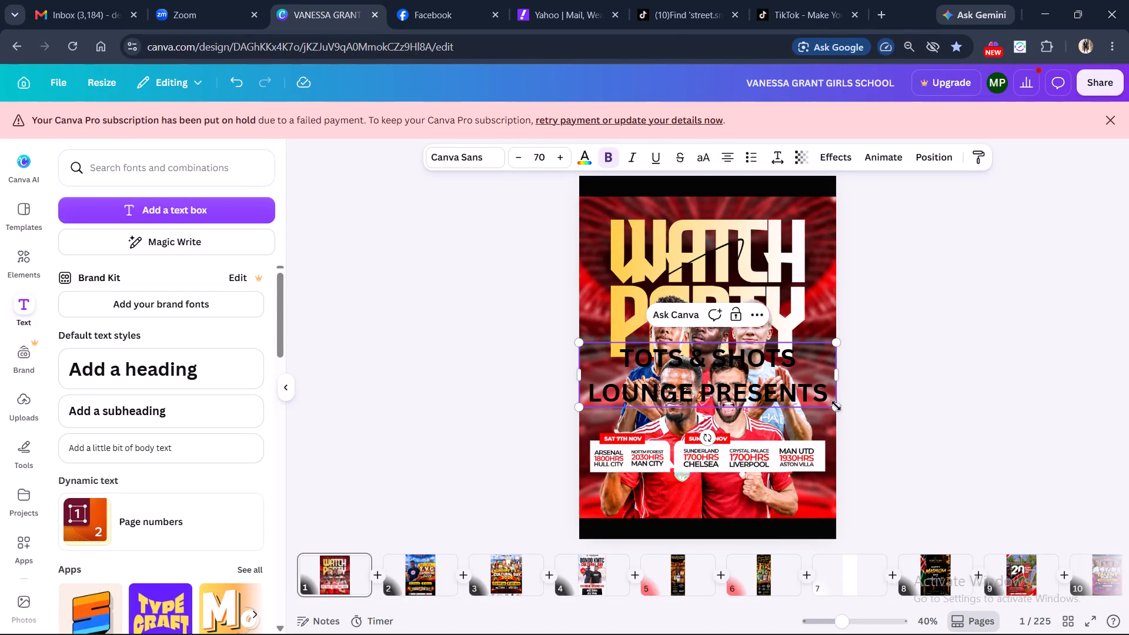
Scale the TOTS & SHOTS LOUNGE PRESENTS heading down to size 32.6 and widen its text box to fit one line.
left_click_drag(834, 404, 703, 345)
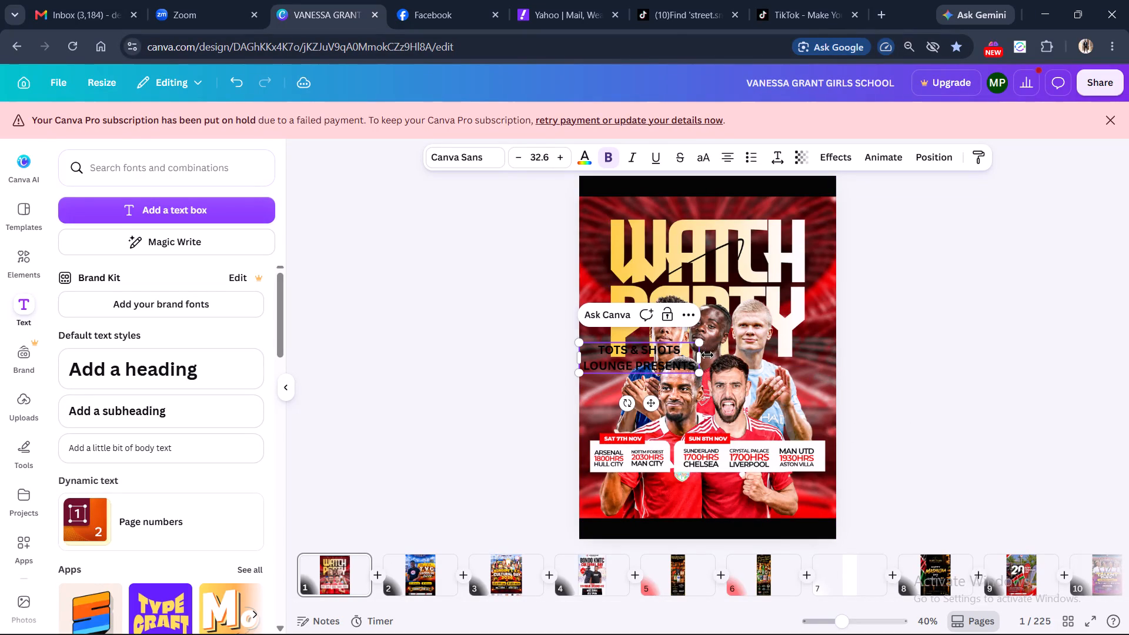
left_click_drag(703, 359, 816, 357)
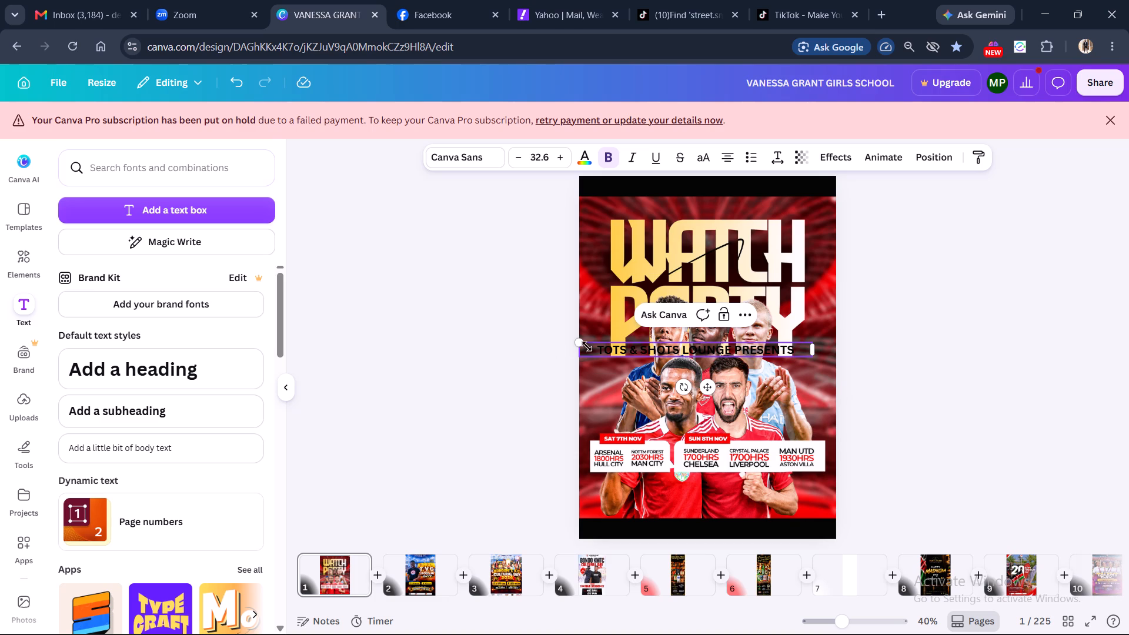
left_click_drag(814, 353, 794, 356)
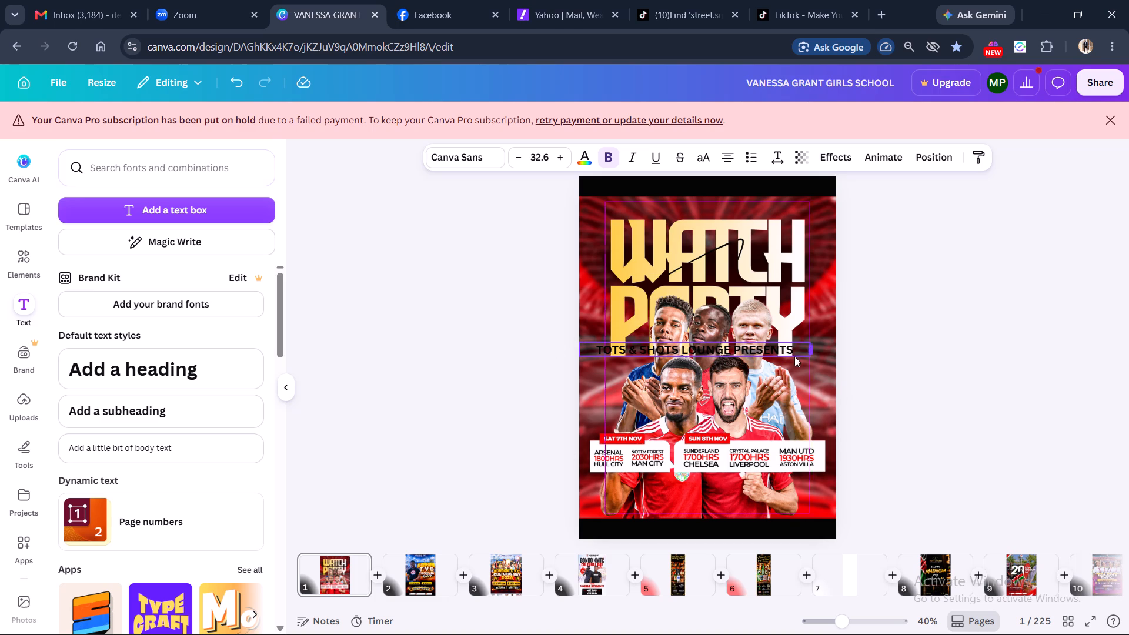
left_click_drag(794, 356, 781, 355)
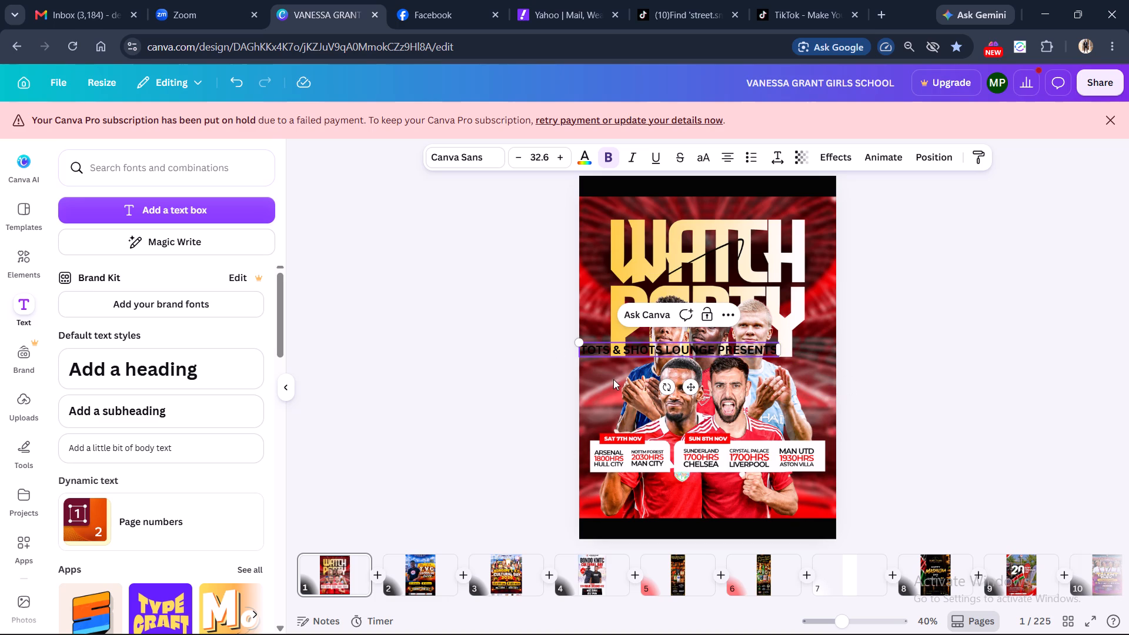
left_click(613, 379)
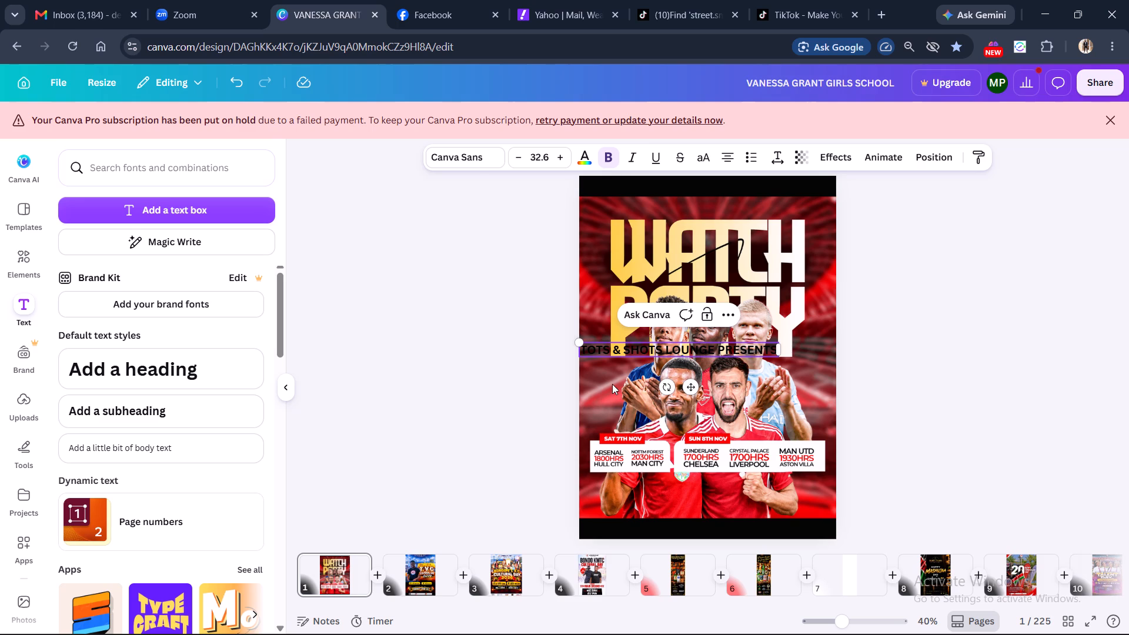
left_click(612, 384)
Move the heading above the WATCH PARTY title, scale it down to size 27.4 and centre it horizontally on the poster.
left_click(601, 346)
left_click_drag(676, 349, 677, 349)
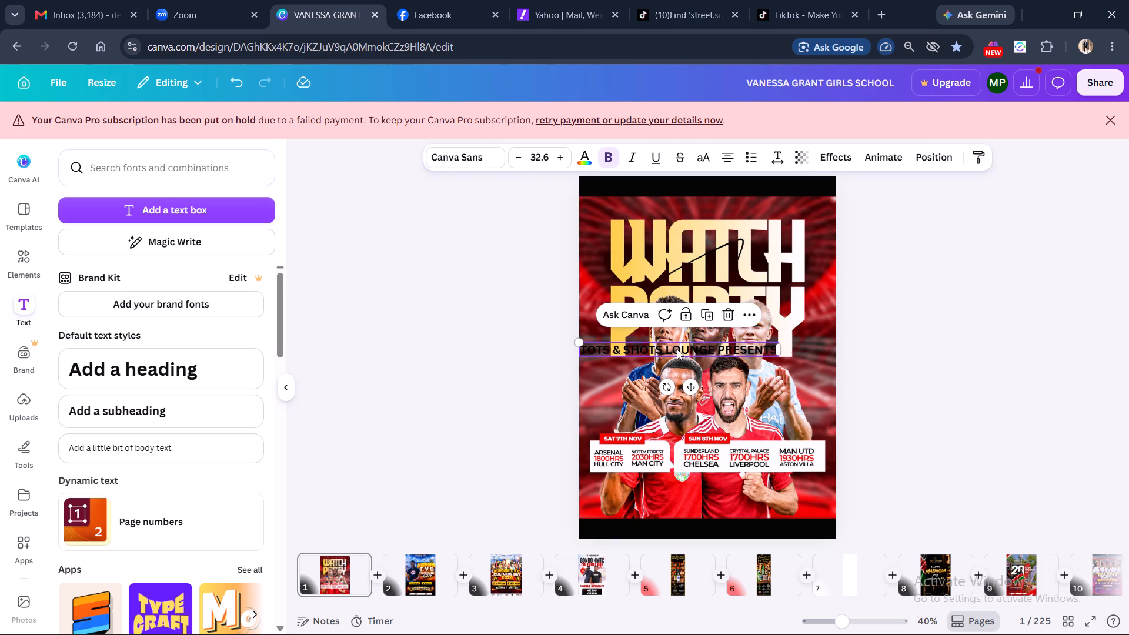
left_click_drag(677, 349, 707, 211)
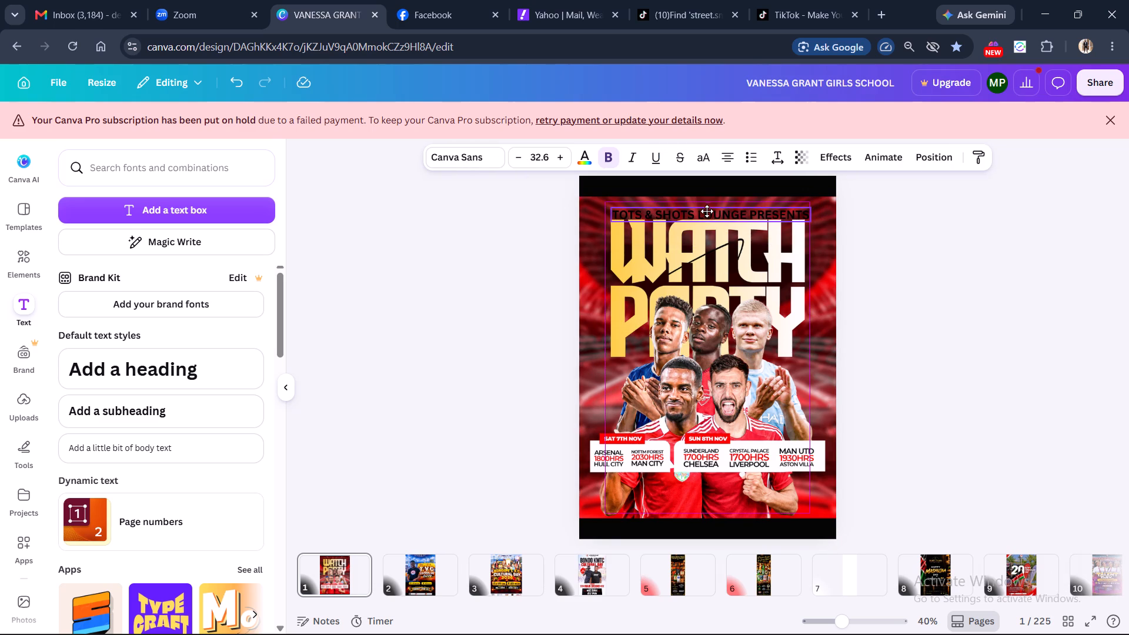
left_click_drag(707, 211, 707, 210)
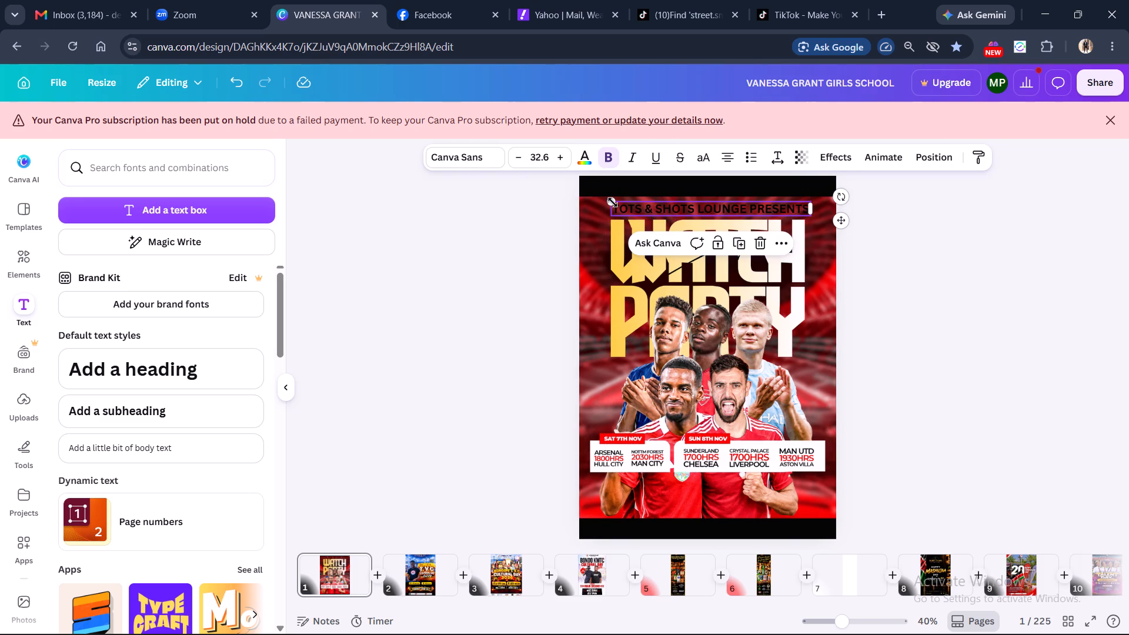
left_click_drag(613, 202, 644, 212)
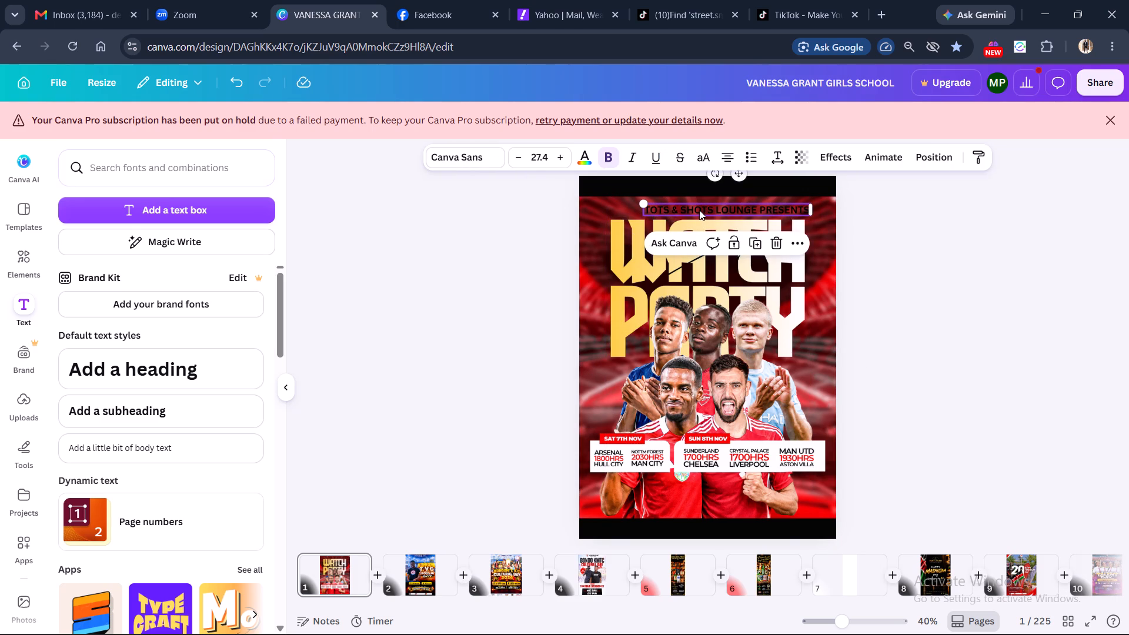
left_click_drag(699, 210, 679, 206)
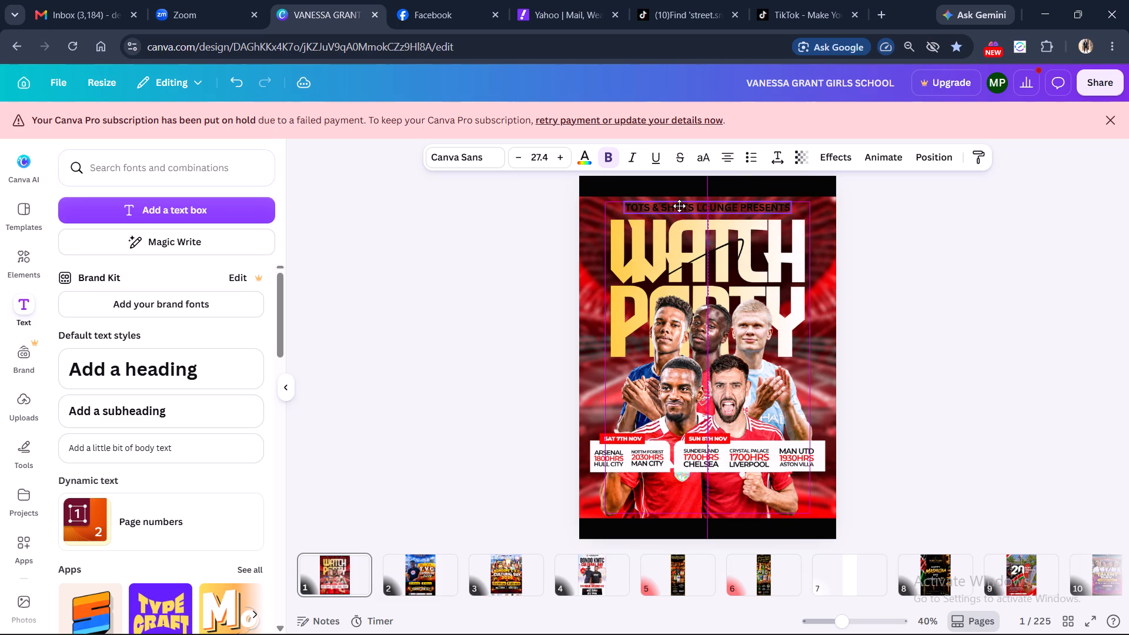
left_click_drag(679, 206, 676, 213)
Change the heading's text colour to white.
left_click(580, 161)
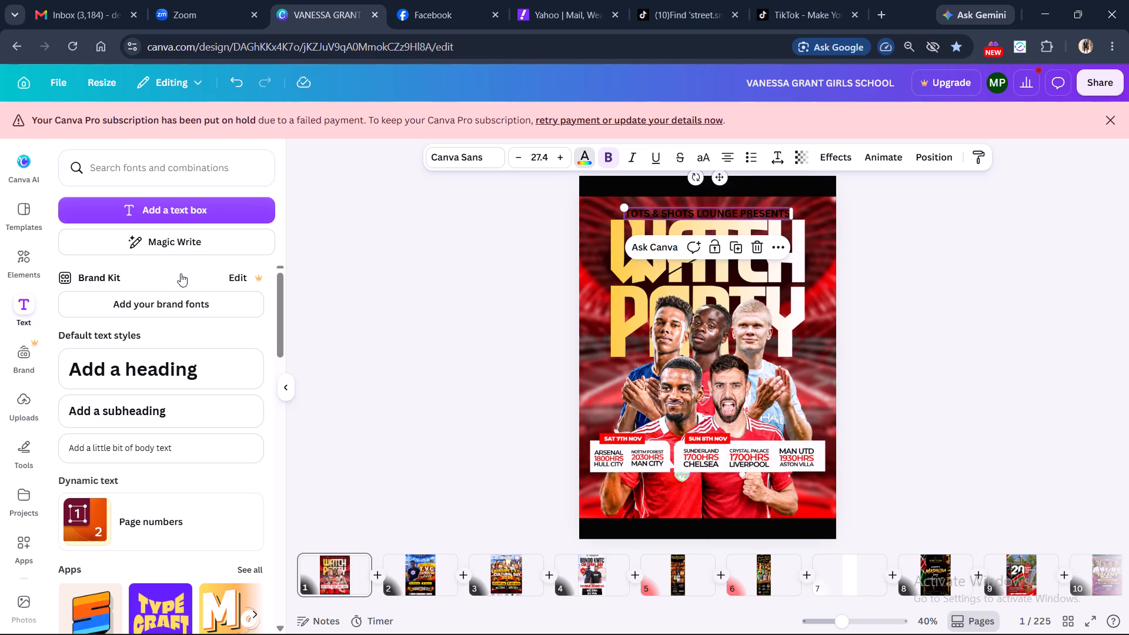
left_click(138, 409)
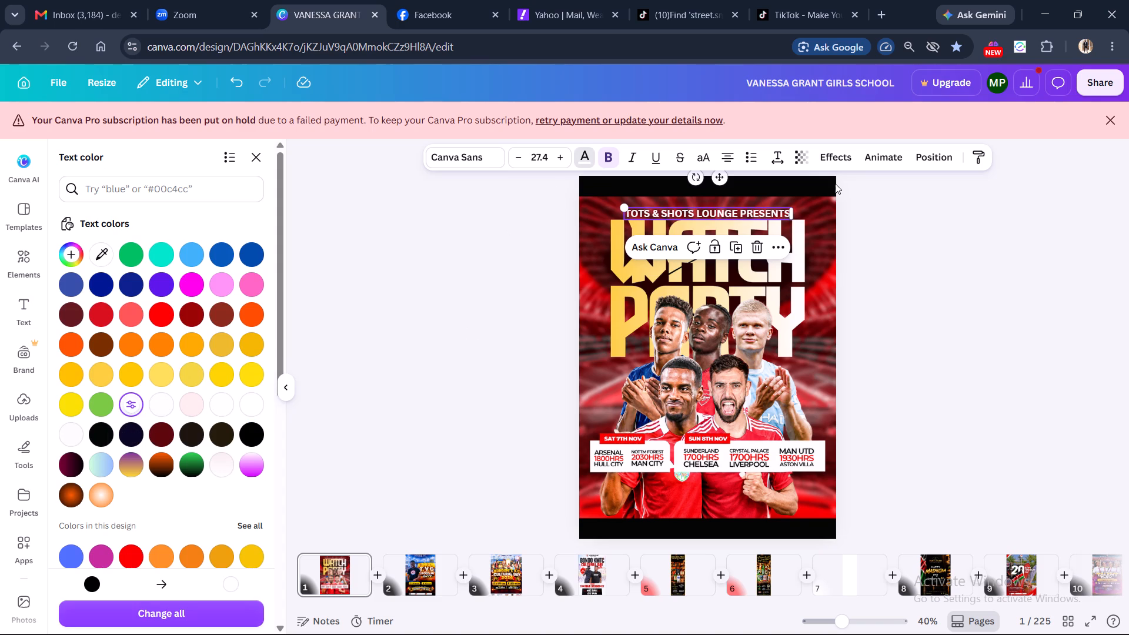
Apply the Drop shadow effect to the heading with transparency 100 and an increased blur.
left_click(827, 160)
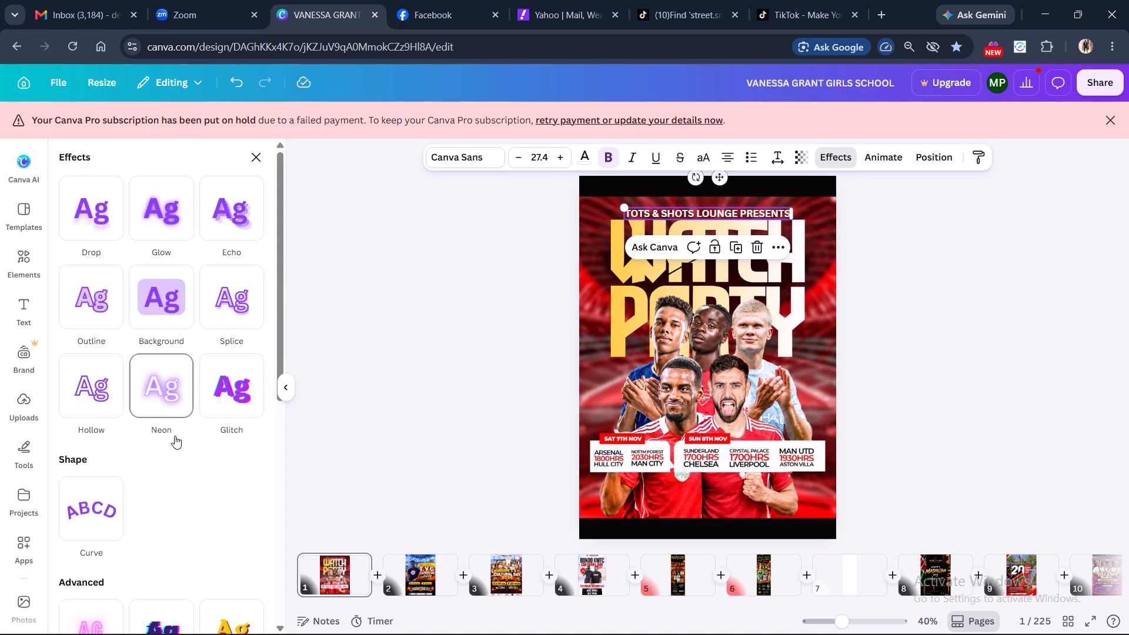
scroll(169, 510, "down", 9)
scroll(160, 510, "up", 5)
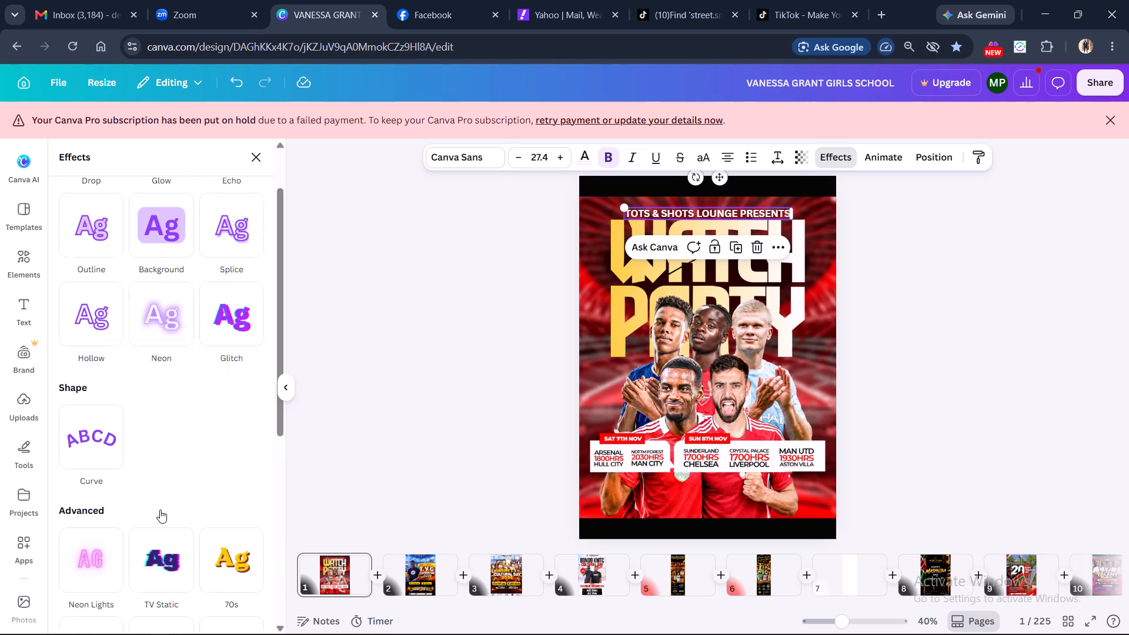
scroll(160, 510, "up", 11)
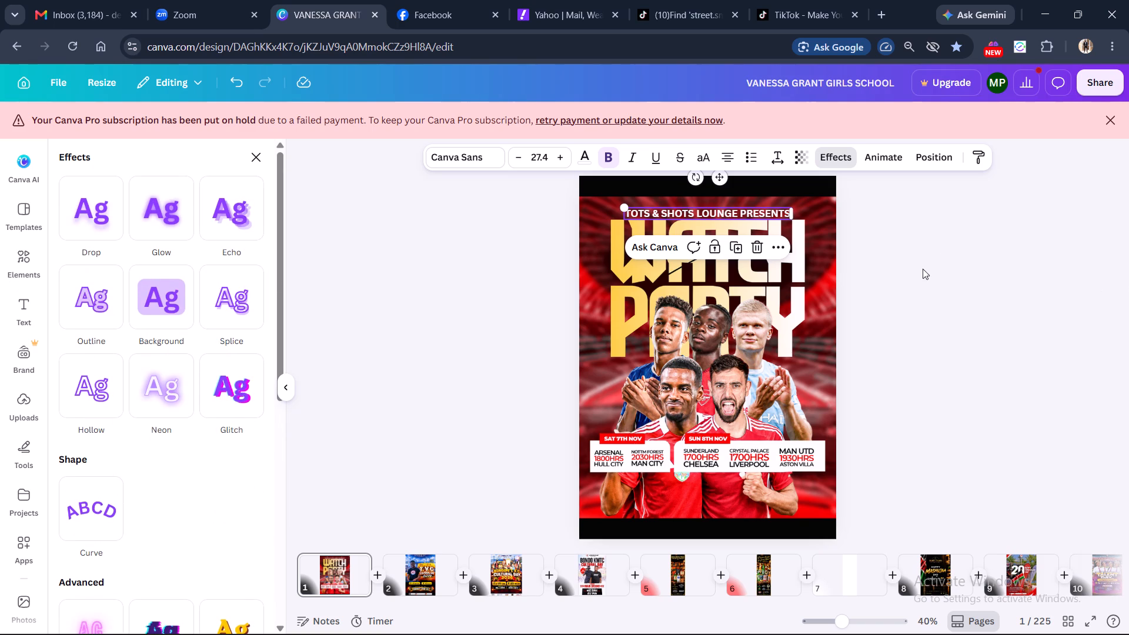
left_click(105, 217)
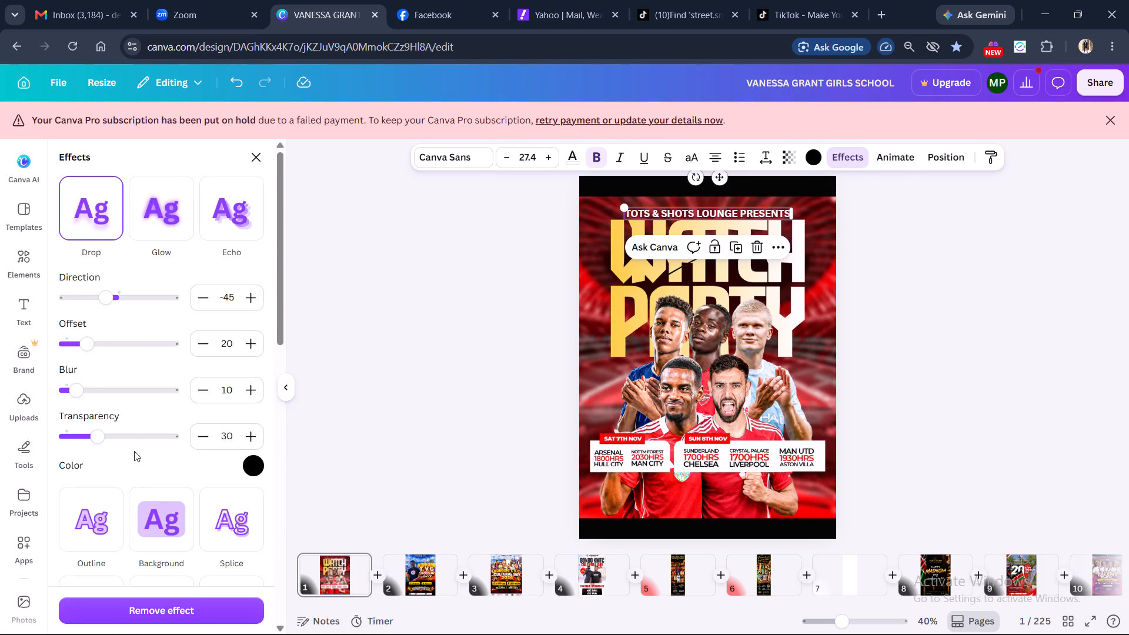
left_click_drag(106, 442, 224, 461)
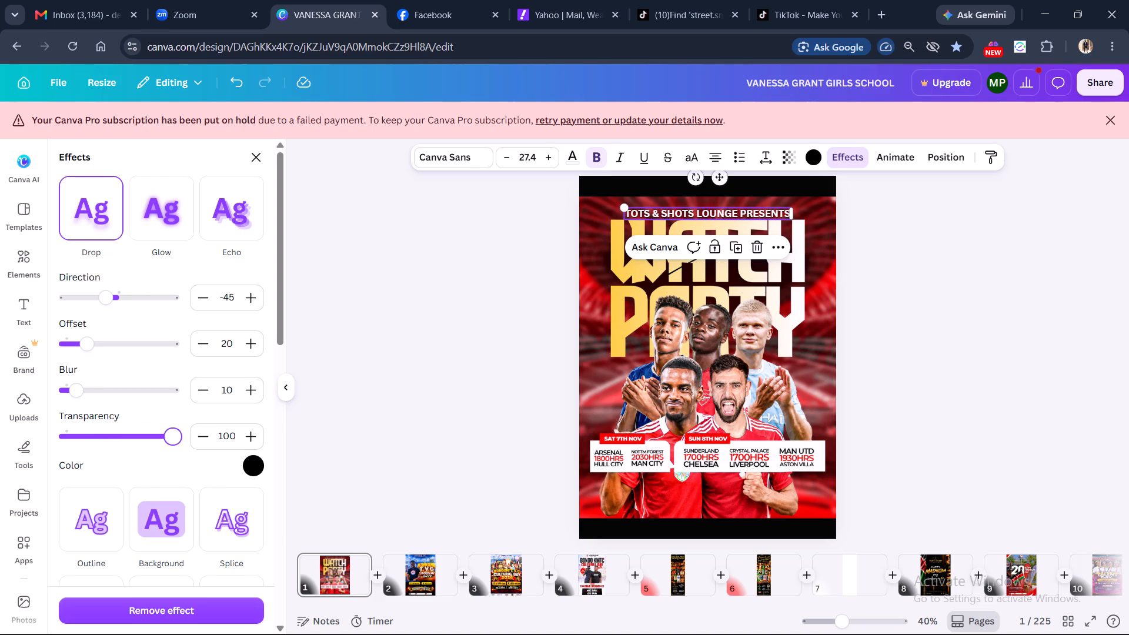
left_click_drag(76, 396, 81, 396)
left_click_drag(81, 396, 272, 416)
Try the Antonio and Anton fonts on the heading, and settle on Agrandir.
left_click(457, 159)
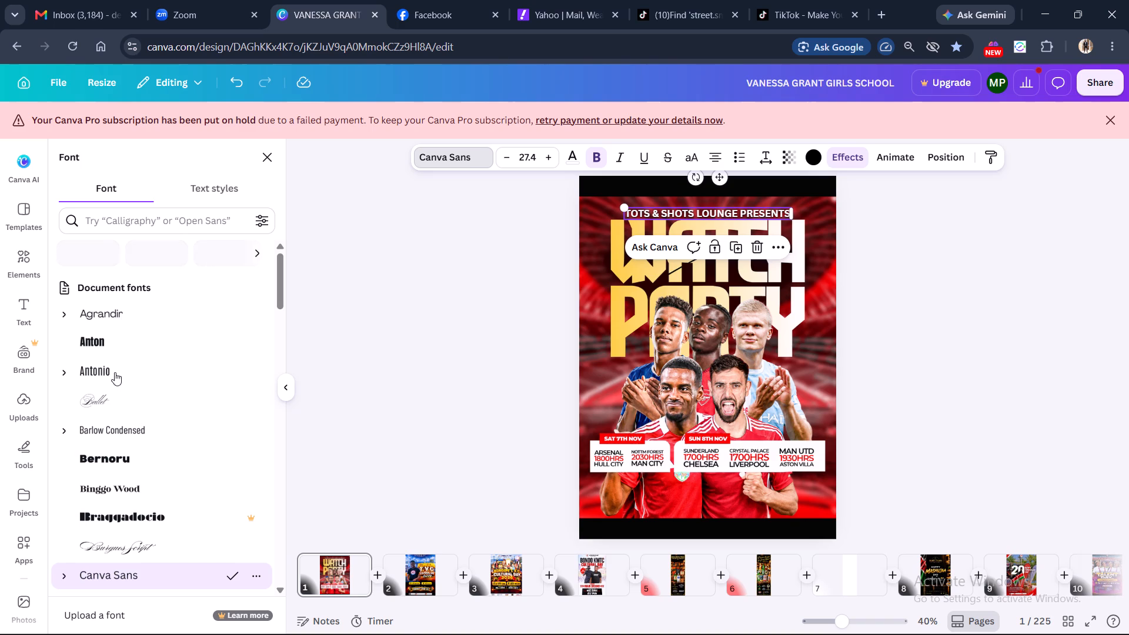
left_click(115, 371)
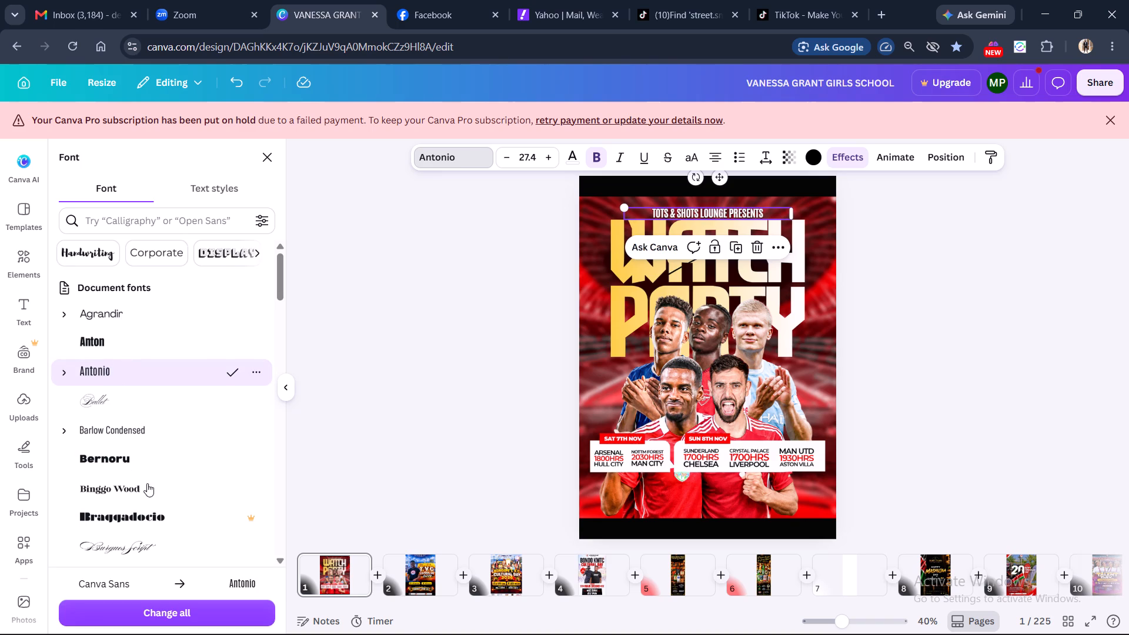
scroll(148, 466, "up", 3)
left_click(118, 336)
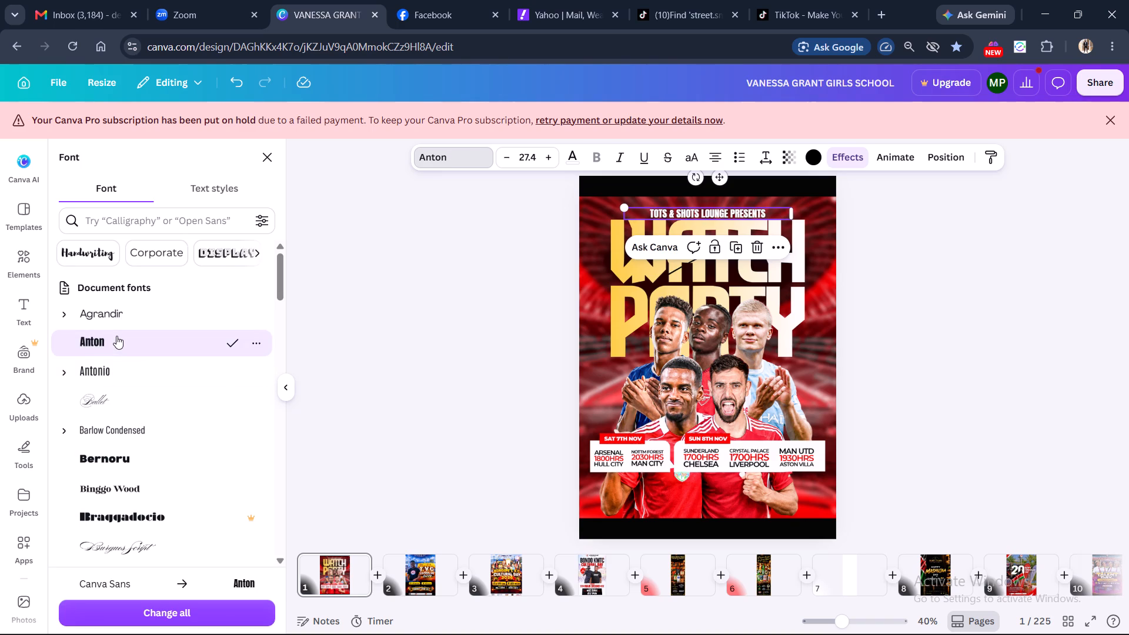
left_click(115, 310)
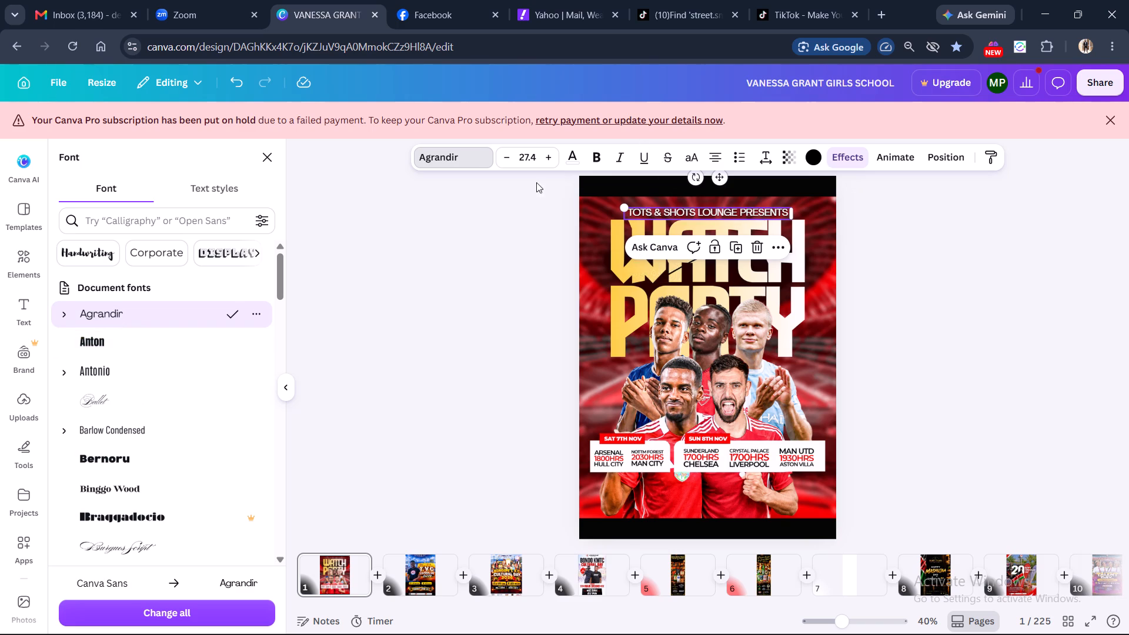
Set the heading's letter spacing to 104.
left_click(771, 155)
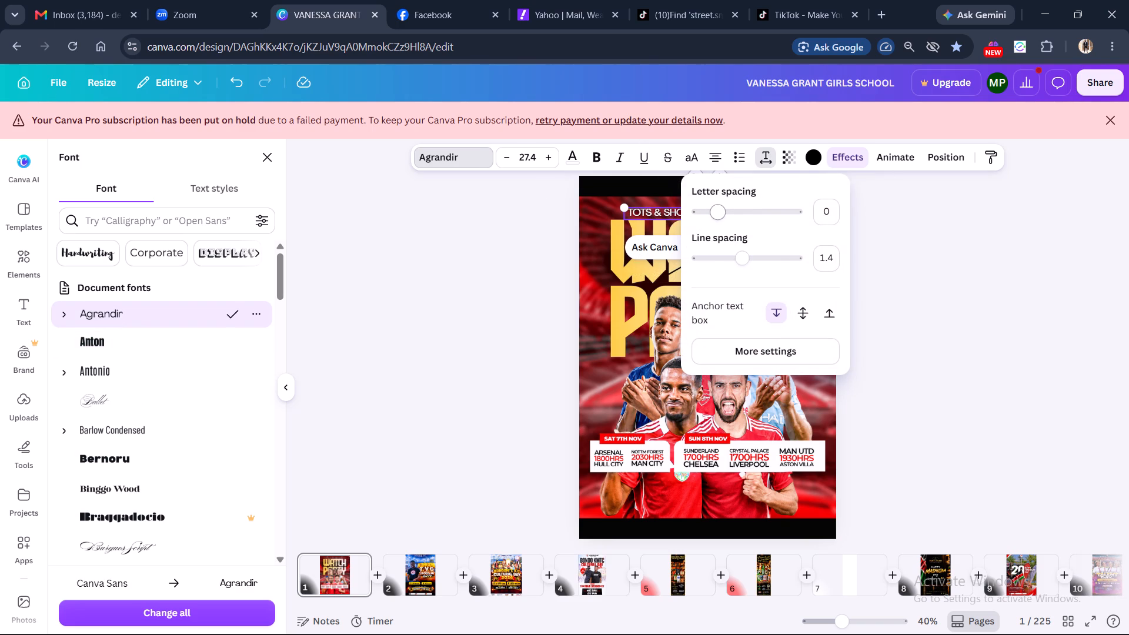
left_click_drag(718, 212, 724, 212)
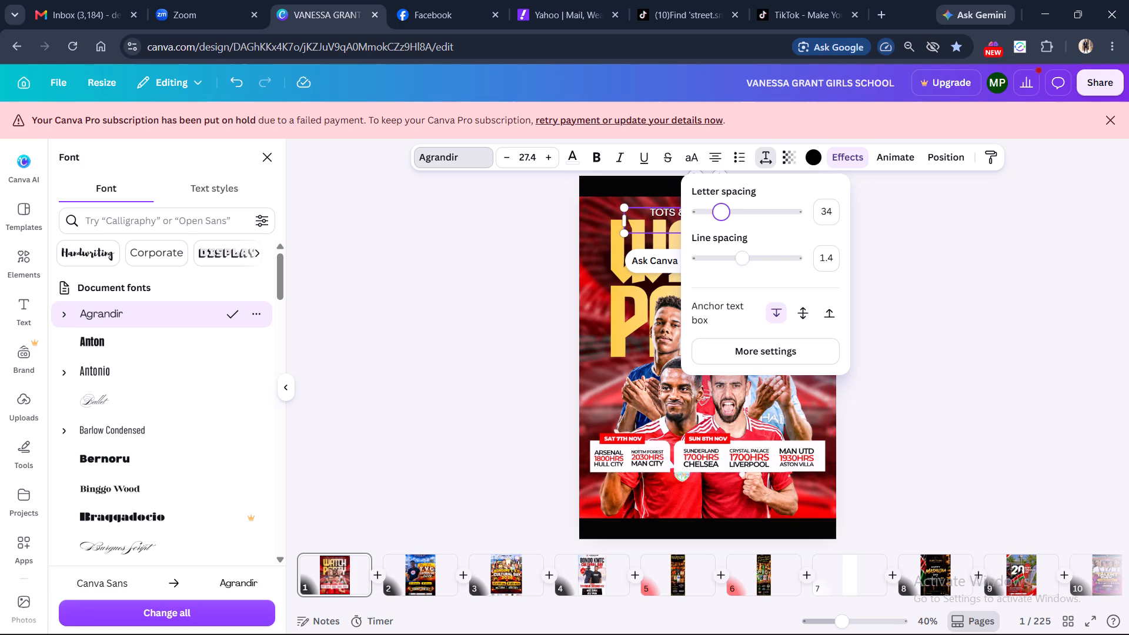
left_click_drag(724, 212, 727, 212)
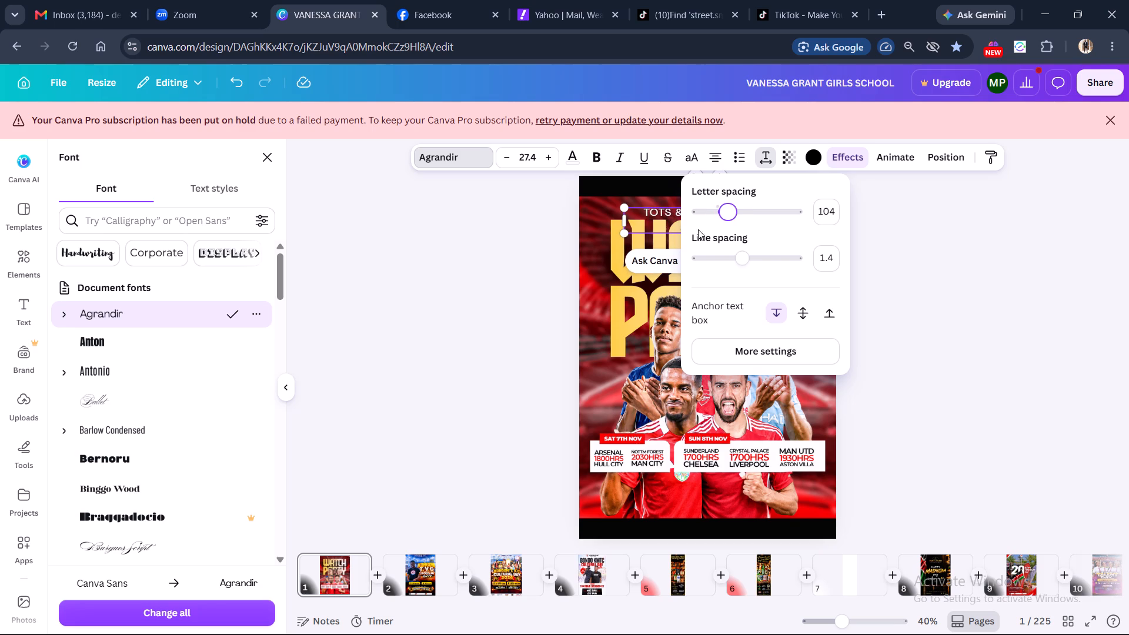
left_click(530, 247)
Widen the heading's text box to about 728 so it fits one line, and re-centre it above the WATCH title.
left_click_drag(796, 219, 831, 219)
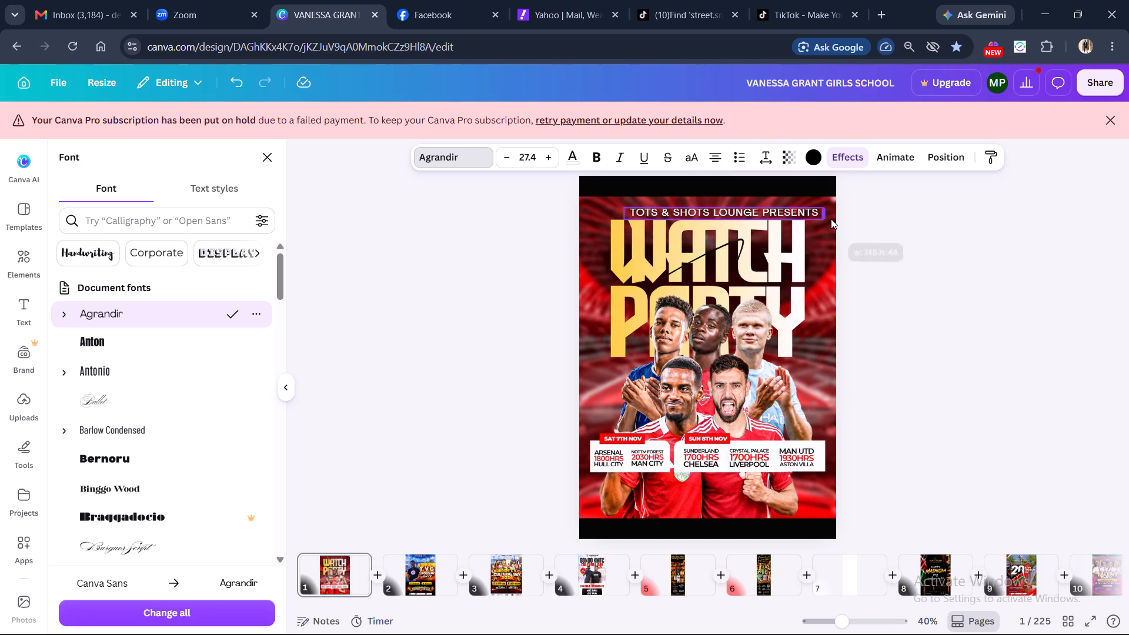
left_click_drag(831, 219, 823, 218)
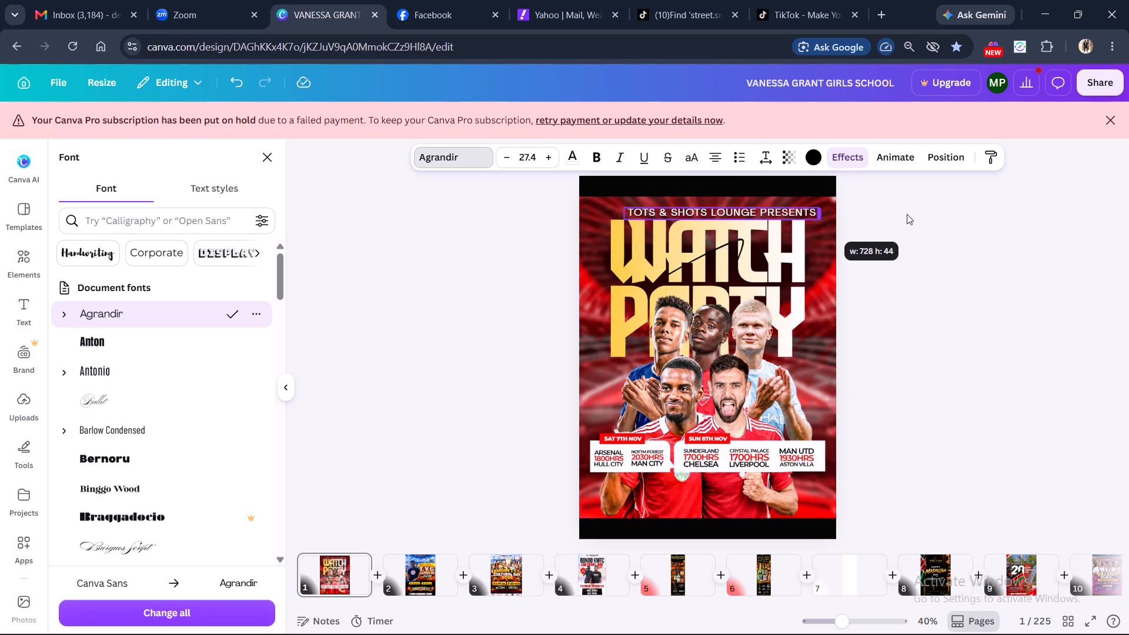
left_click(907, 214)
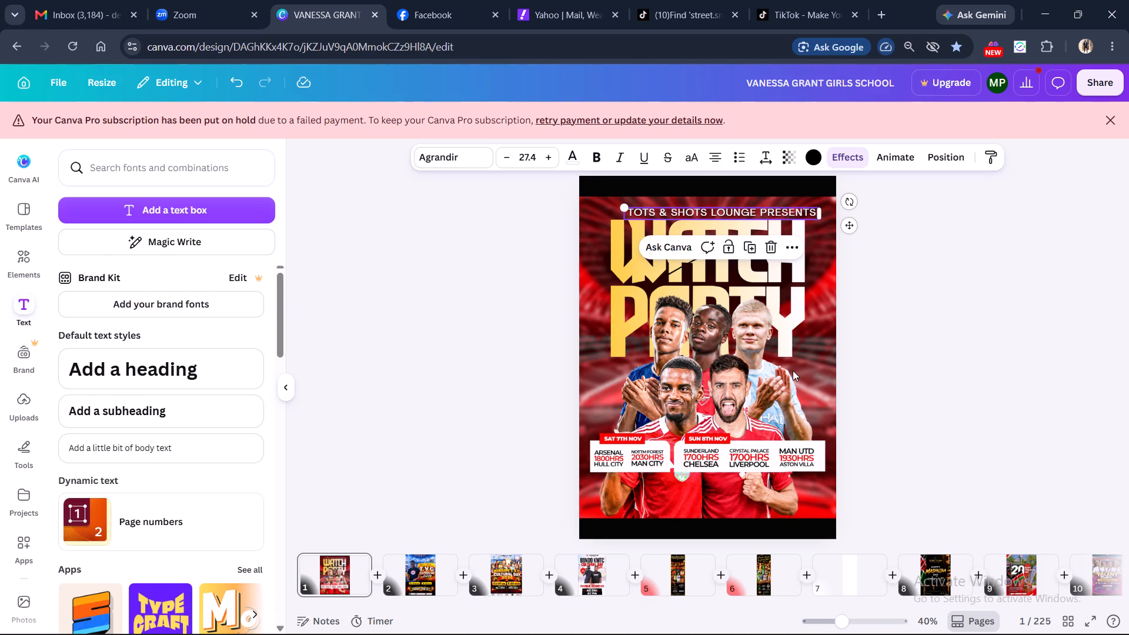
left_click(793, 370)
left_click(796, 209)
left_click_drag(784, 213, 769, 214)
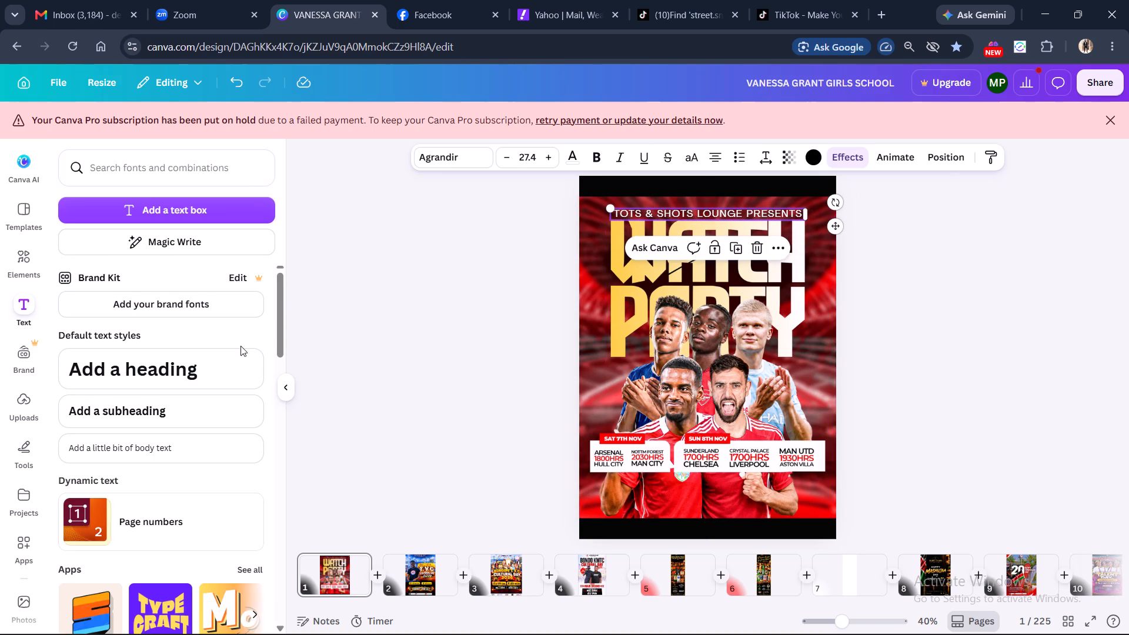
Nudge the heading slightly down toward the WATCH title, keeping it centred horizontally.
left_click(290, 382)
left_click(775, 310)
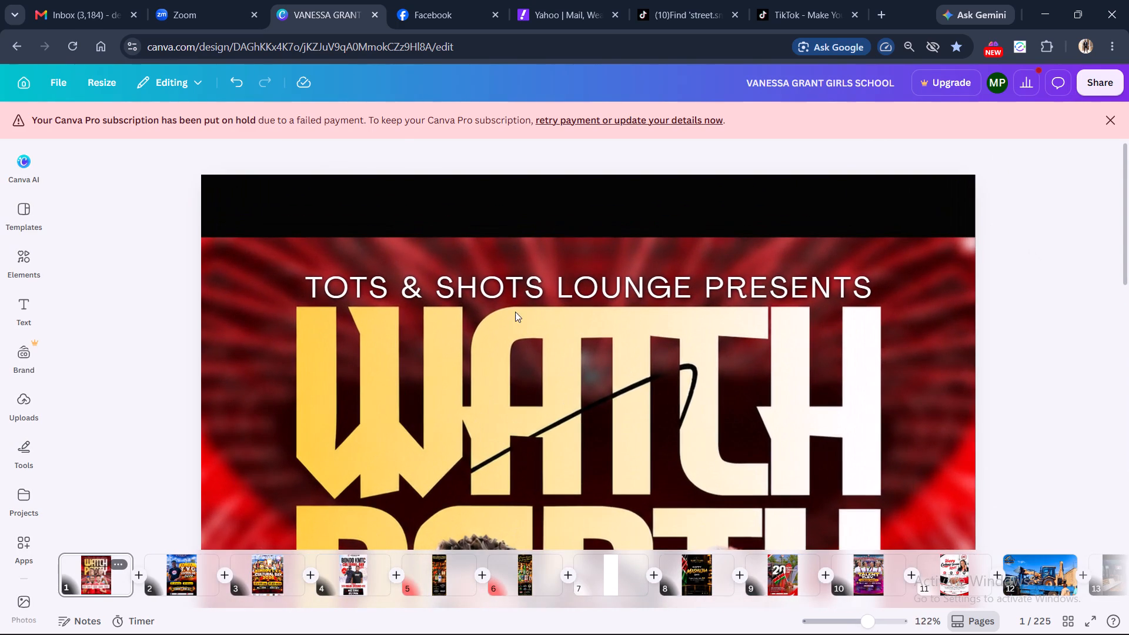
left_click(527, 286)
left_click(528, 285)
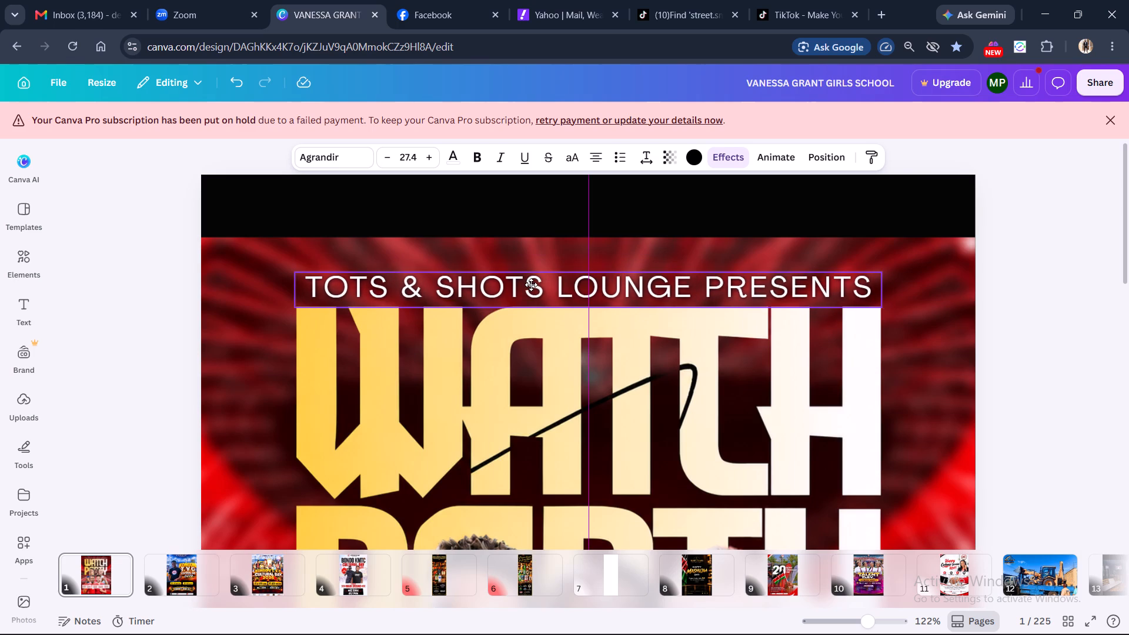
left_click(614, 355)
left_click(589, 281)
left_click(584, 289)
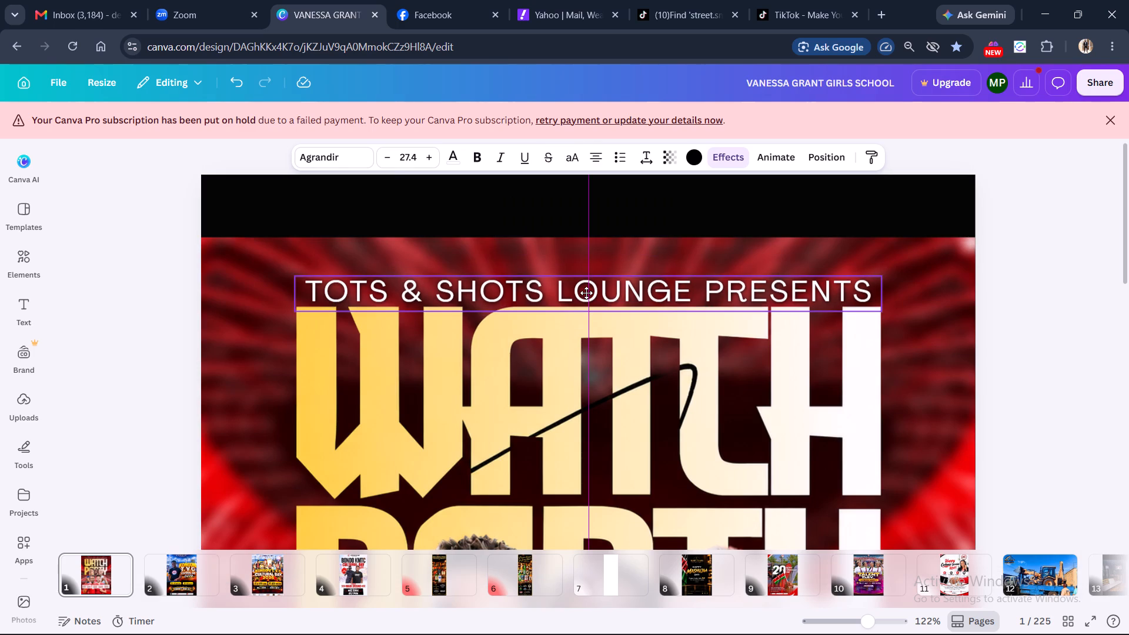
left_click(666, 392)
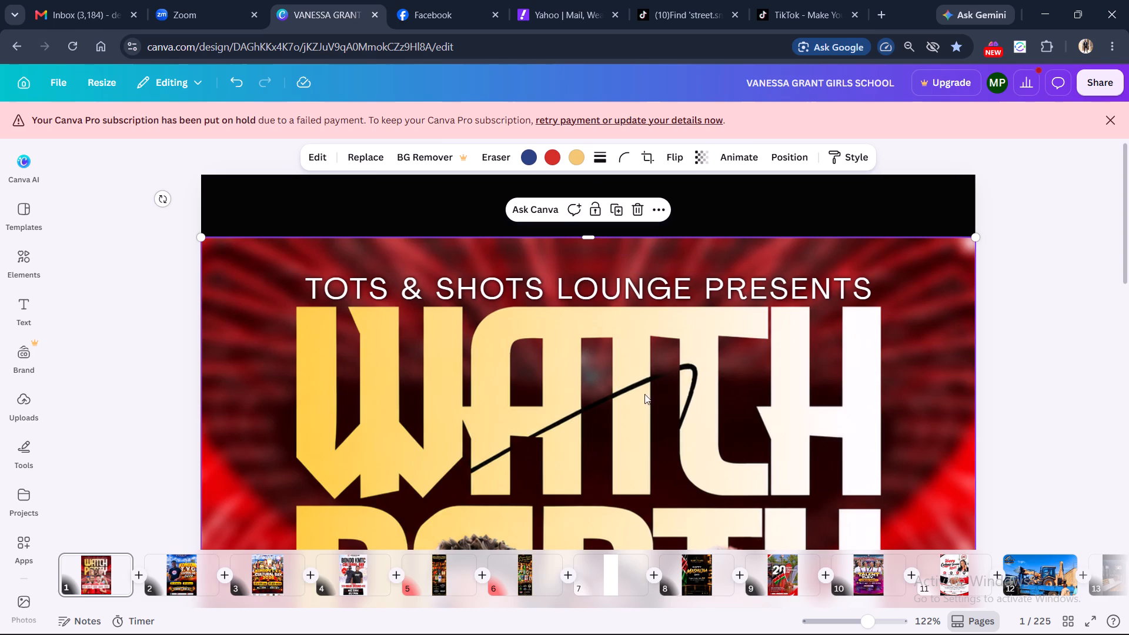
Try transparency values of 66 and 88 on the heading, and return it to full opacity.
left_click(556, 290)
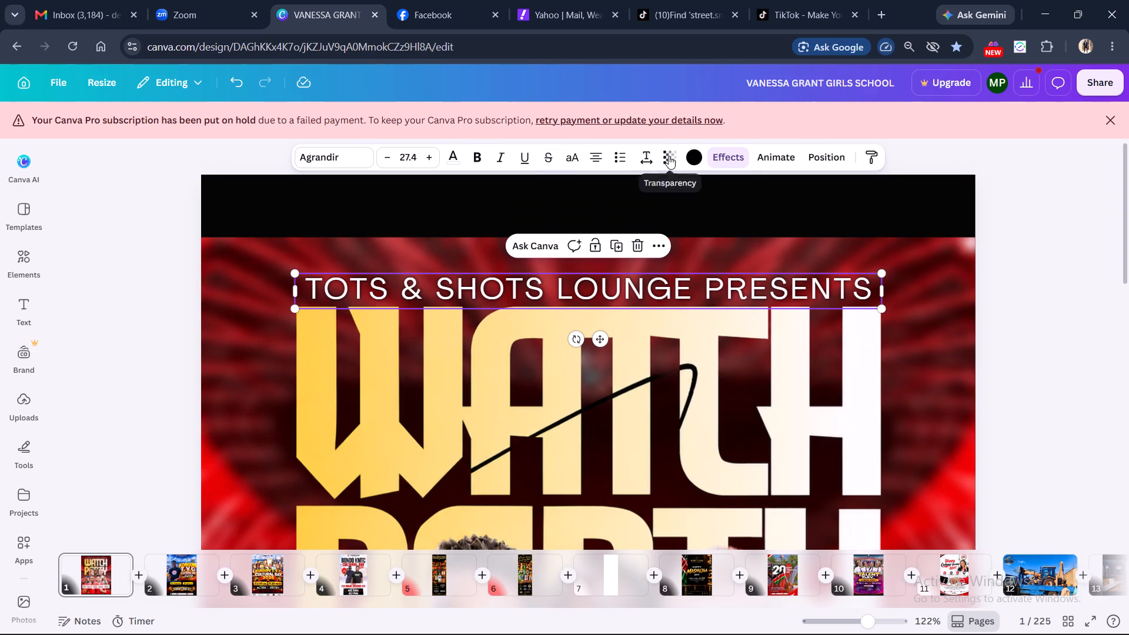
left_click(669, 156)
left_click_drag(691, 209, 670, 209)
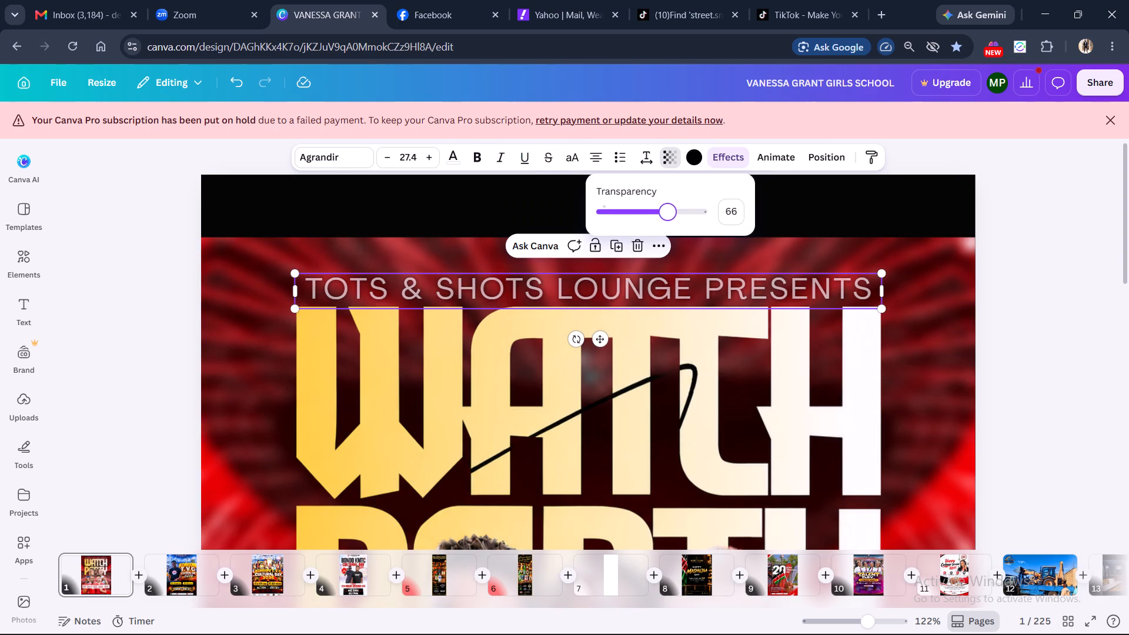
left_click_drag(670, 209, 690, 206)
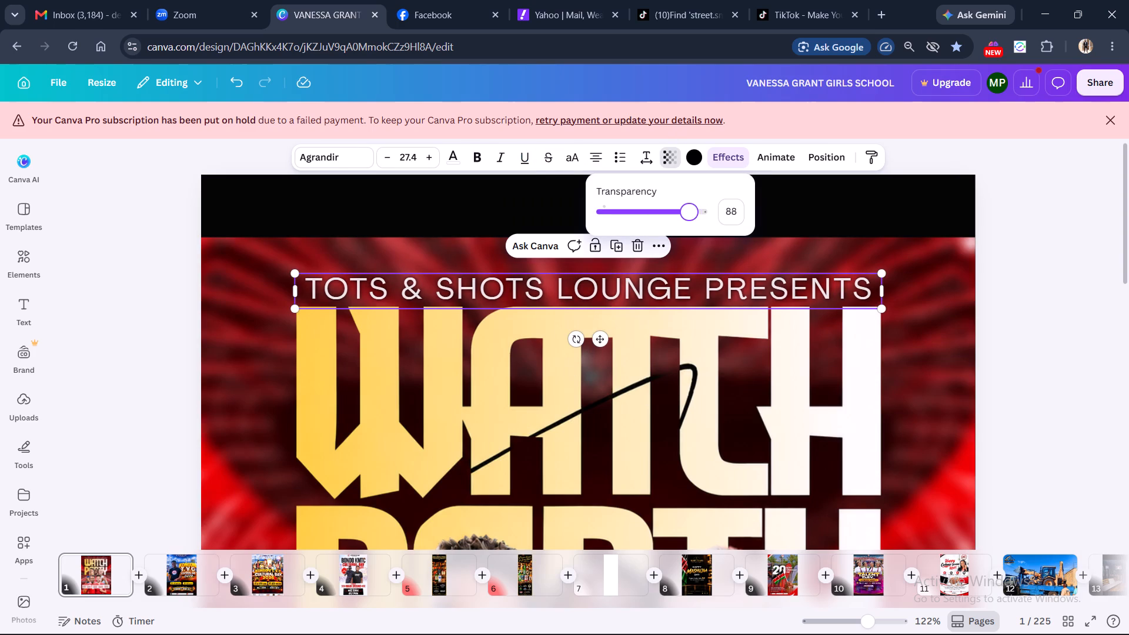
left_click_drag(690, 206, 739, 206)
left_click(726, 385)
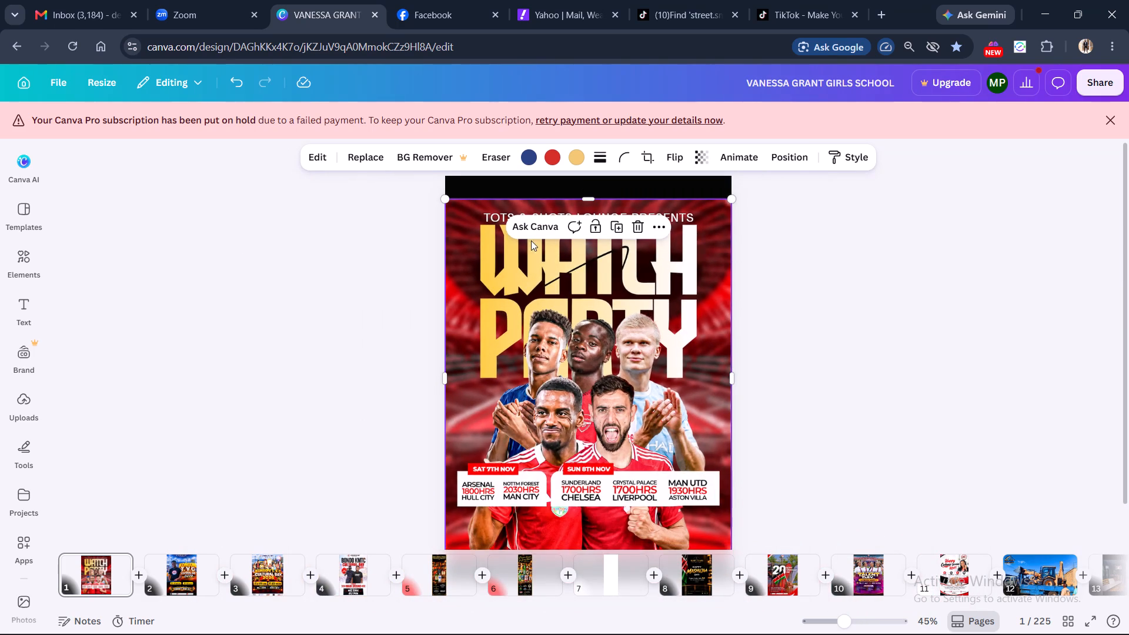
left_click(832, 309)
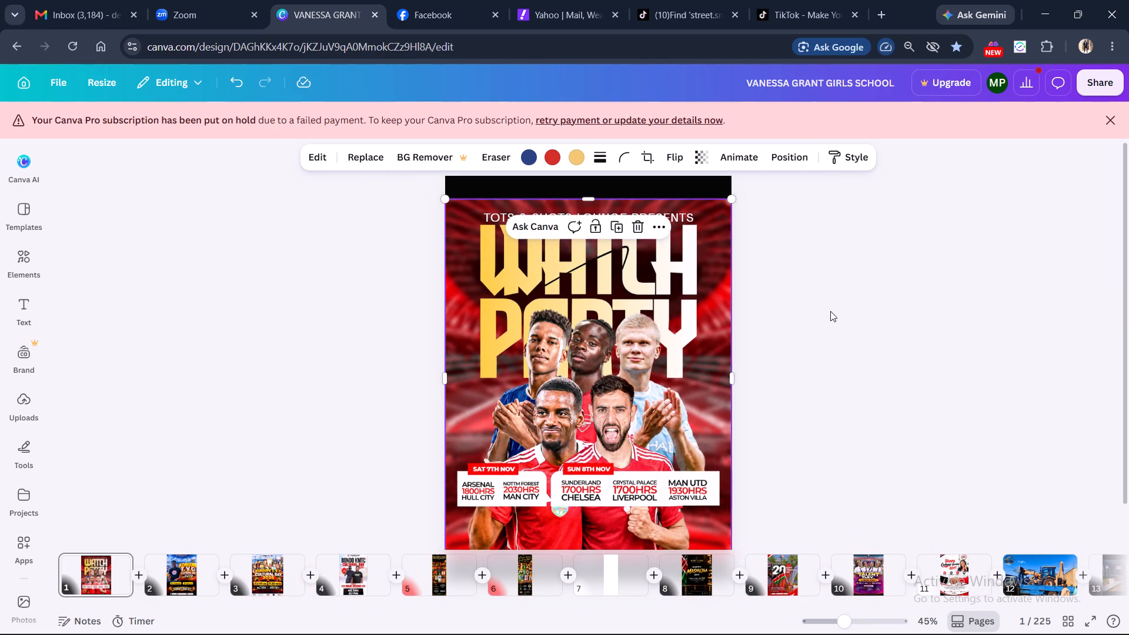
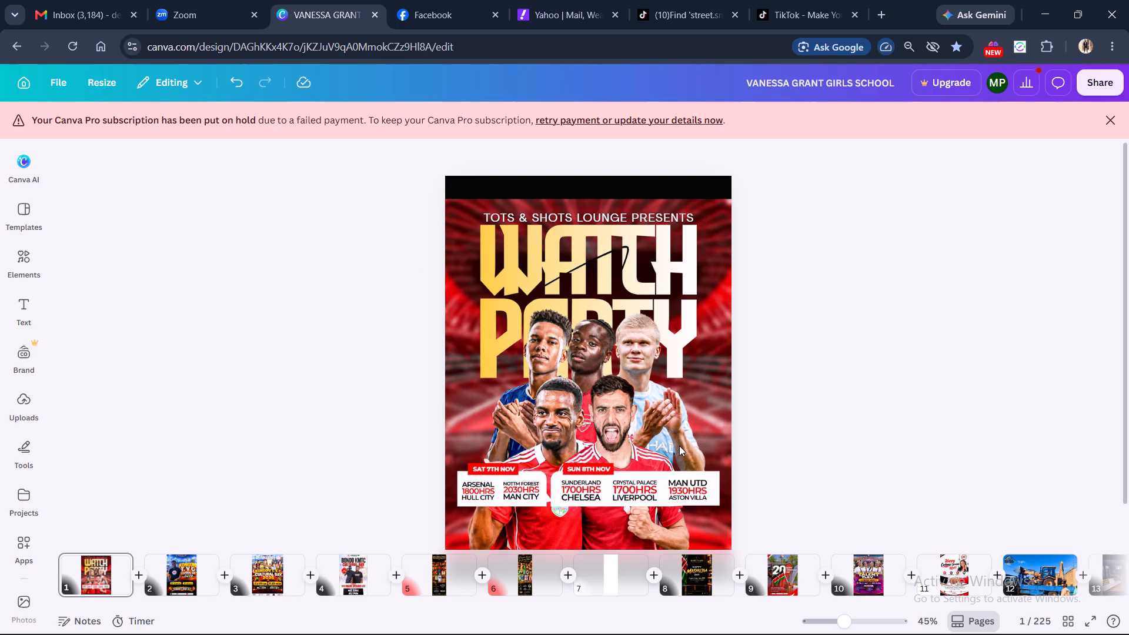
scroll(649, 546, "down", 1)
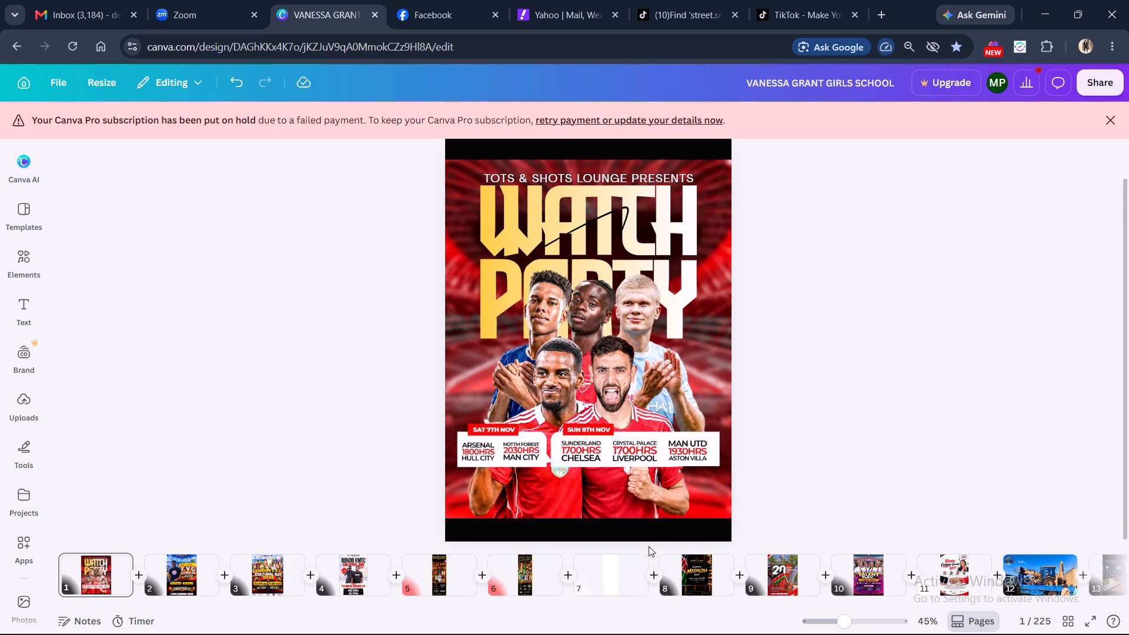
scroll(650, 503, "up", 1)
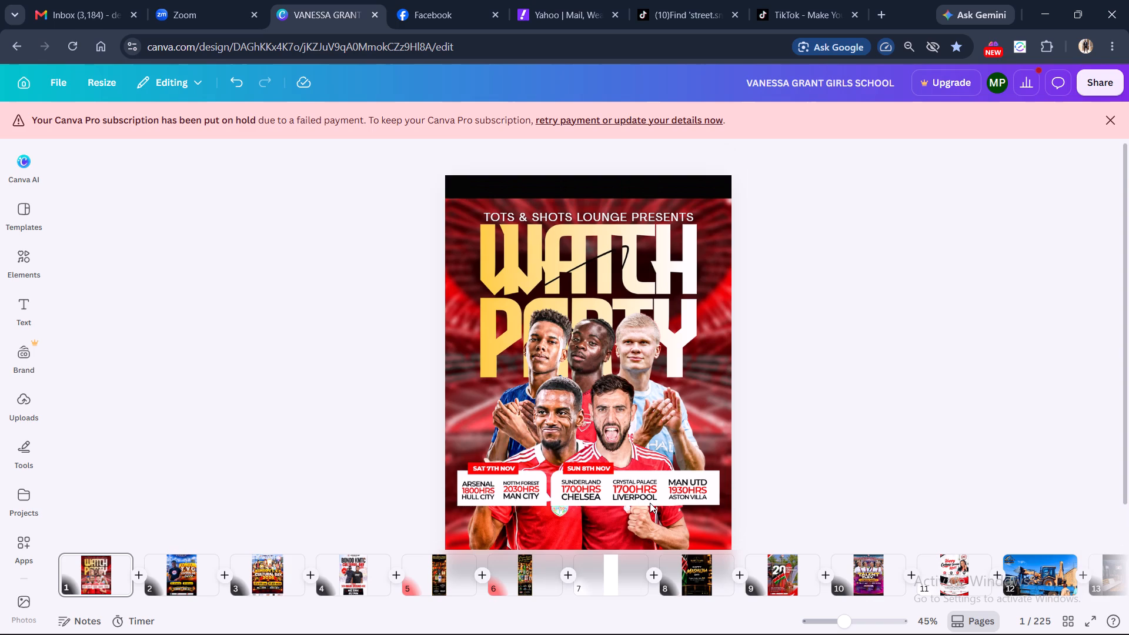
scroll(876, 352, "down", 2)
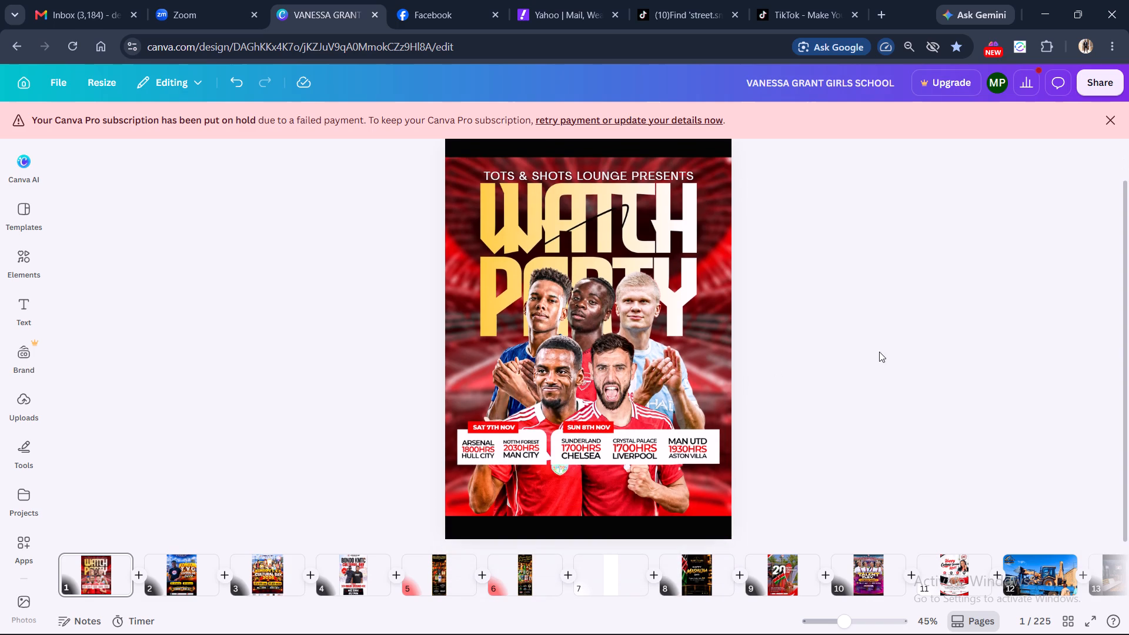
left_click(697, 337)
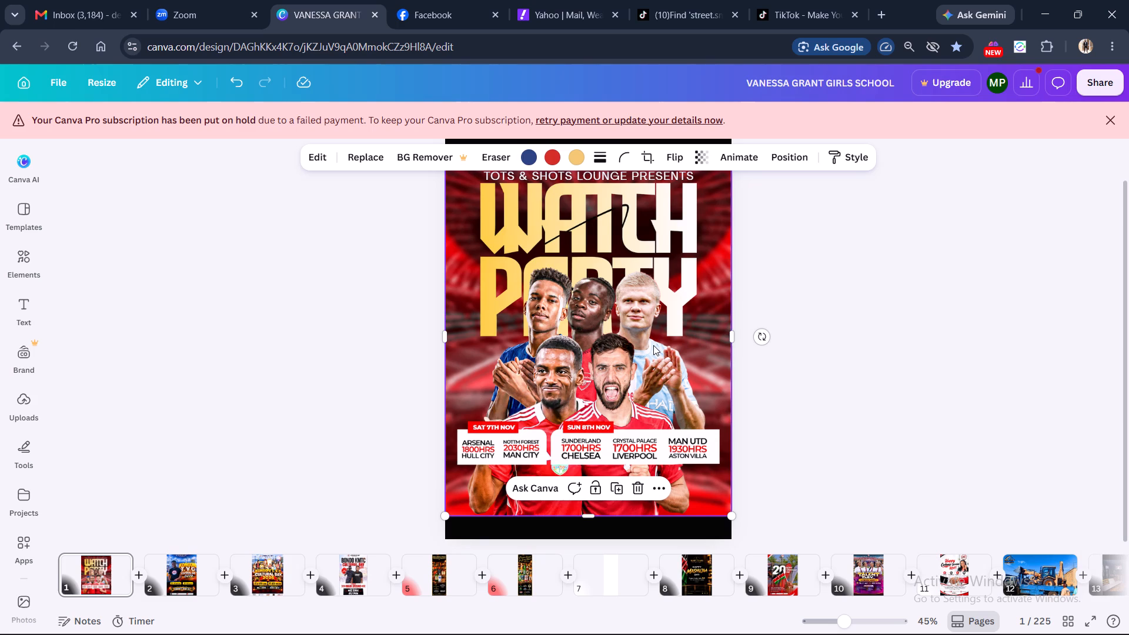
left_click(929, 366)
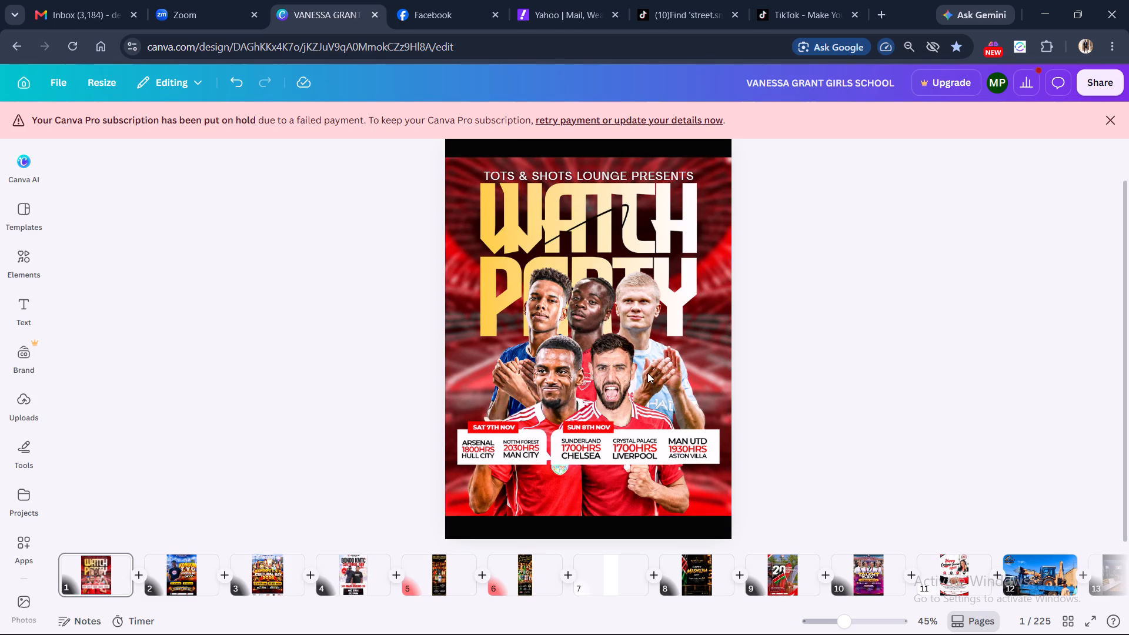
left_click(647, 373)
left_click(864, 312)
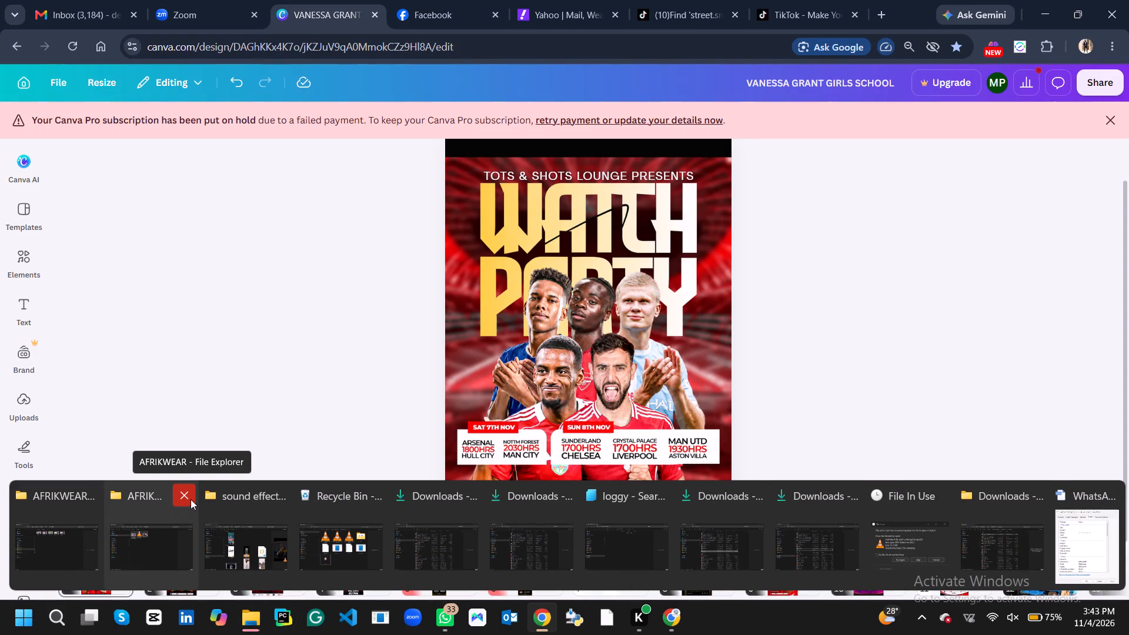
Close the duplicate AFRIKWEAR, sound effects, Recycle Bin, loggy search and two surplus Downloads windows, and cancel the file-in-use operation.
left_click(191, 499)
left_click(202, 494)
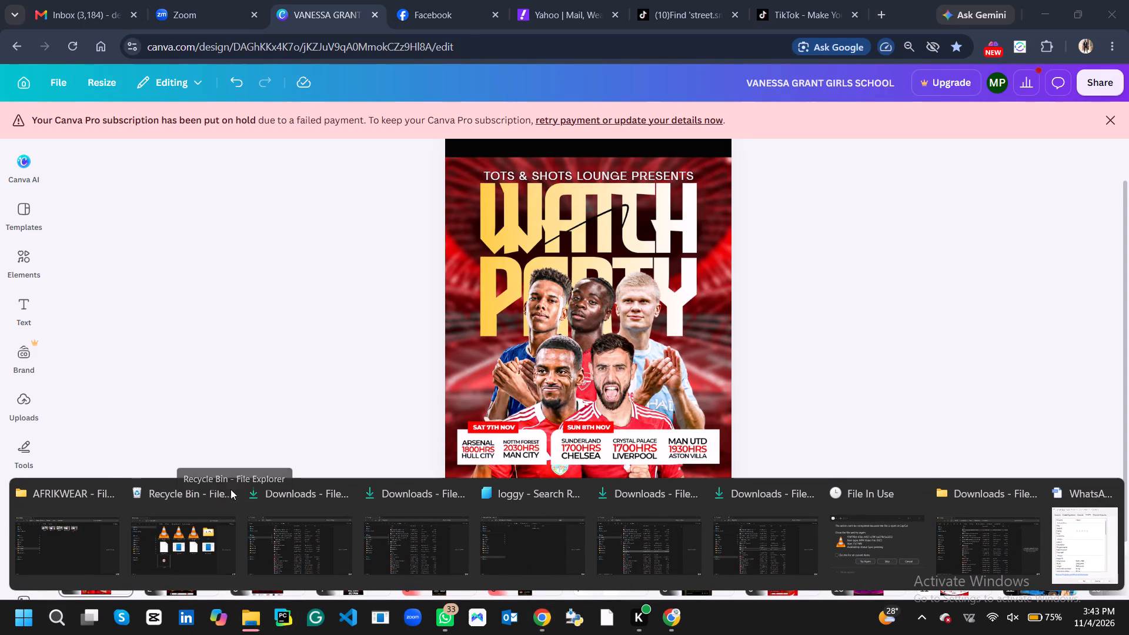
left_click(231, 489)
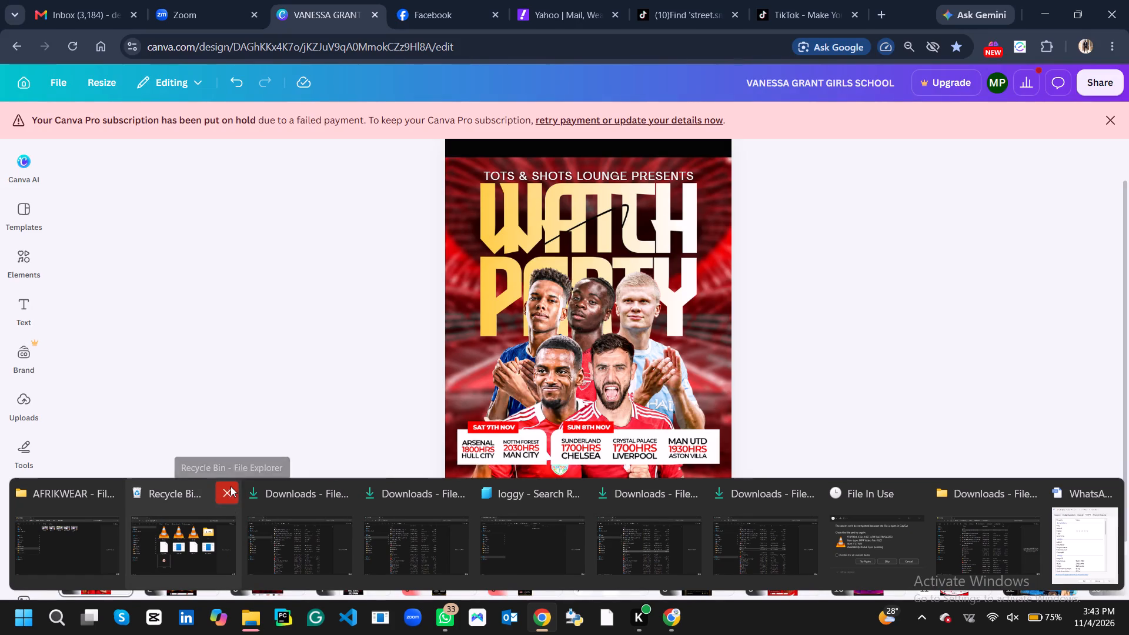
left_click(229, 487)
left_click(256, 496)
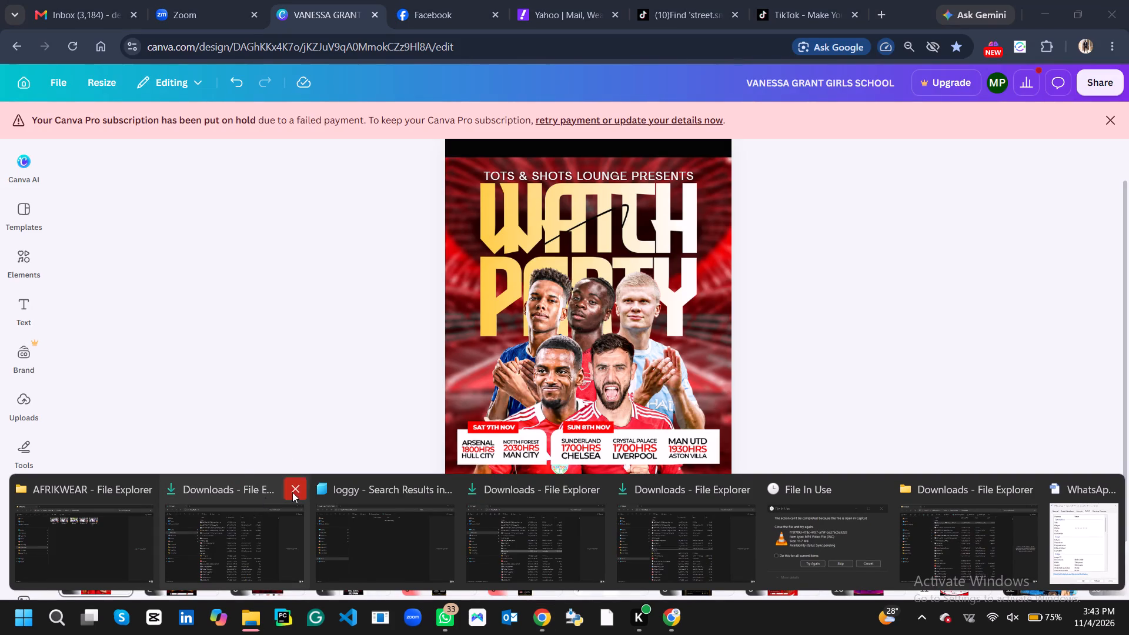
left_click(294, 492)
left_click(299, 488)
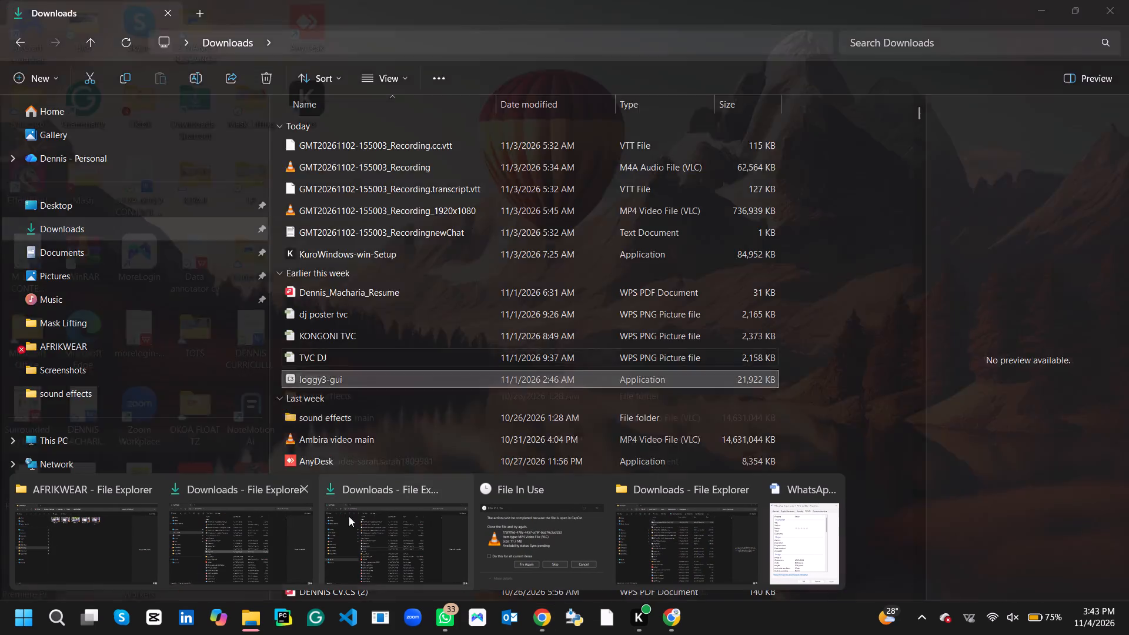
left_click(594, 492)
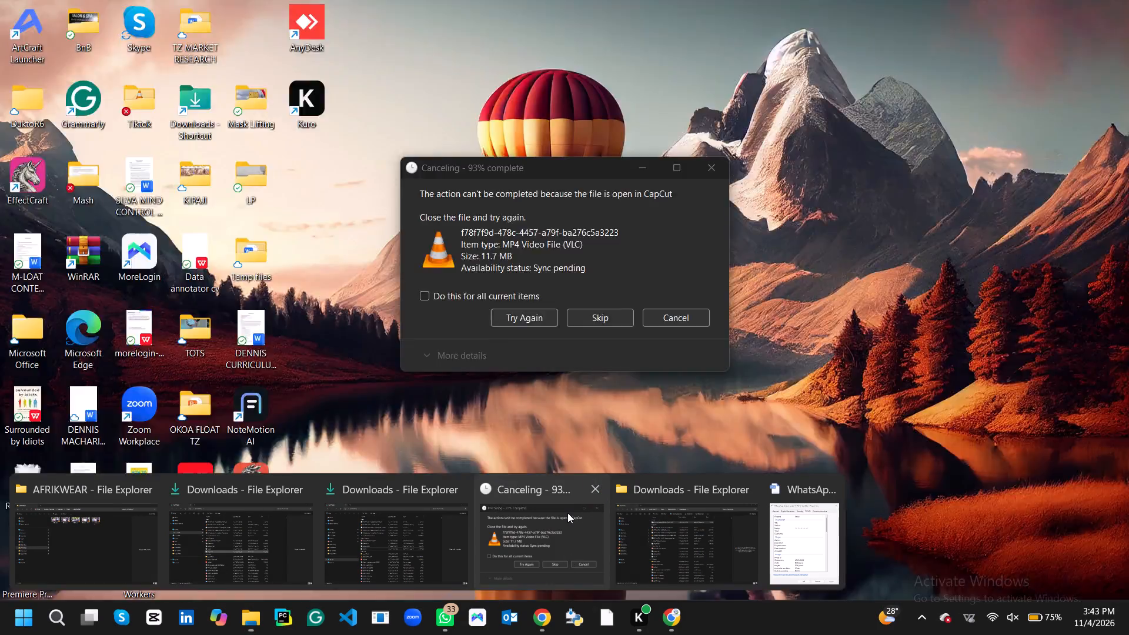
Switch to the Downloads window containing the WhatsApp poster image and search it for "tots".
left_click(543, 547)
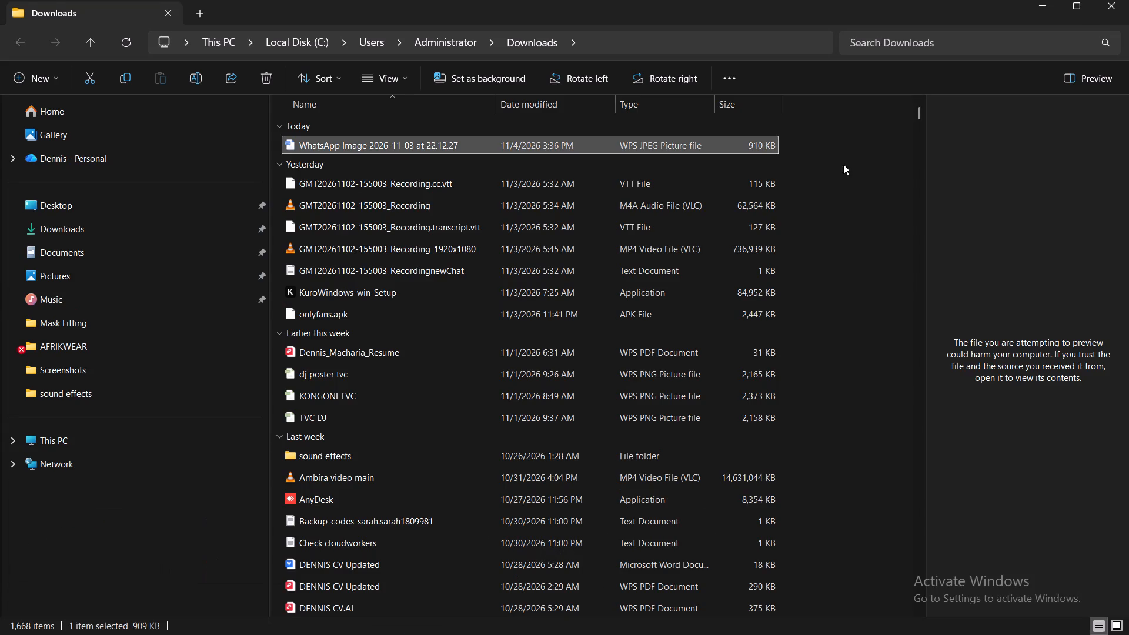
left_click(884, 49)
left_click(888, 45)
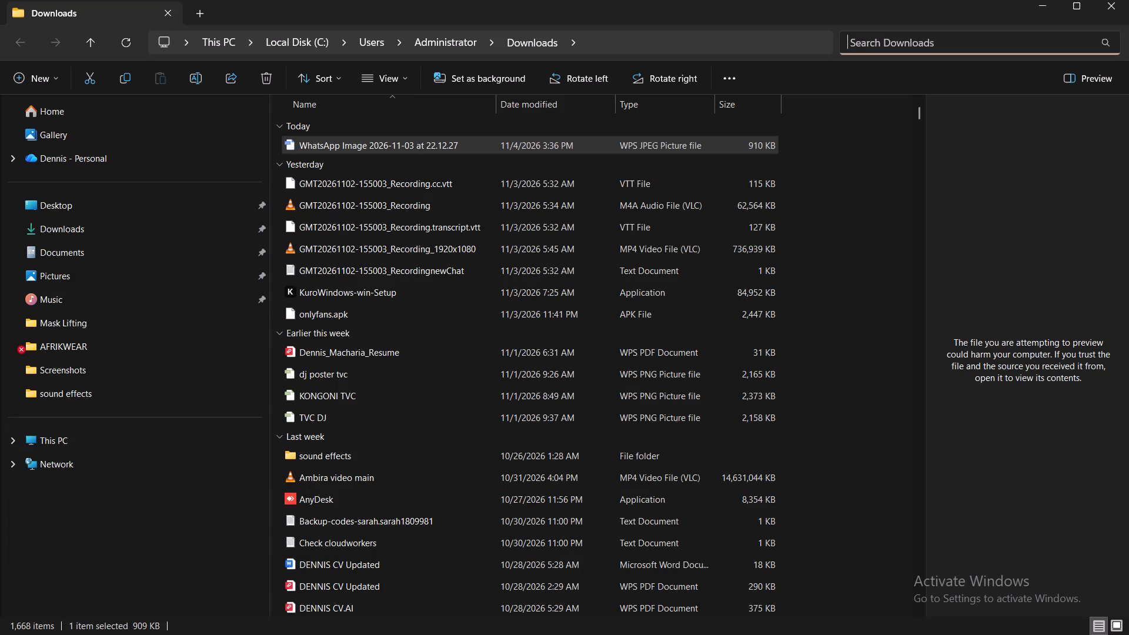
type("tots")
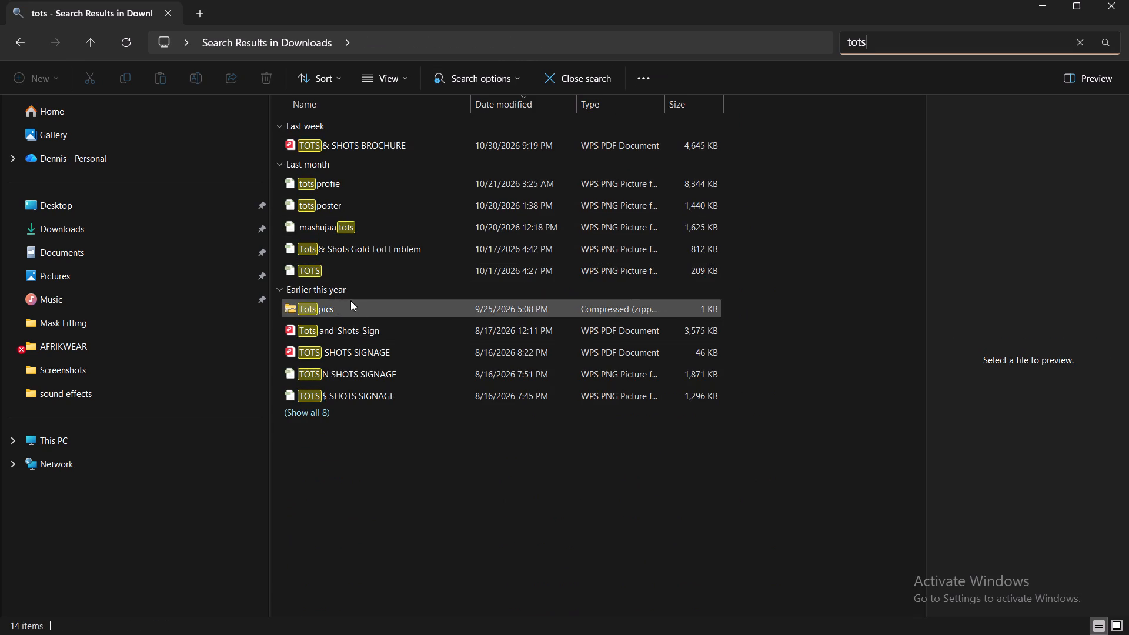
View the TOTS PNG image from the search results at full size and close the viewer.
double_click(337, 268)
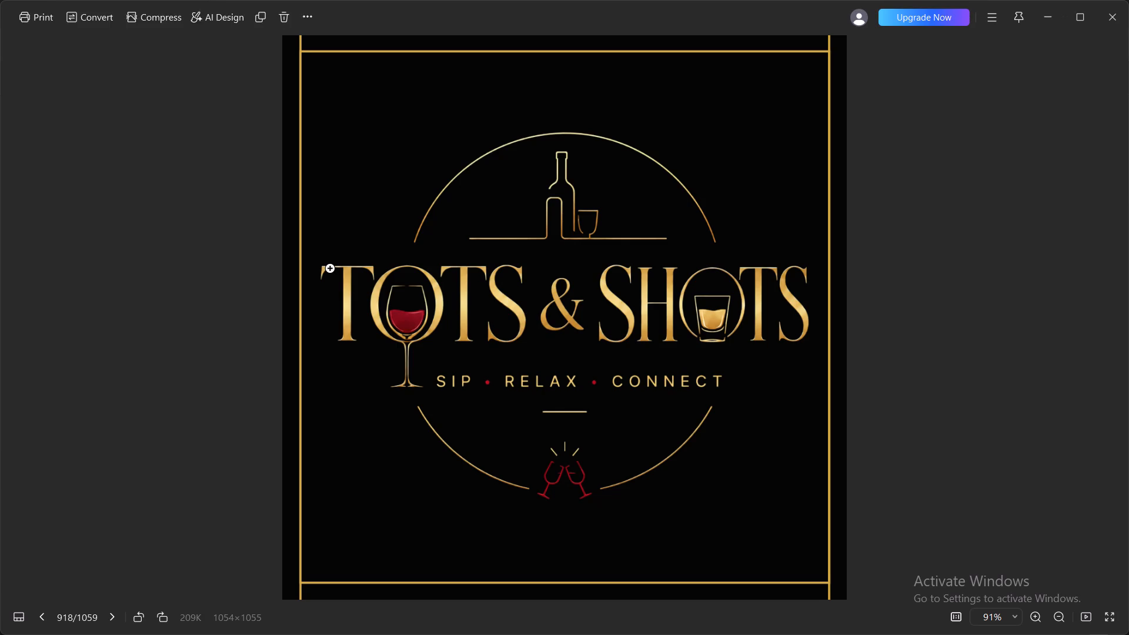
left_click(1104, 21)
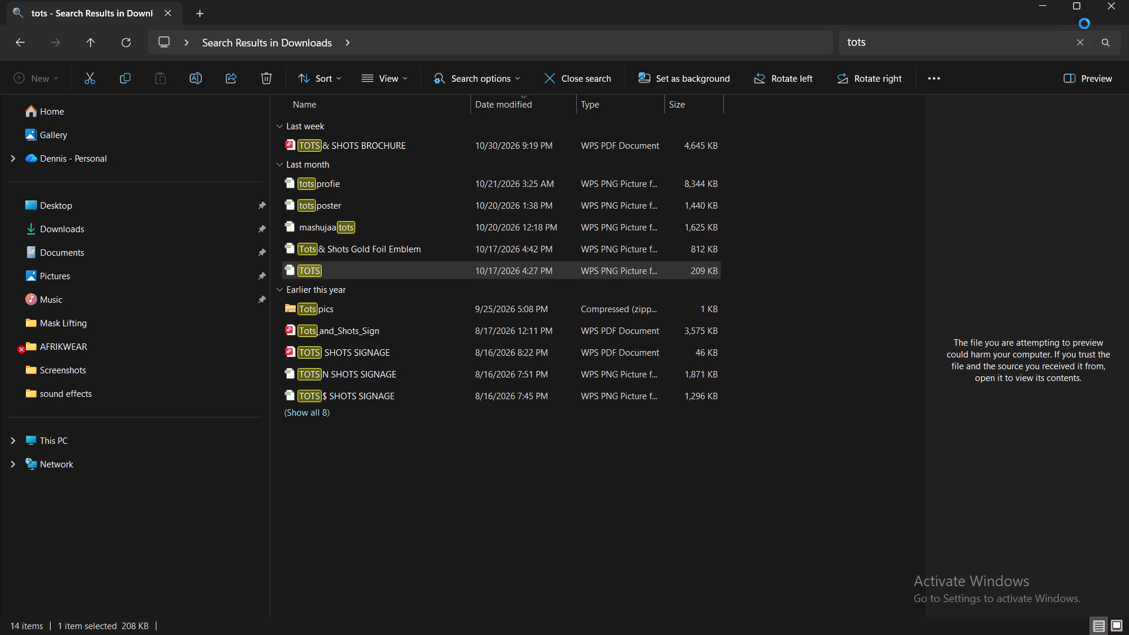
Search Downloads for "tots logo" and view the SHOTS n TOTS logo image.
left_click(956, 47)
key("space")
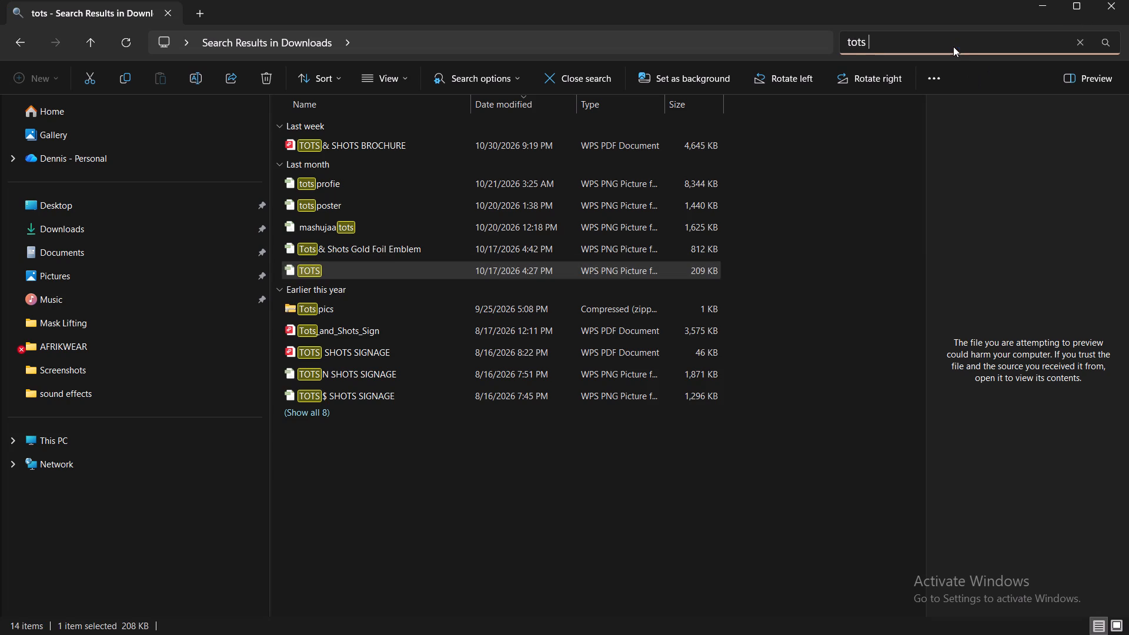
type("logo")
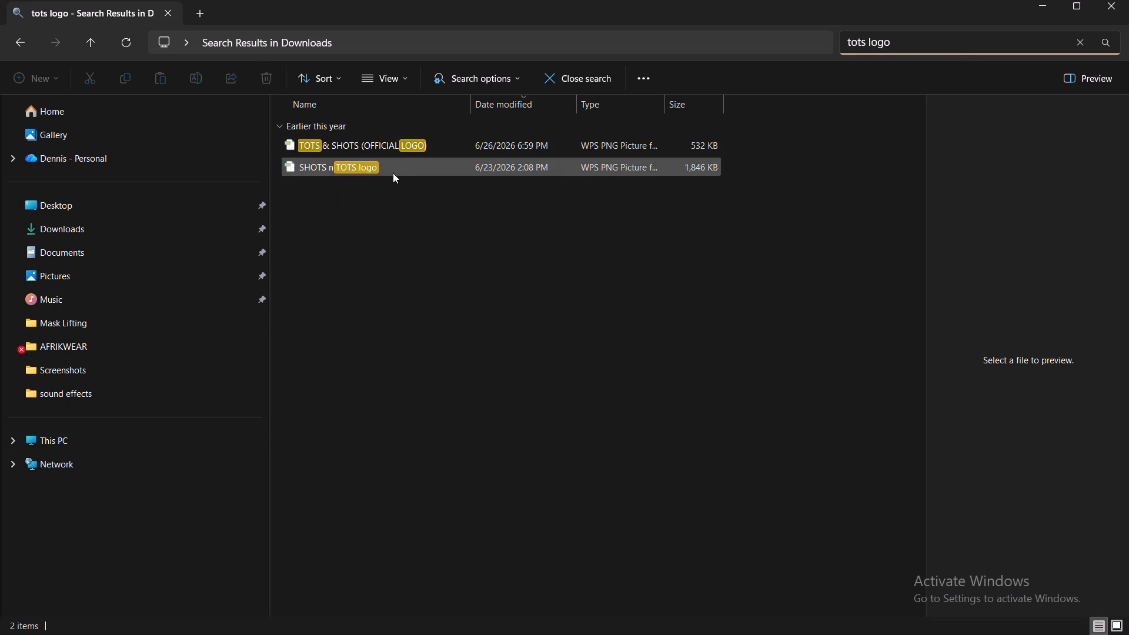
double_click(388, 166)
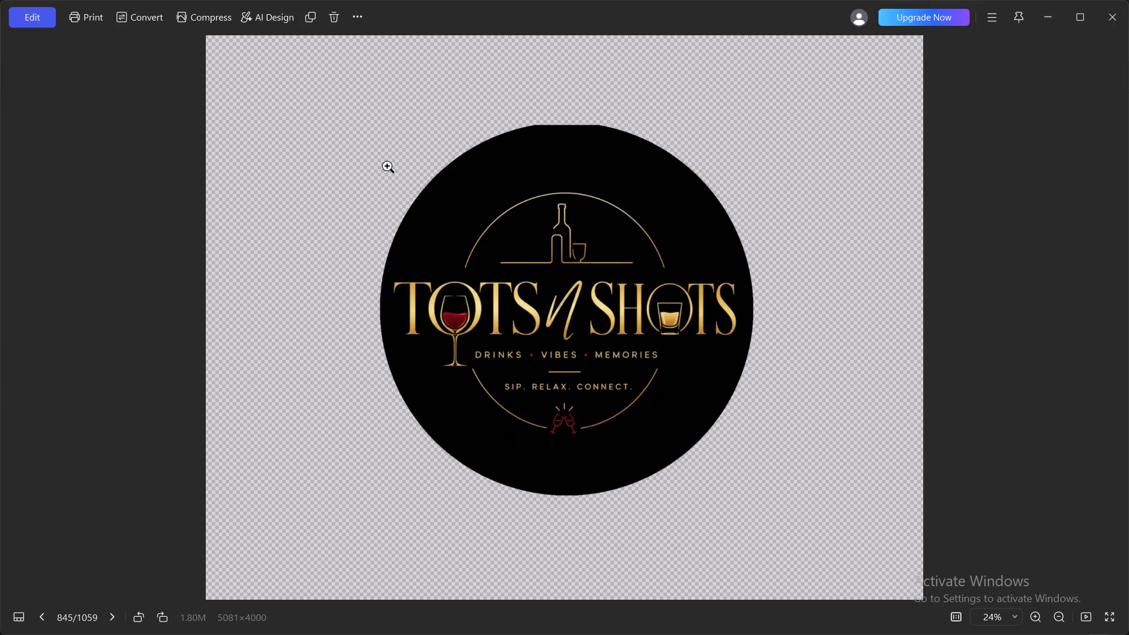
left_click(1113, 9)
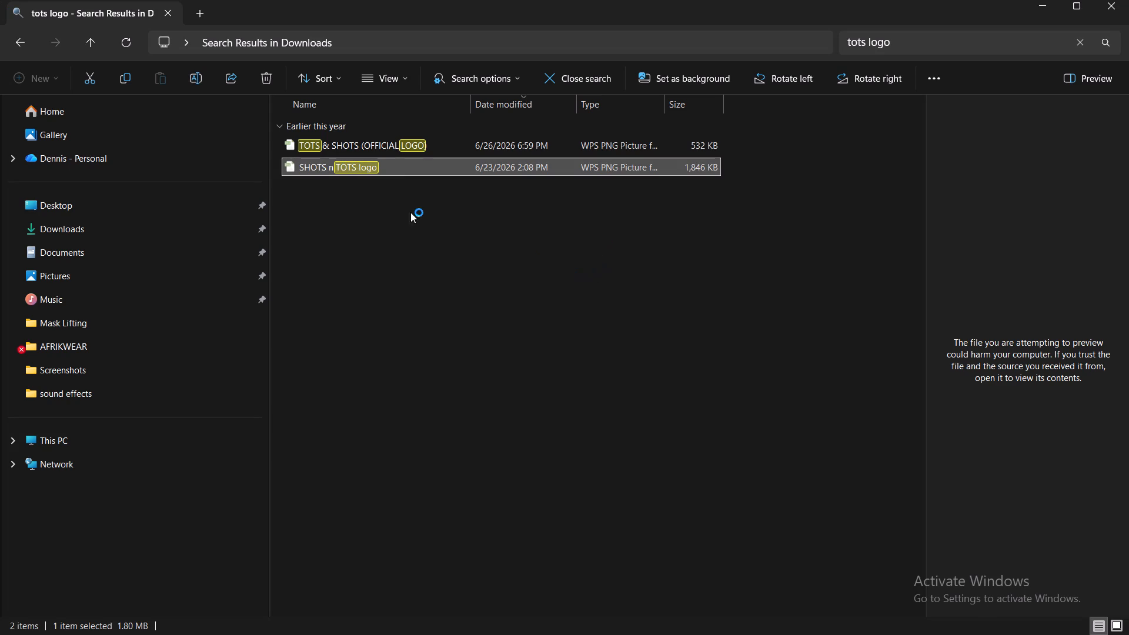
View the TOTS & SHOTS (OFFICIAL LOGO) image, and switch back to the Watch Party poster in Canva.
left_click(379, 144)
double_click(379, 144)
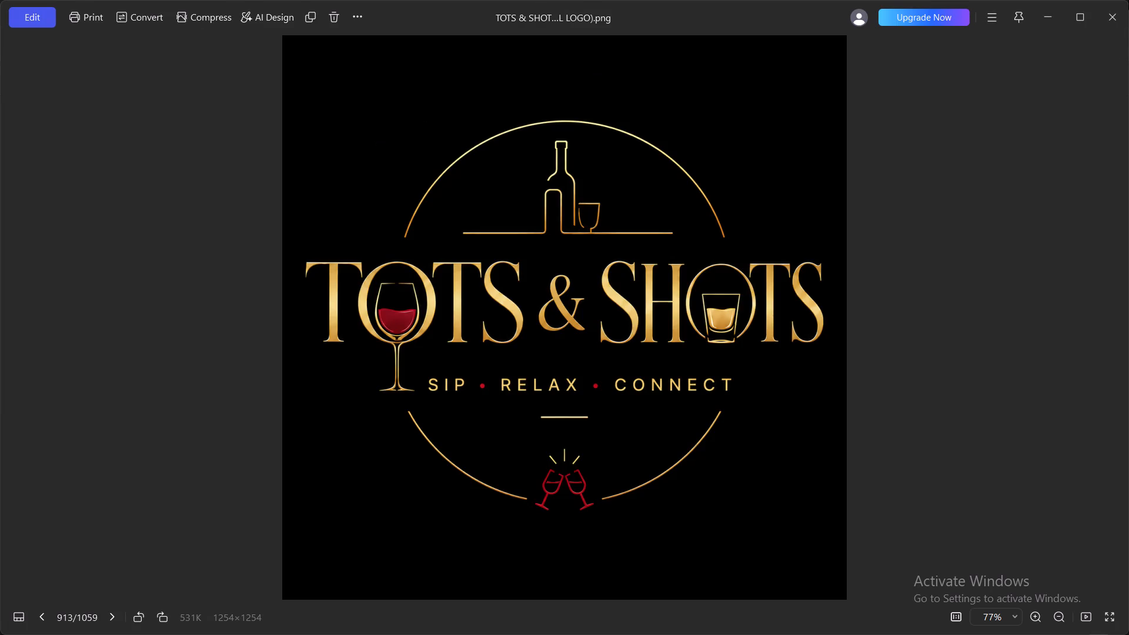
left_click(1114, 14)
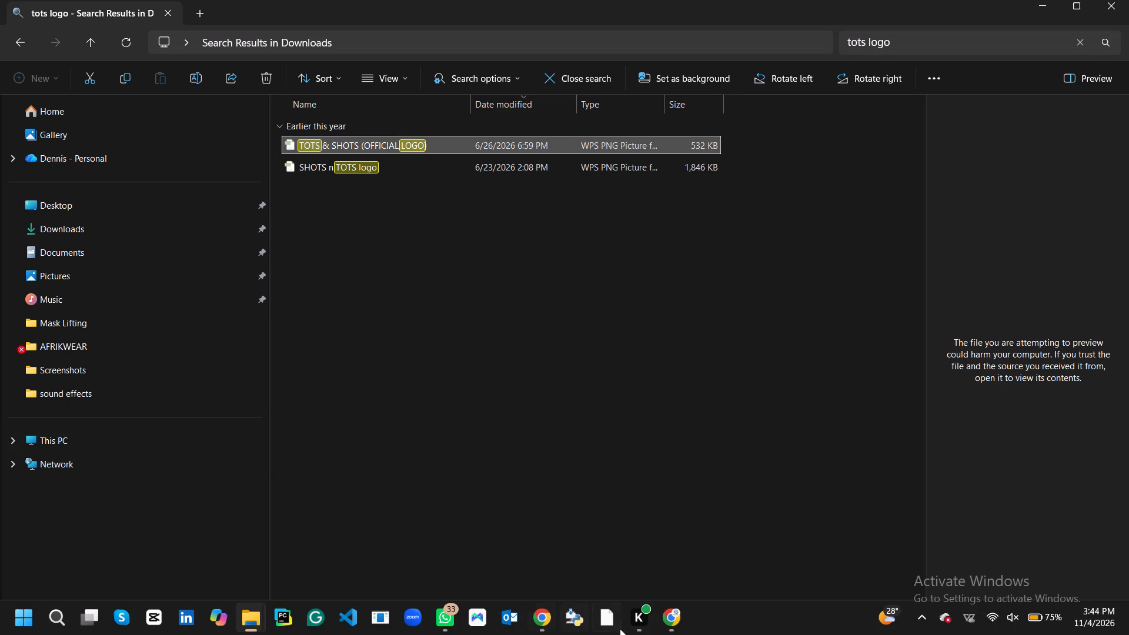
left_click(537, 564)
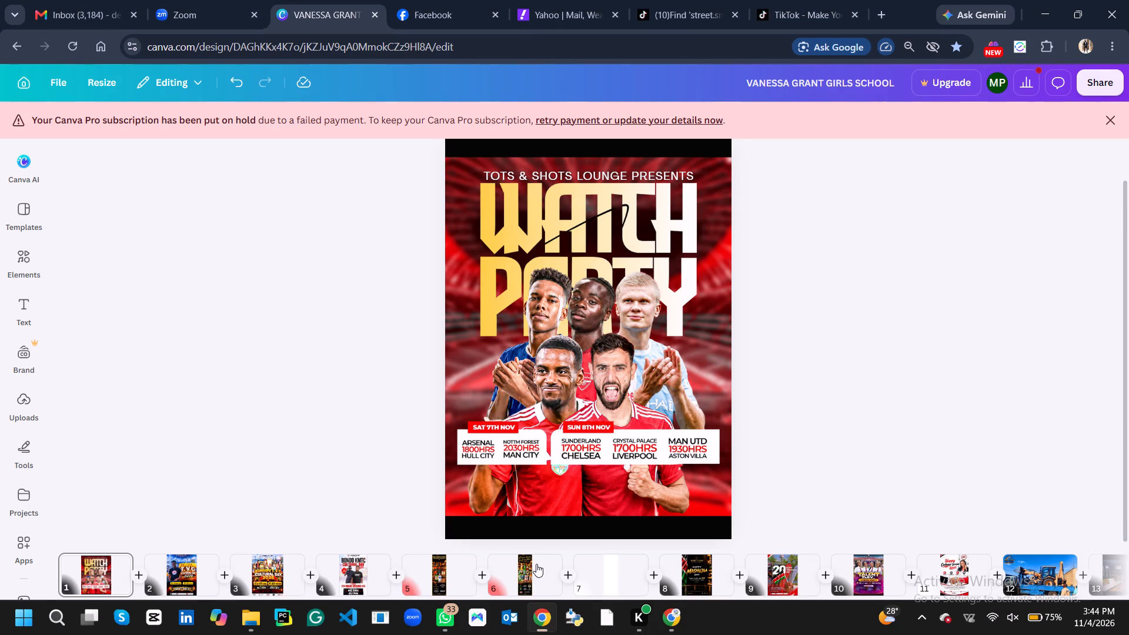
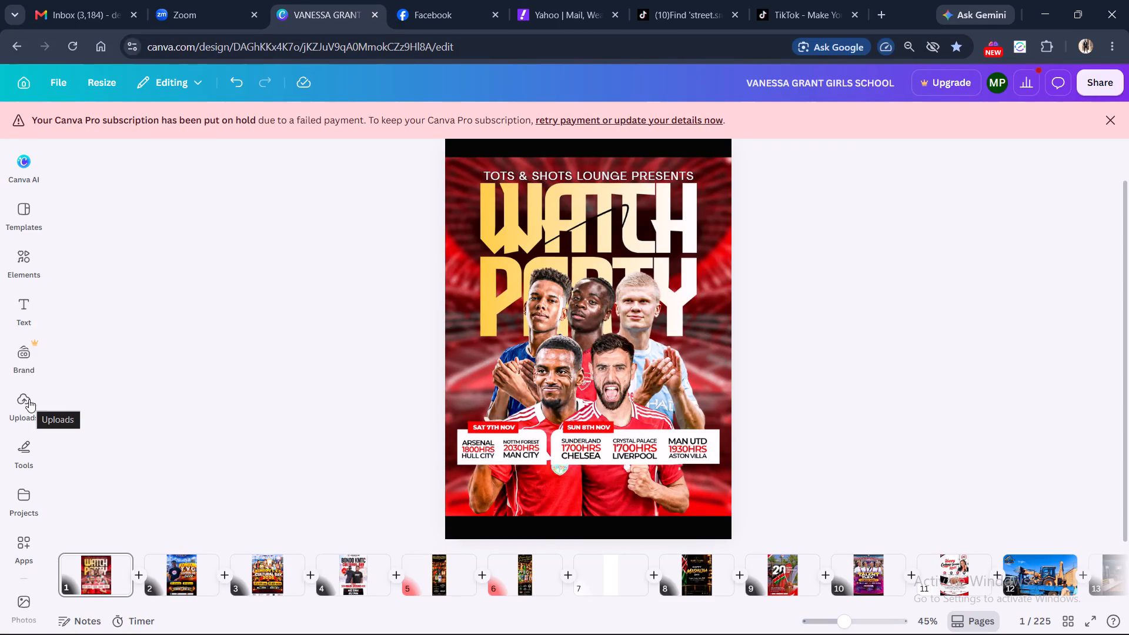
Look through the uploaded images for a Tots & Shots logo suitable for the Watch Party poster.
left_click(24, 507)
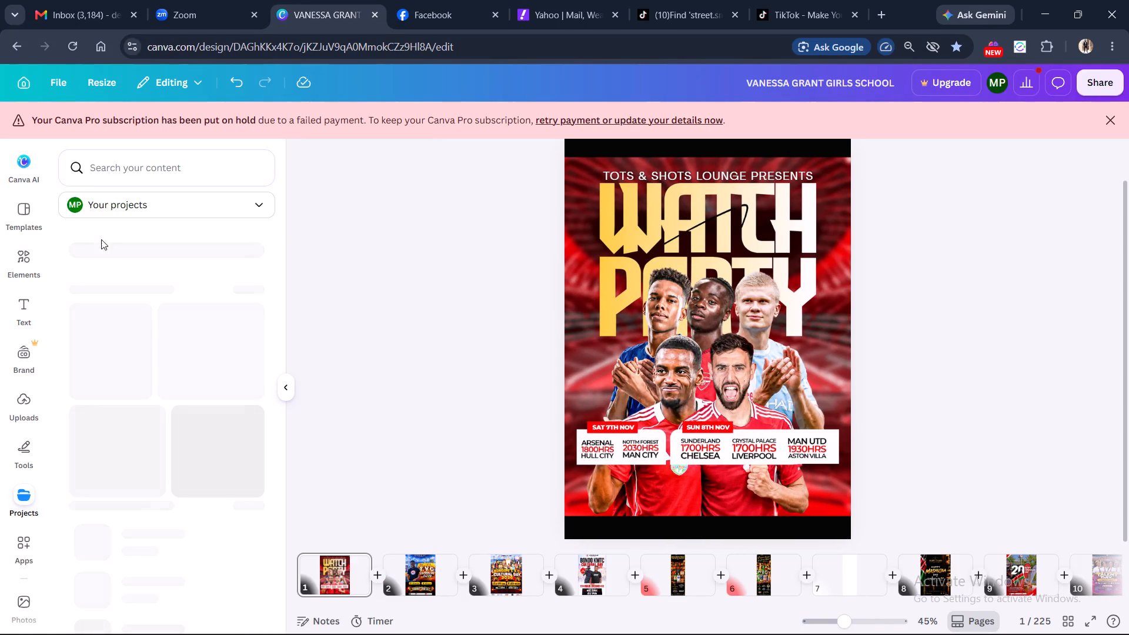
left_click(25, 405)
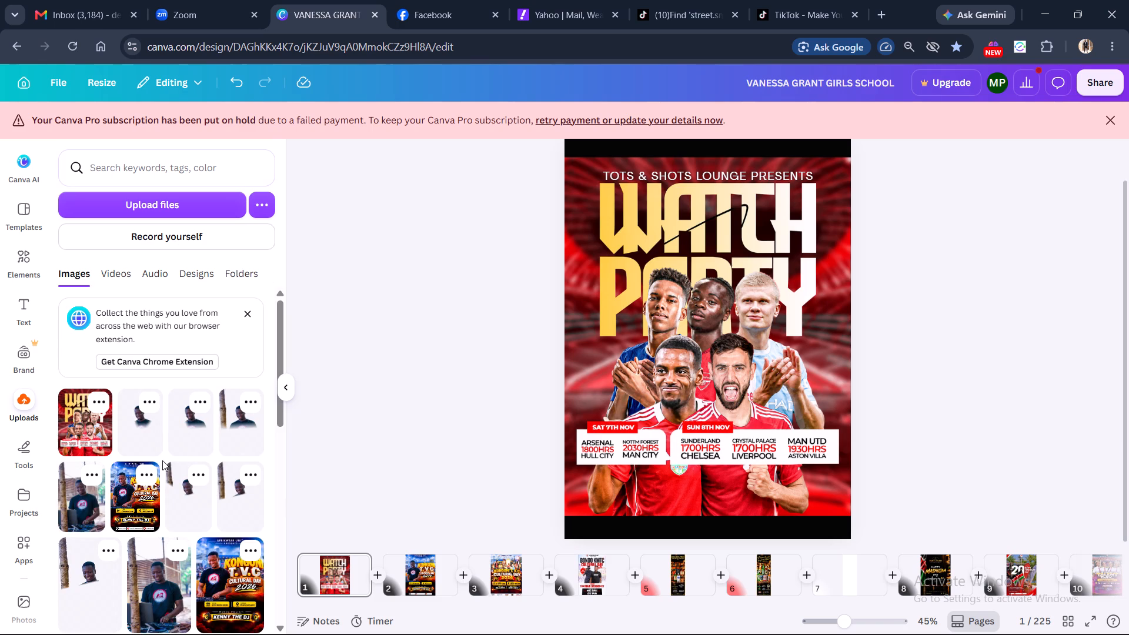
scroll(170, 469, "down", 2)
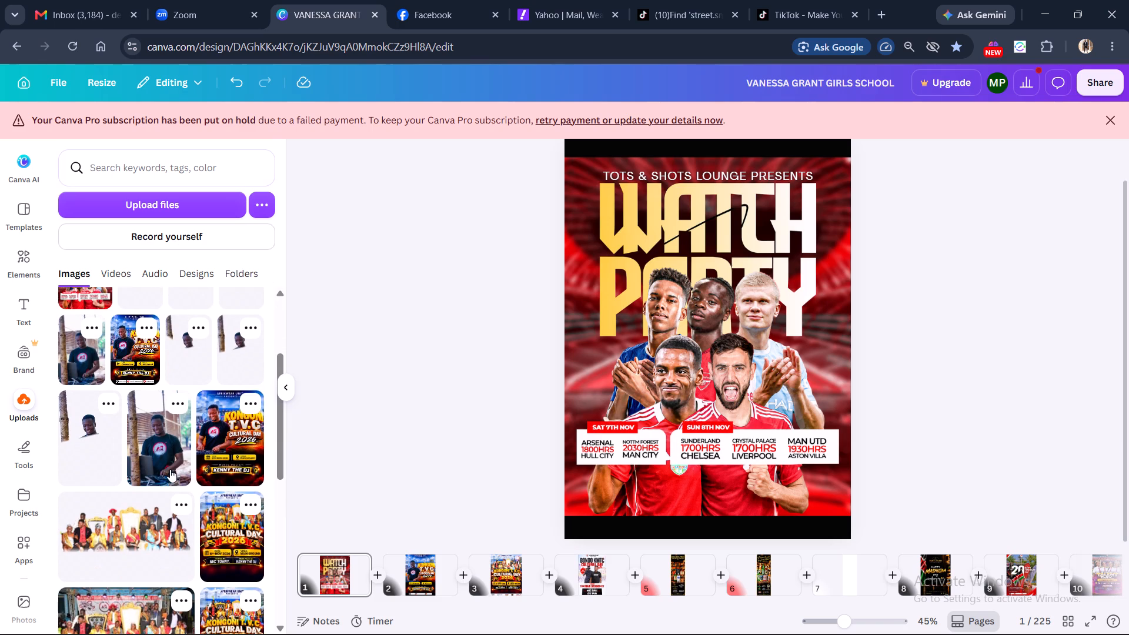
scroll(170, 469, "down", 4)
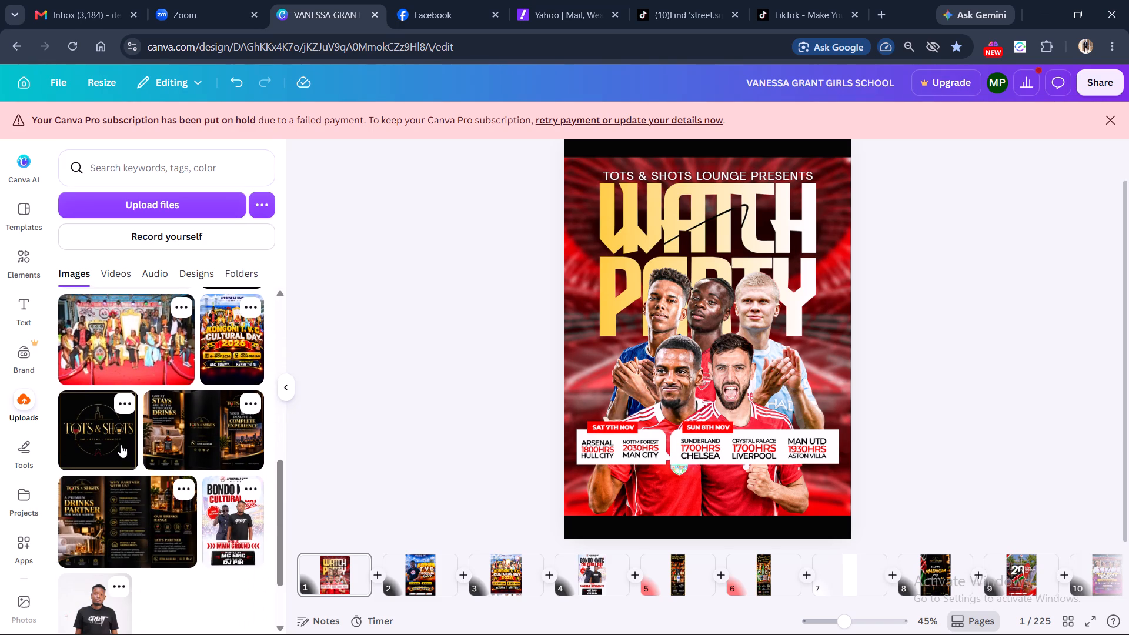
scroll(146, 435, "down", 1)
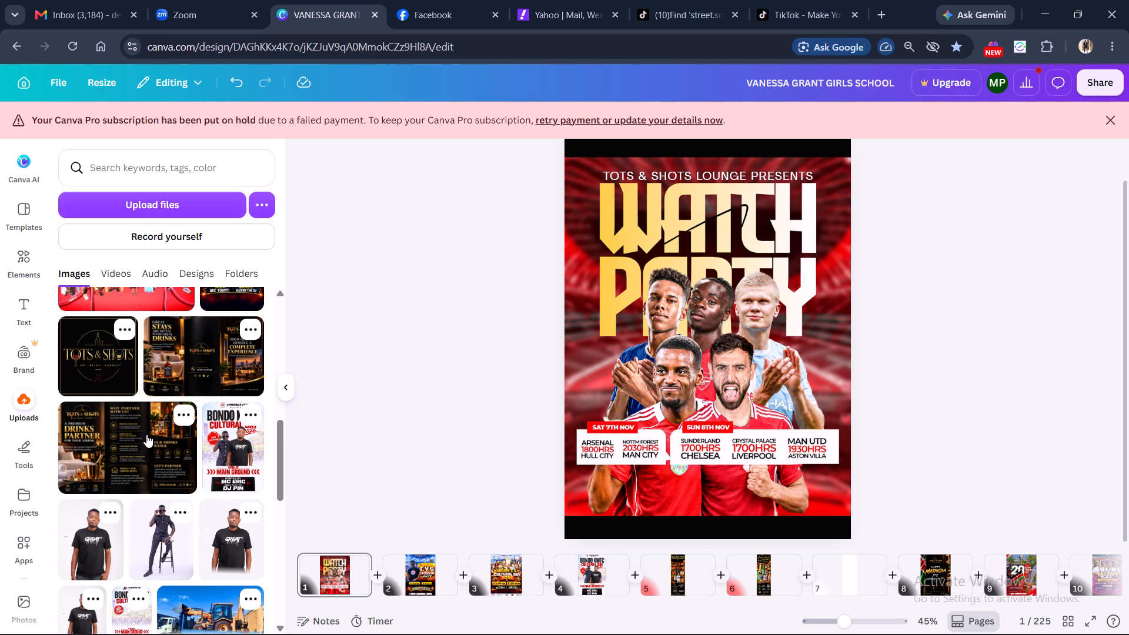
scroll(146, 435, "down", 5)
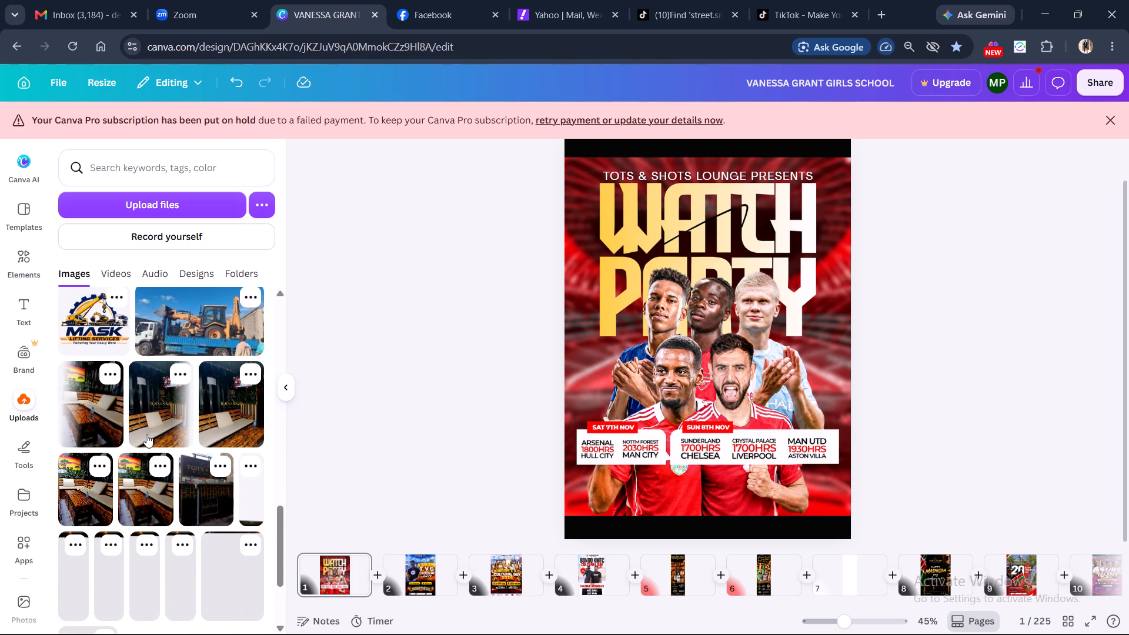
scroll(146, 435, "down", 3)
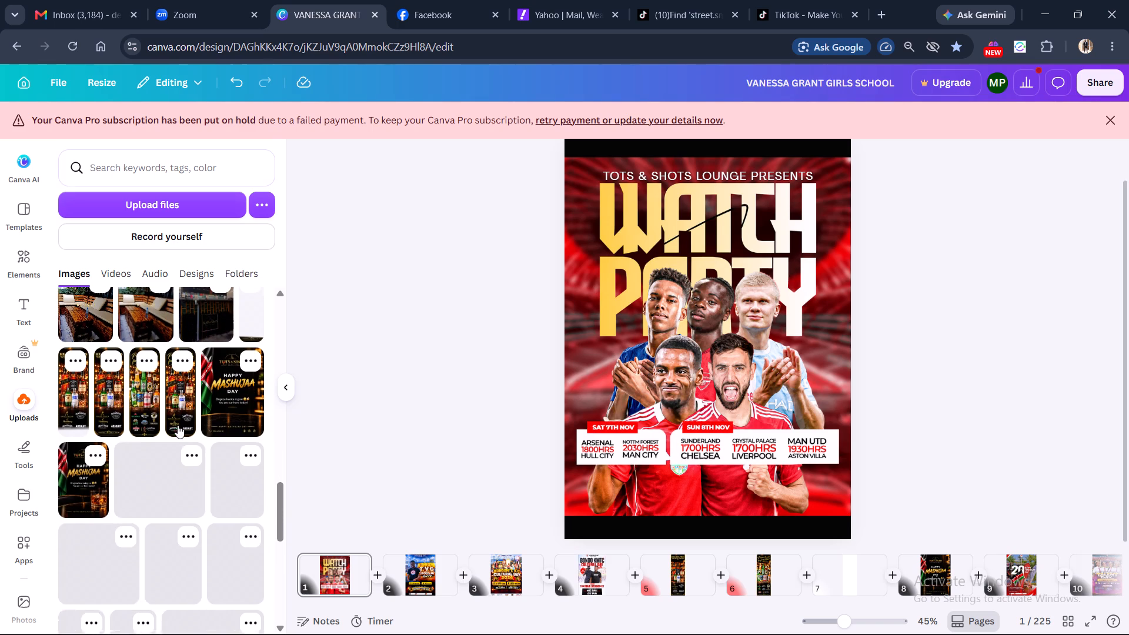
scroll(178, 425, "down", 3)
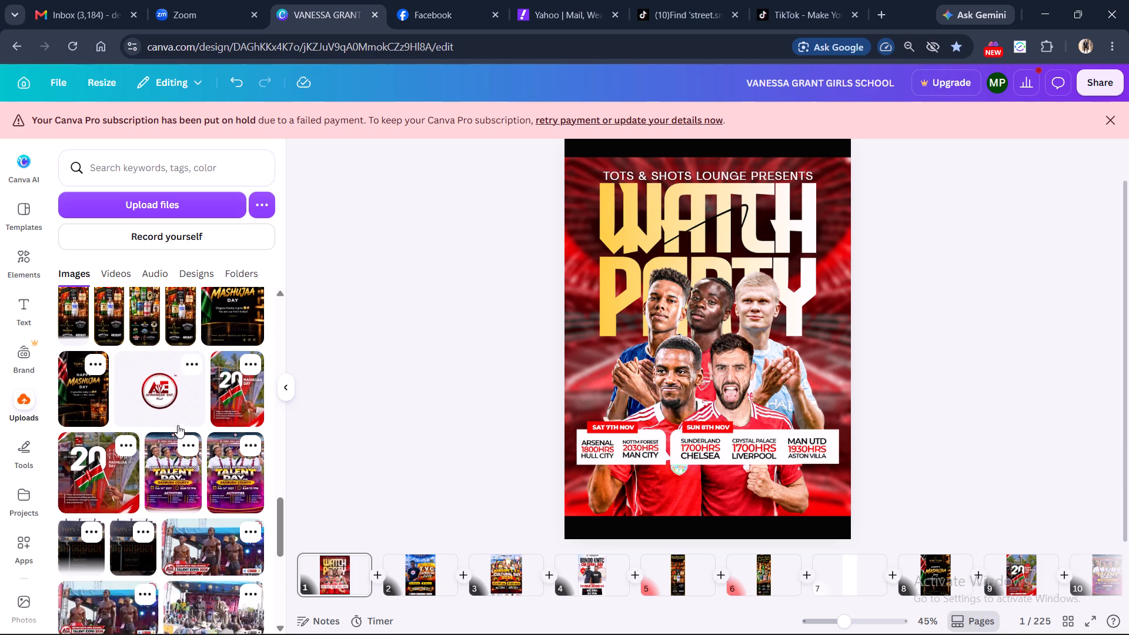
scroll(178, 425, "down", 3)
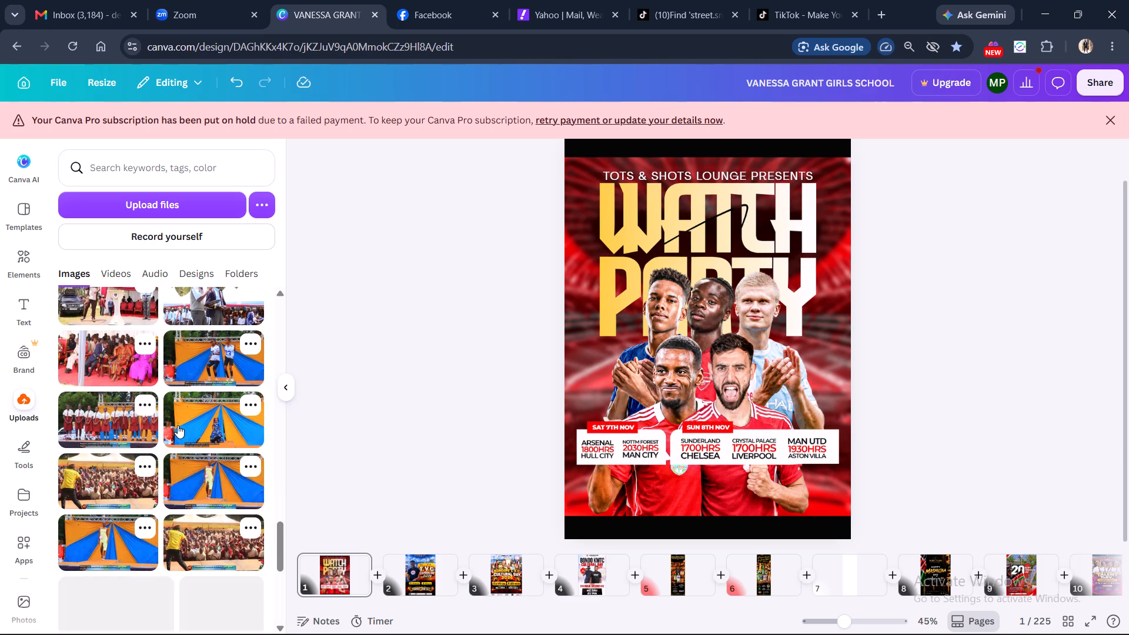
scroll(178, 425, "down", 3)
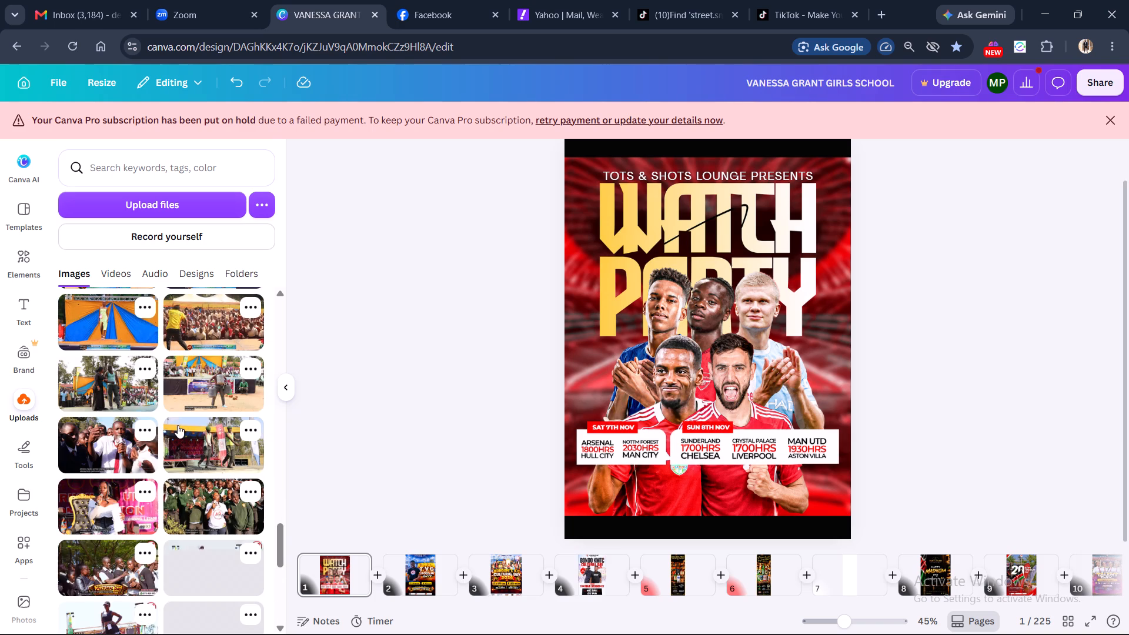
scroll(178, 425, "down", 5)
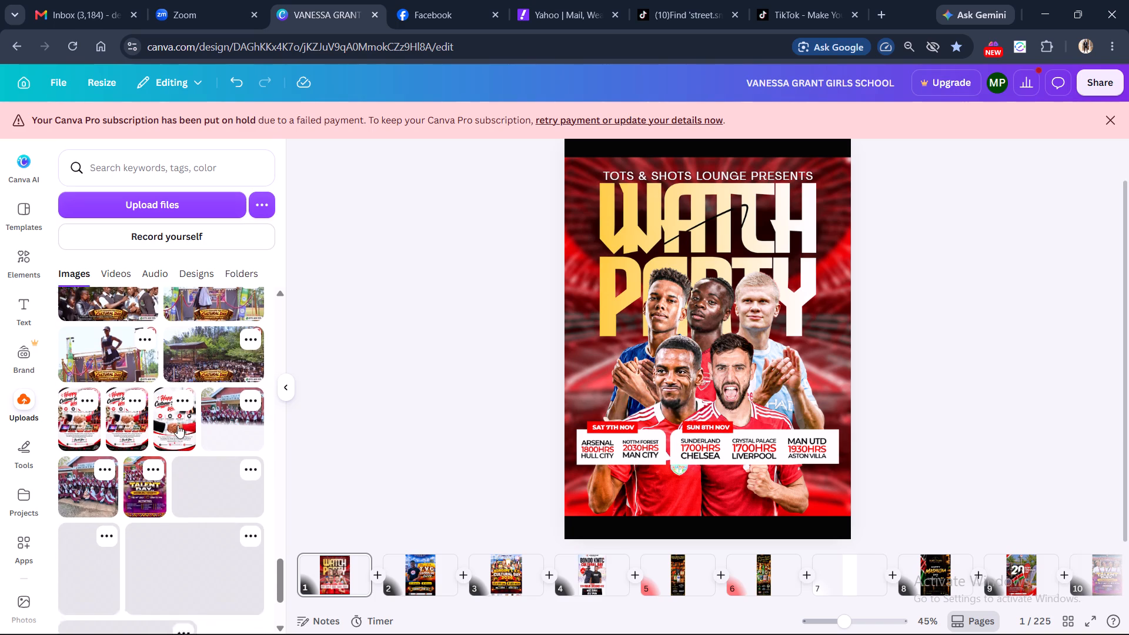
scroll(178, 425, "down", 3)
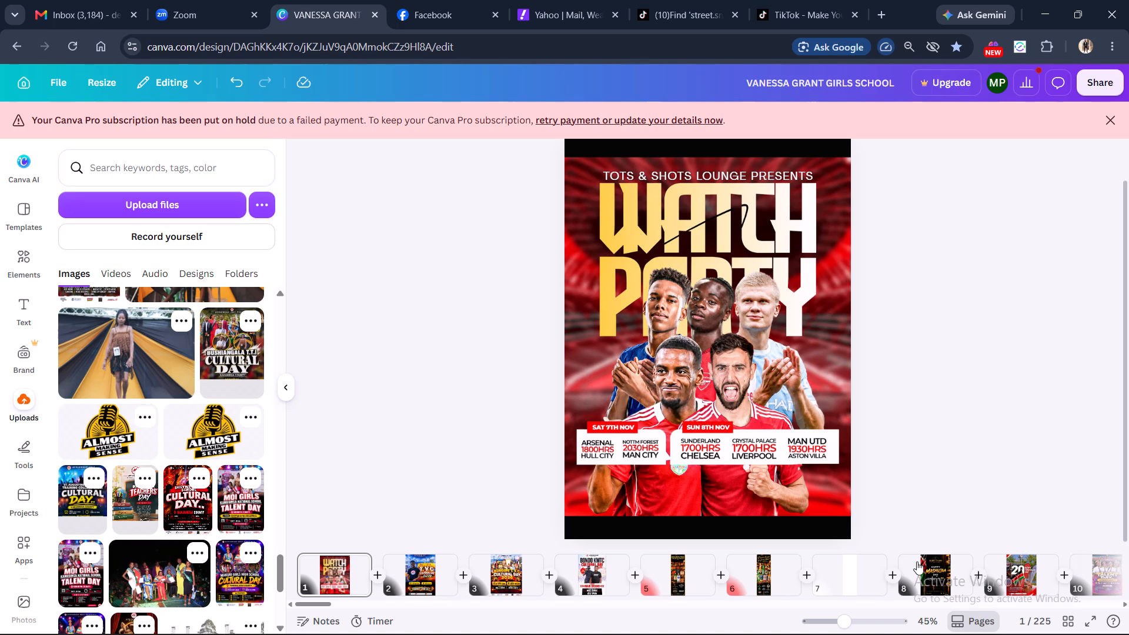
Place the uploaded Watch Party image over the Happy Mashujaa Day design on page 8.
left_click(936, 571)
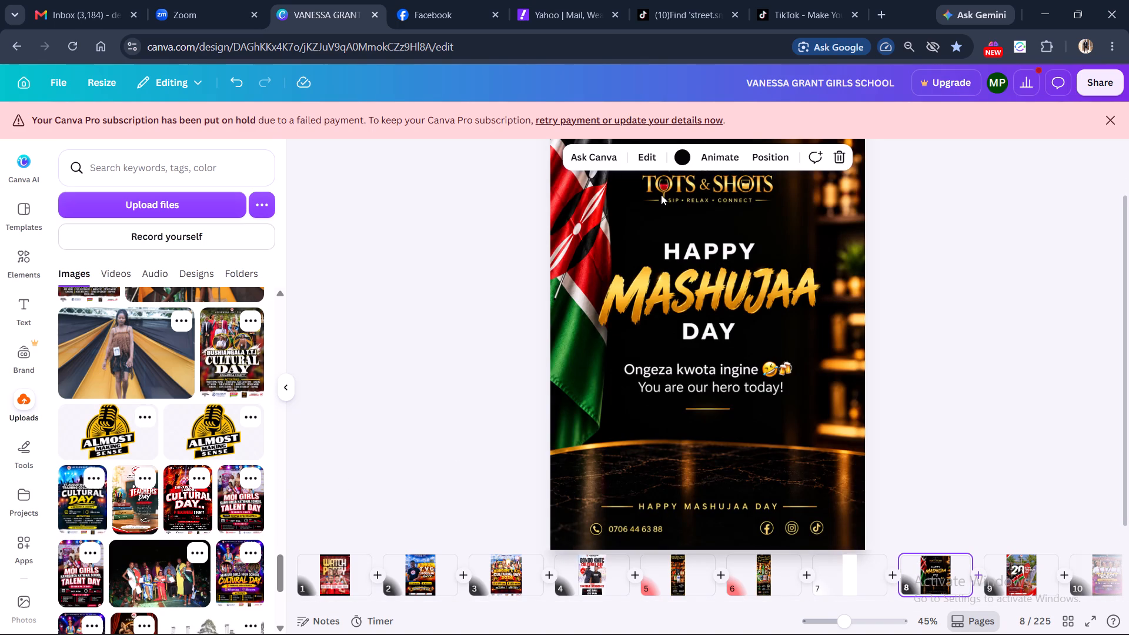
left_click(661, 195)
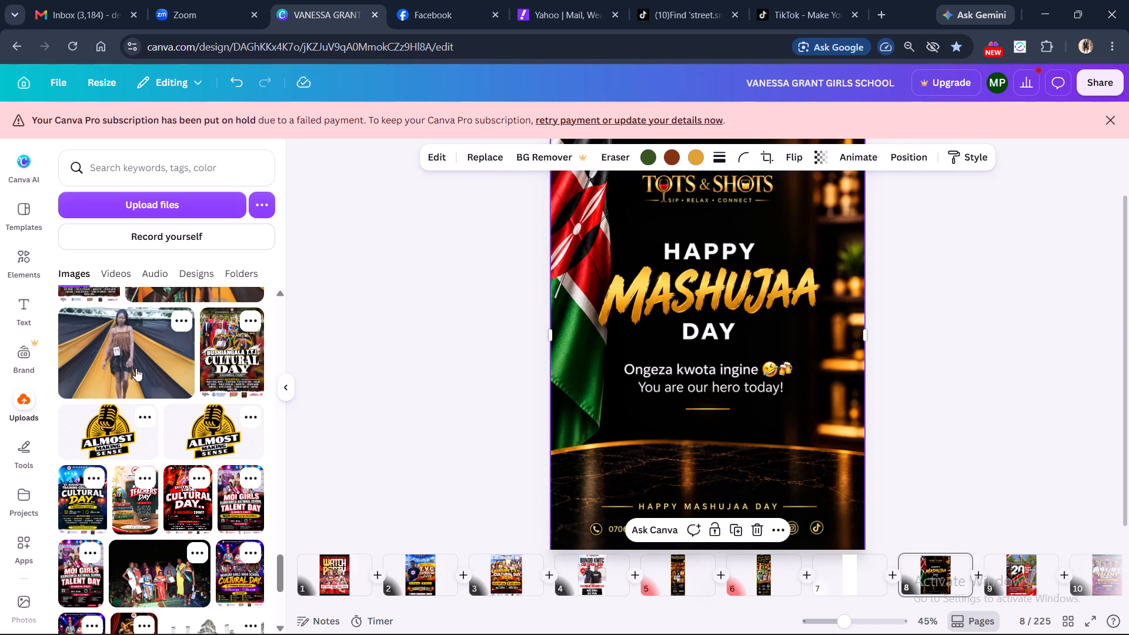
scroll(148, 369, "up", 20)
scroll(148, 369, "up", 19)
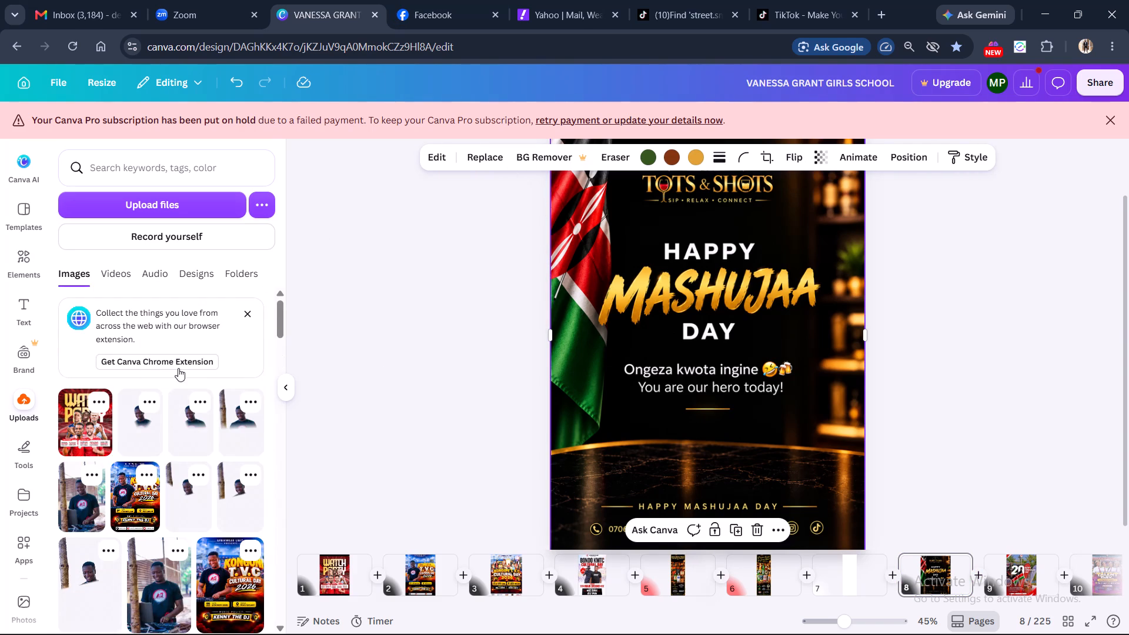
scroll(178, 368, "up", 7)
left_click(83, 423)
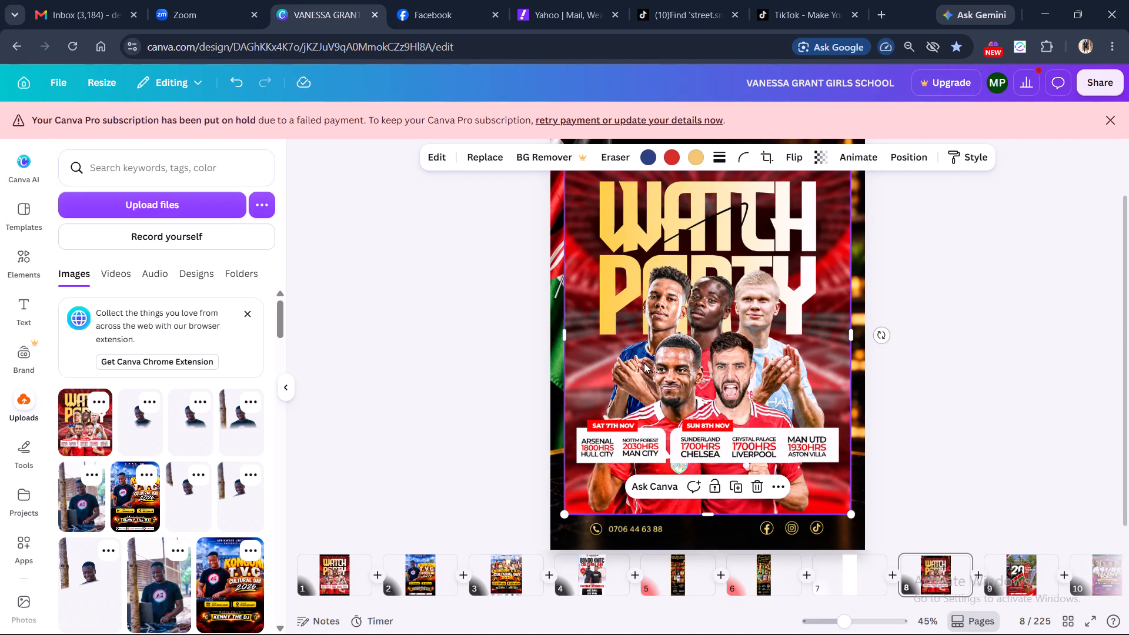
left_click(496, 325)
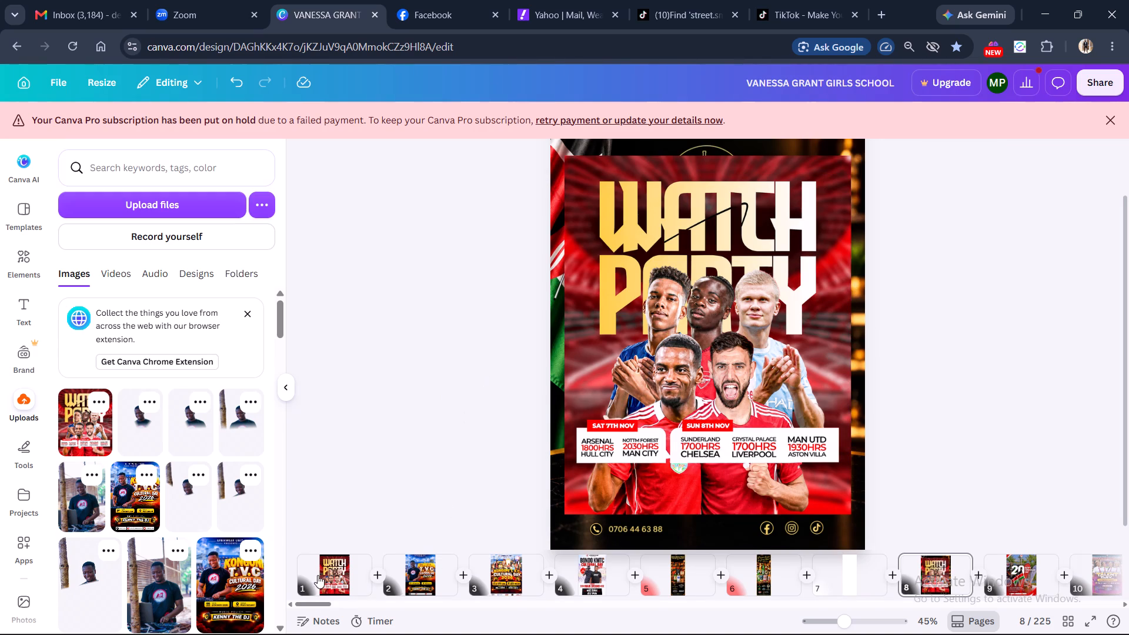
On page 1, duplicate the "TOTS & SHOTS LOUNGE PRESENTS" heading and centre the copy just below the white fixtures strip.
left_click(327, 574)
left_click(896, 353)
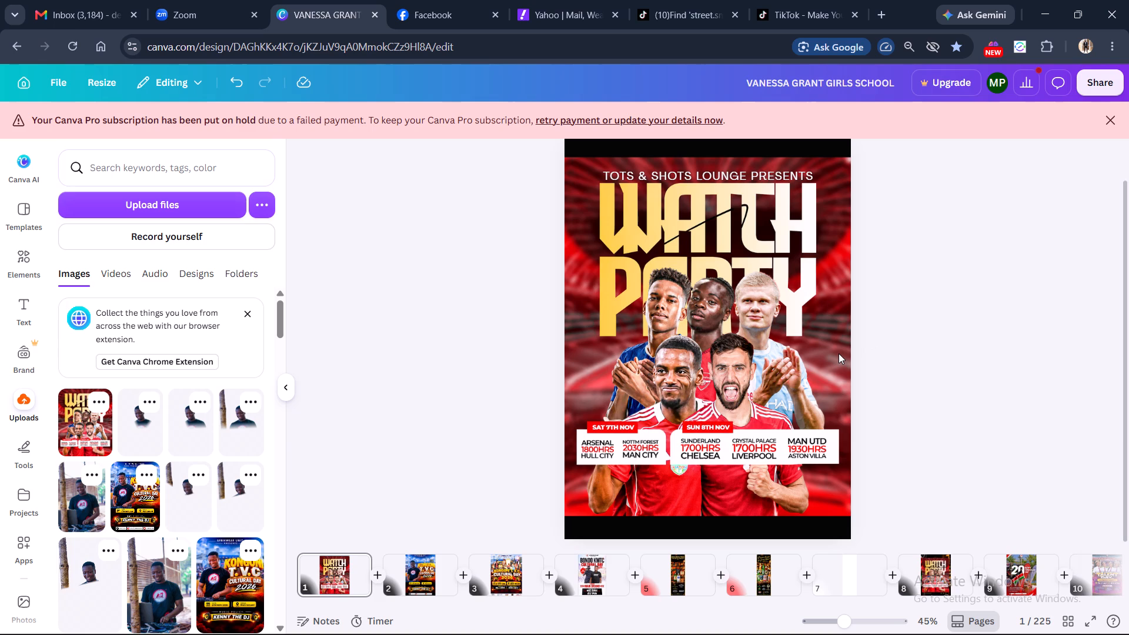
left_click(913, 318)
left_click(736, 175)
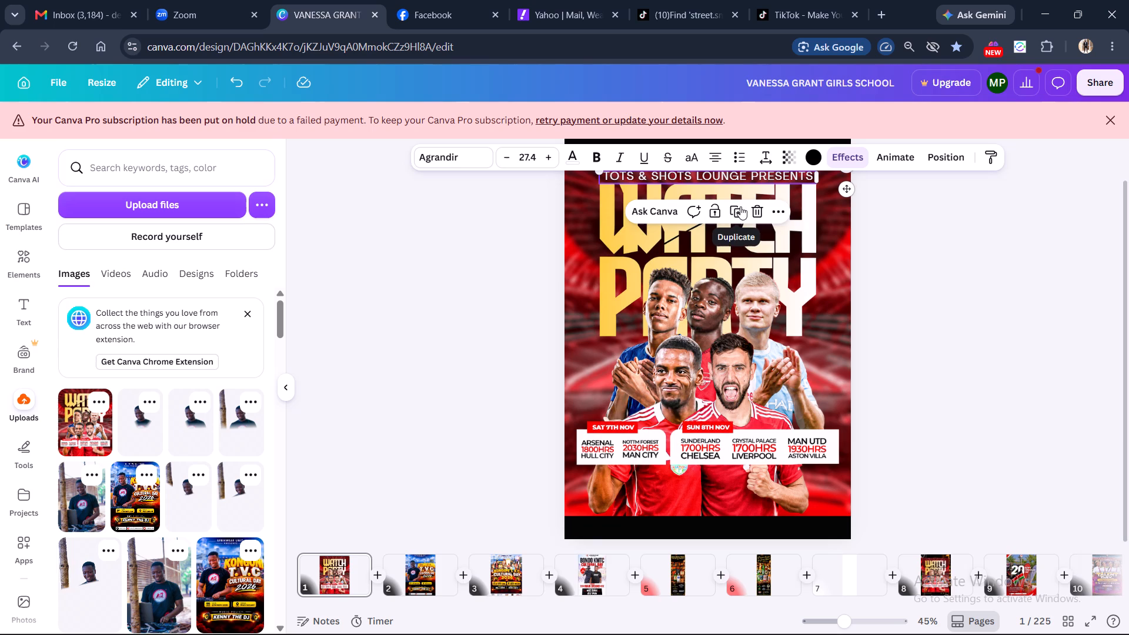
left_click(740, 206)
left_click_drag(737, 181, 702, 495)
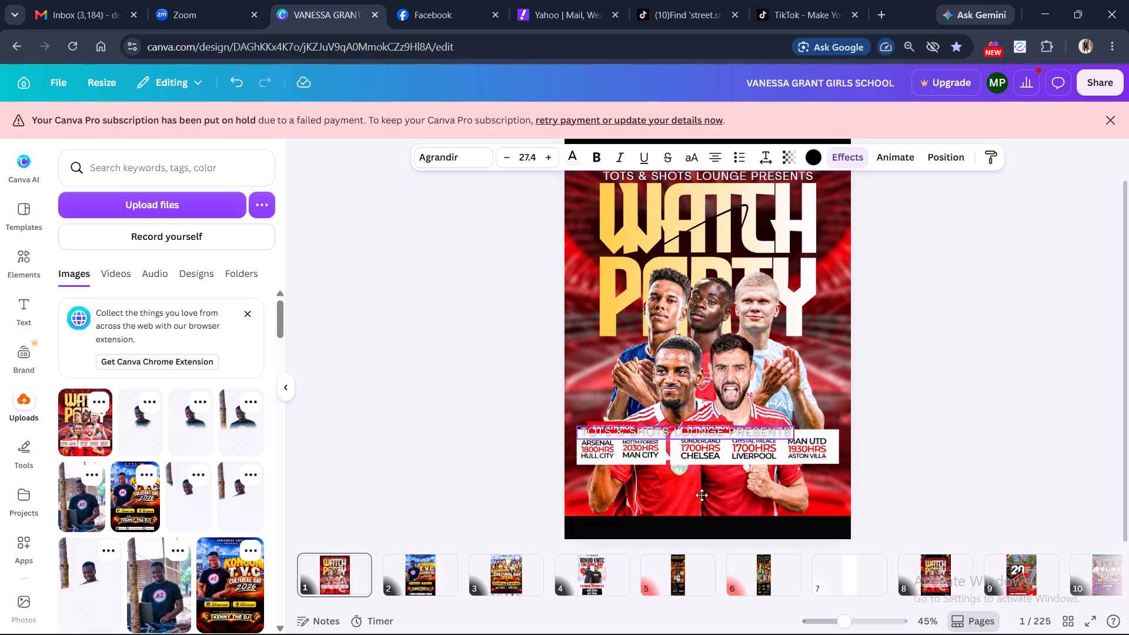
left_click_drag(702, 495, 731, 487)
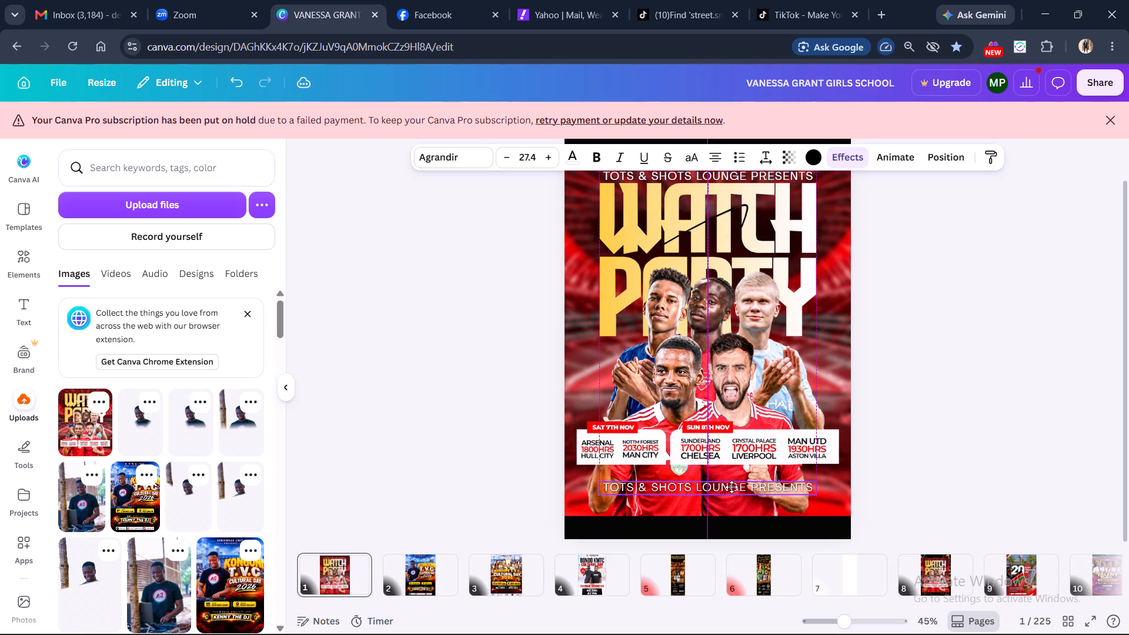
left_click_drag(731, 487, 732, 481)
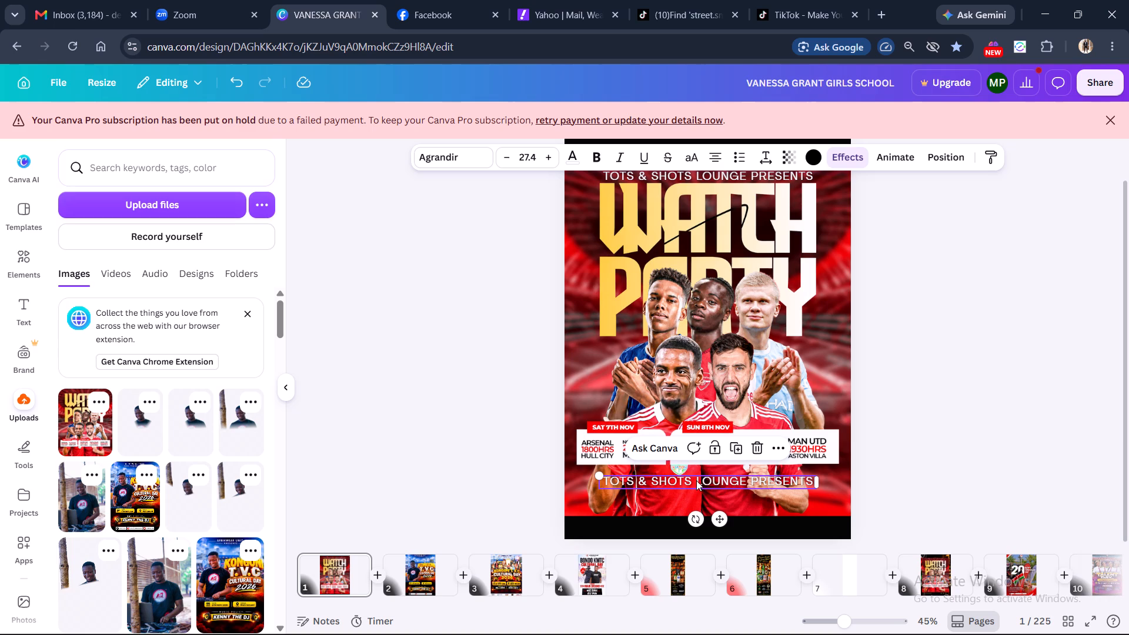
Delete the word "PRESENTS" from the copied heading, leaving "TOTS & SHOTS LOUNGE".
left_click(694, 480)
left_click(753, 484)
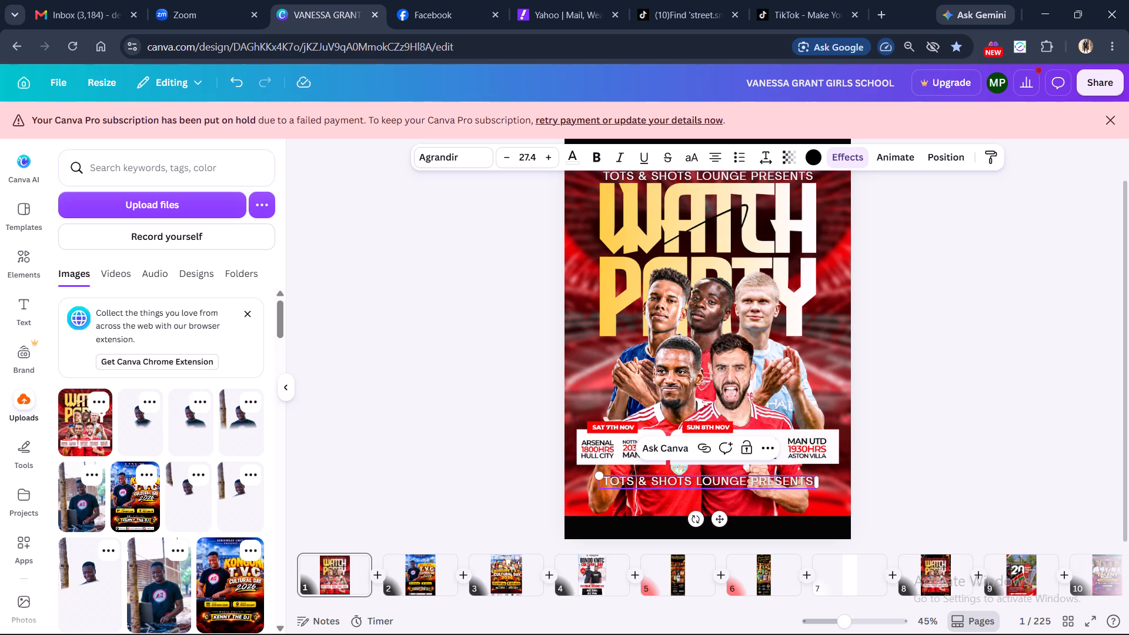
left_click(753, 482)
left_click(752, 481)
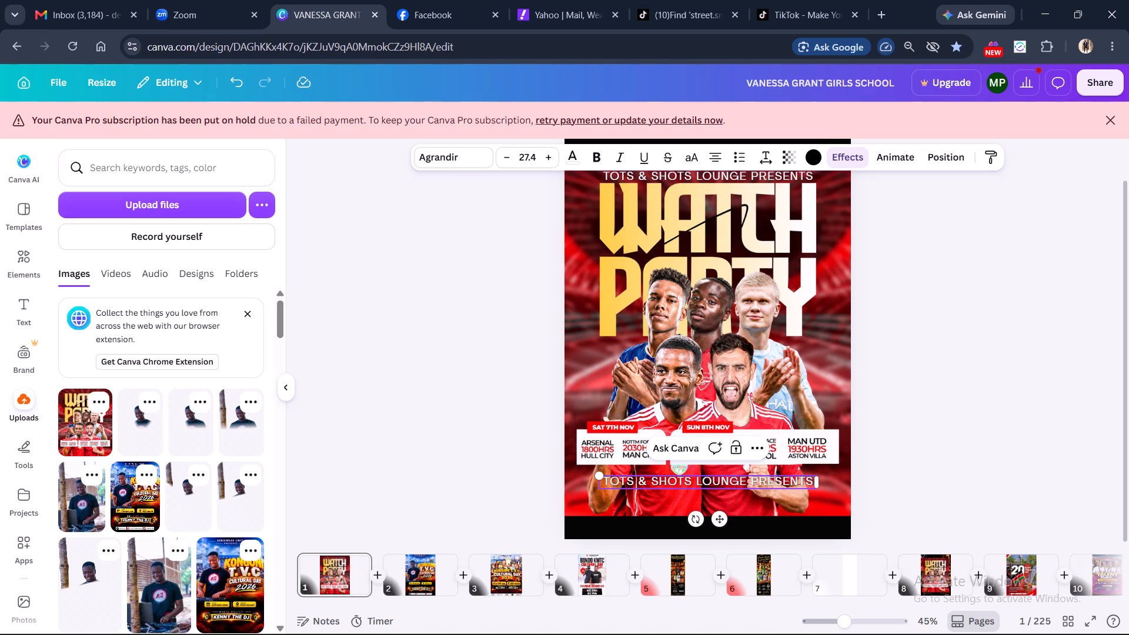
key("Delete")
key("Delete")
key("Delete")
key("Delete")
key("Delete")
key("Delete")
key("Delete")
key("Delete")
key("Delete")
key("Delete")
key("Delete")
key("Delete")
key("Delete")
key("Delete")
key("Delete")
key("Delete")
key("Delete")
key("Delete")
key("Delete")
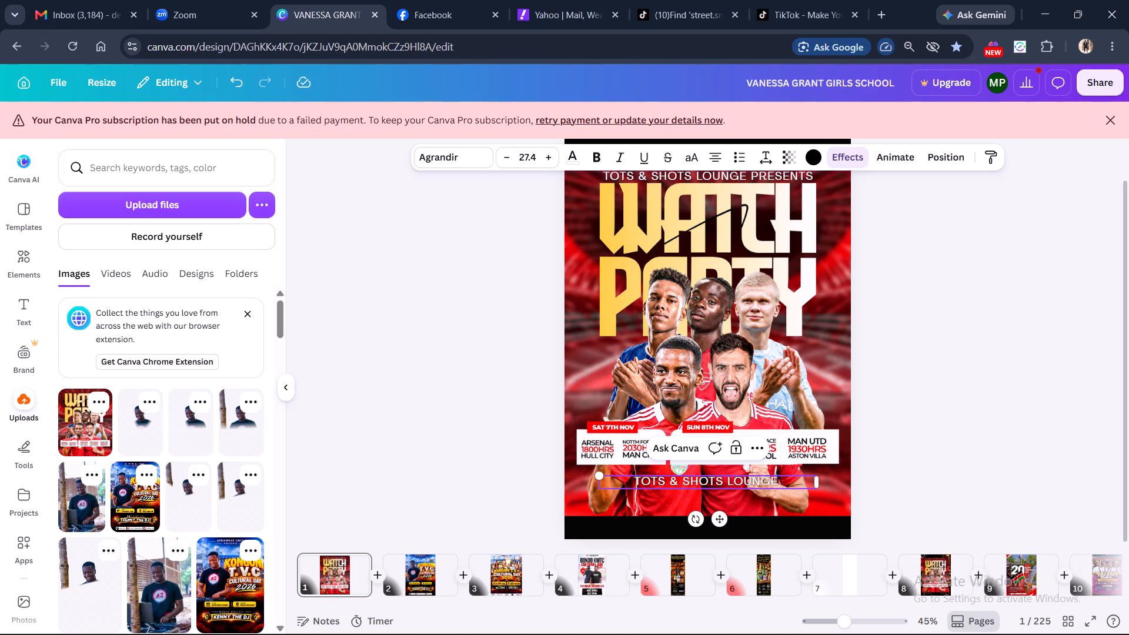
Narrow the "TOTS & SHOTS LOUNGE" text box below the fixtures to about 513 wide and shift it rightward towards the poster's centre.
left_click_drag(817, 484, 780, 492)
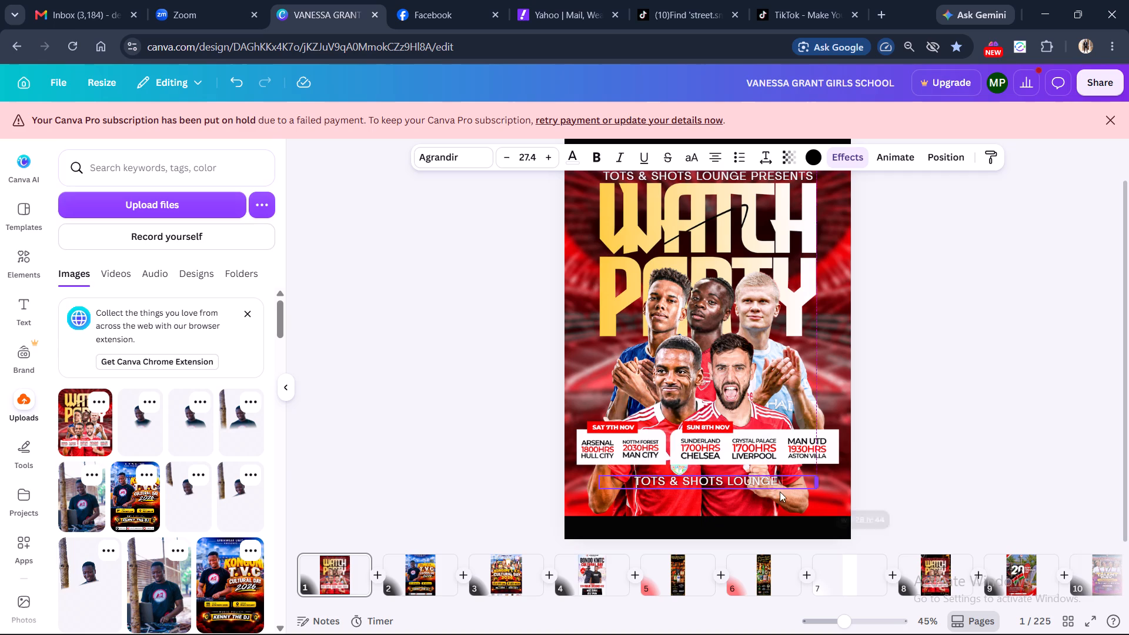
left_click_drag(780, 492, 753, 489)
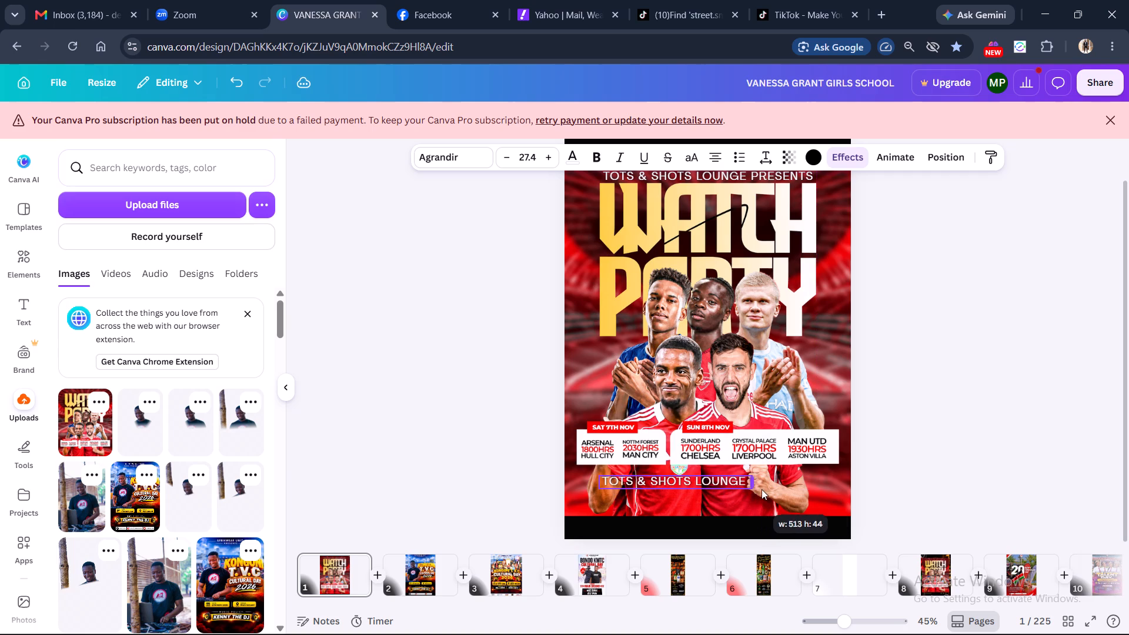
left_click(1049, 480)
left_click(686, 478)
left_click_drag(679, 480, 722, 482)
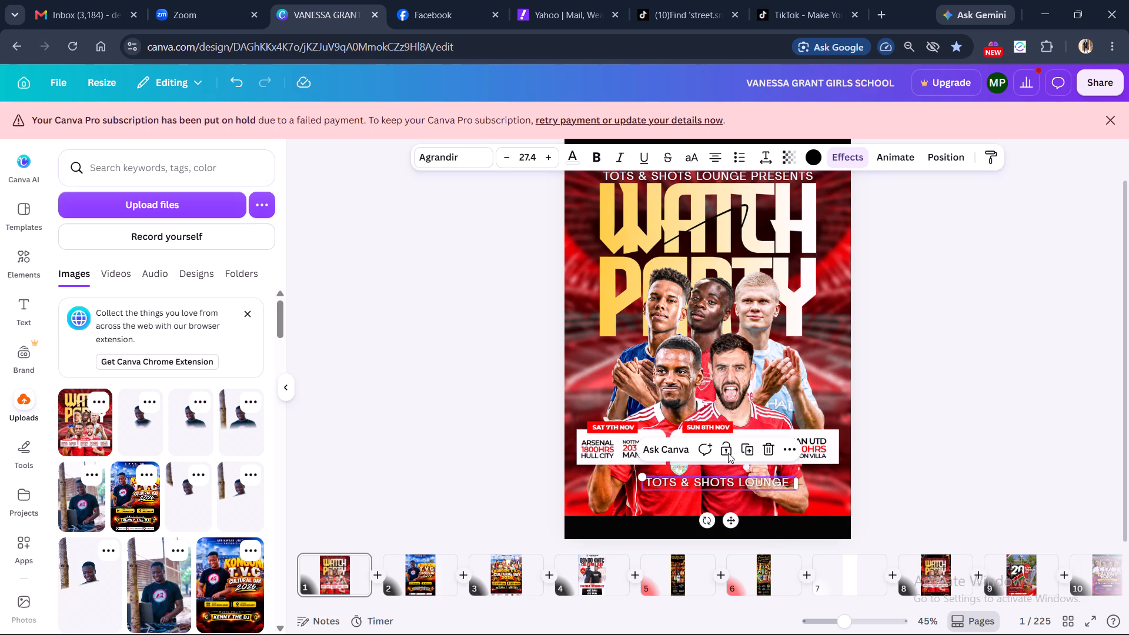
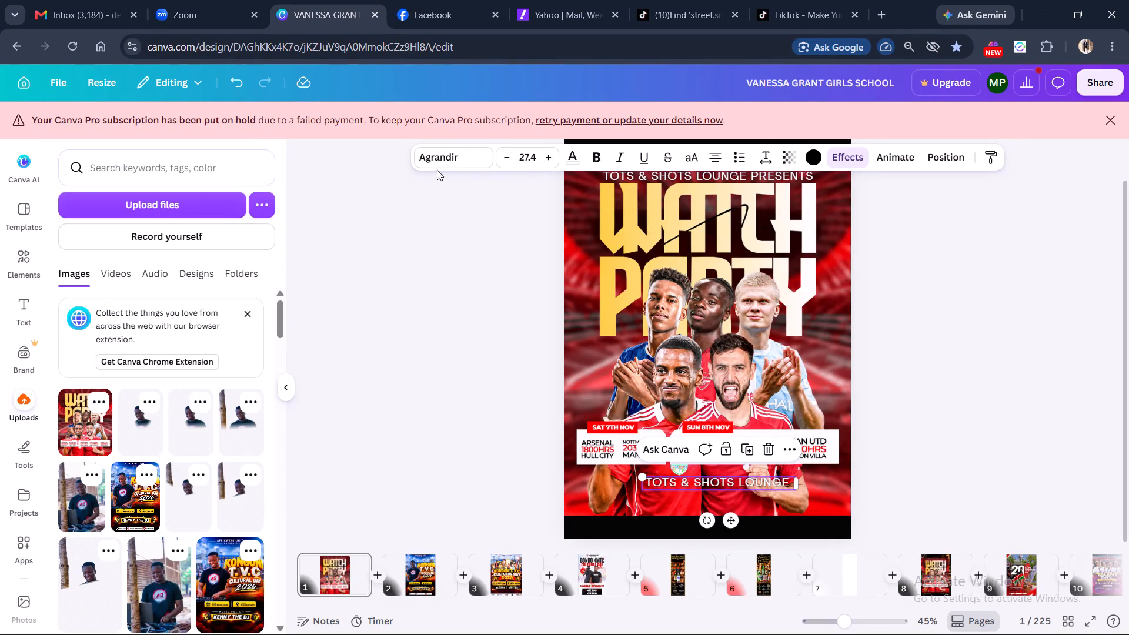
Set the "TOTS & SHOTS LOUNGE" text below the fixtures in the Braggadocio font and widen its box to fit one line.
left_click(435, 151)
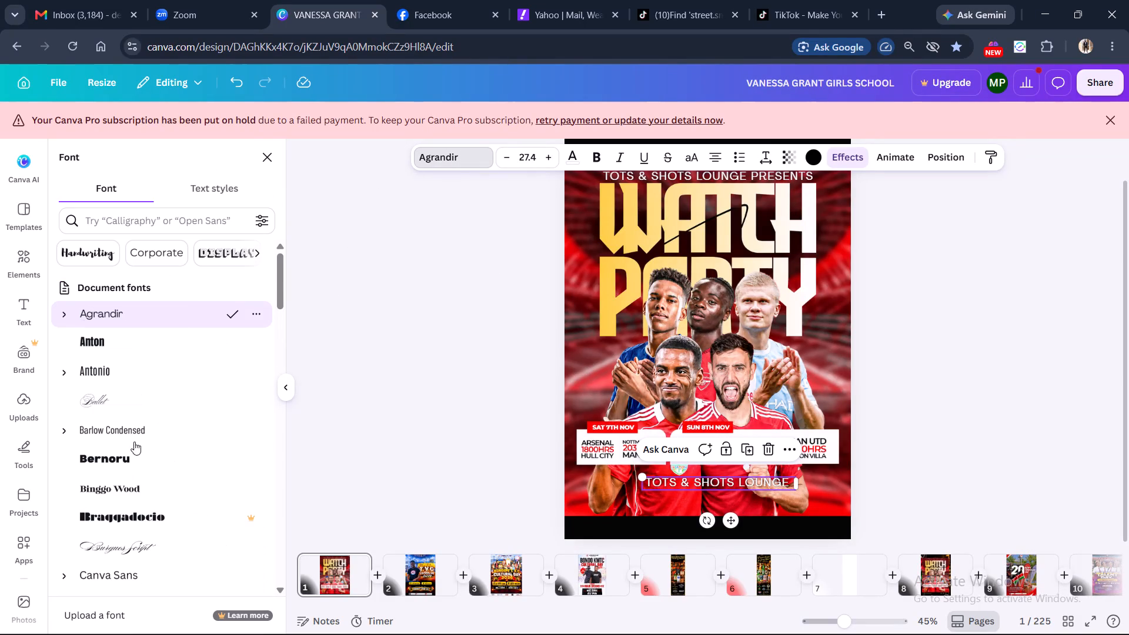
left_click(121, 459)
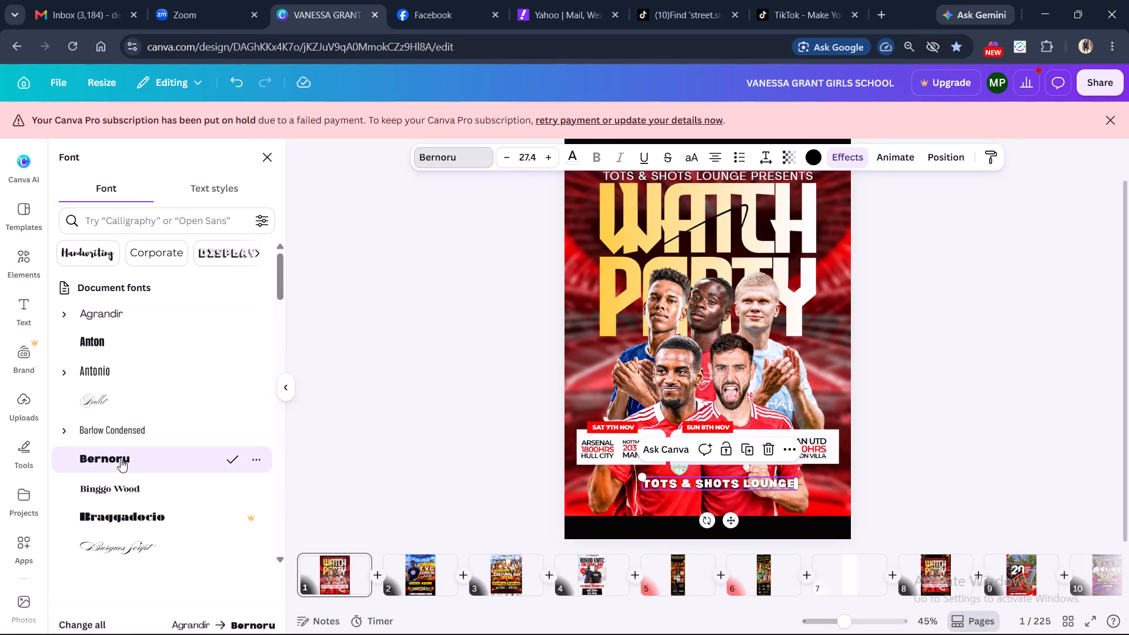
left_click(91, 510)
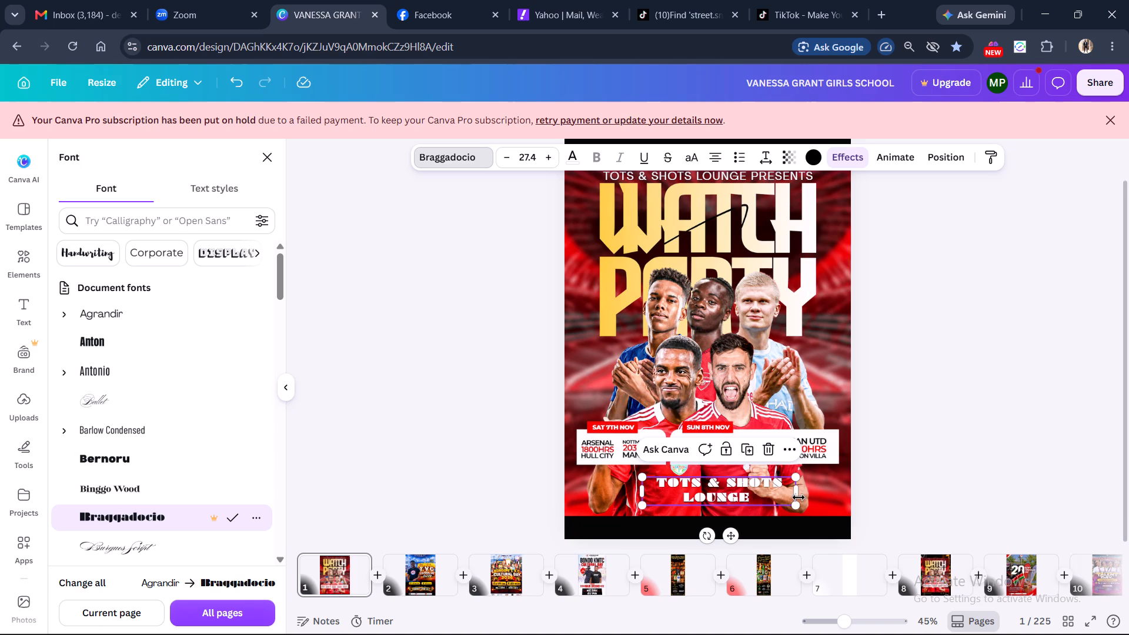
left_click_drag(799, 497, 843, 484)
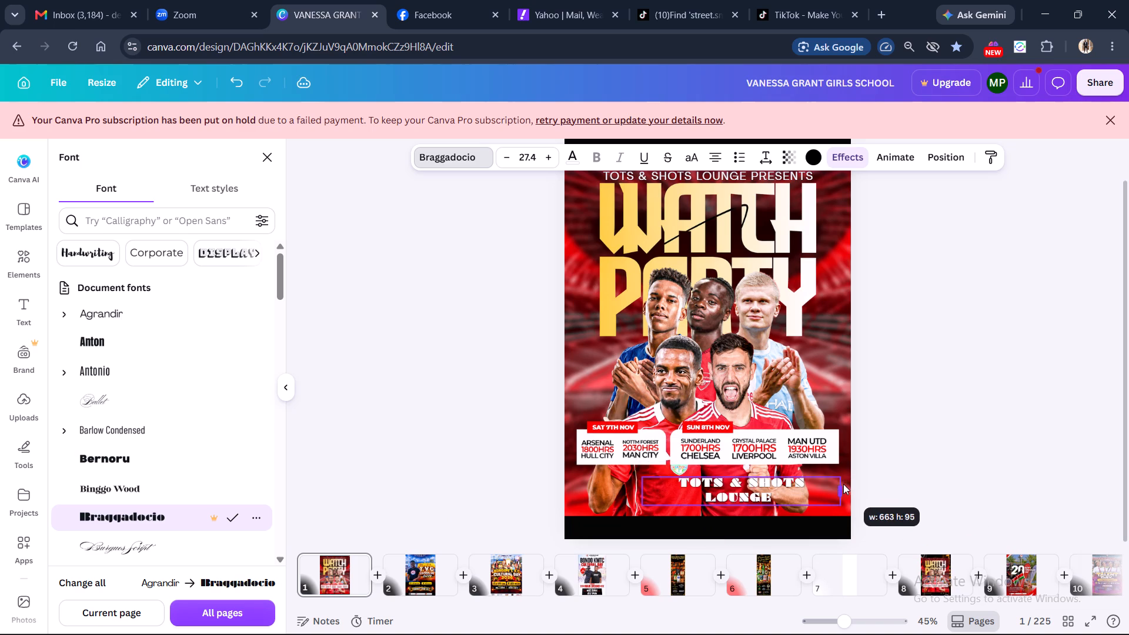
left_click_drag(843, 484, 855, 482)
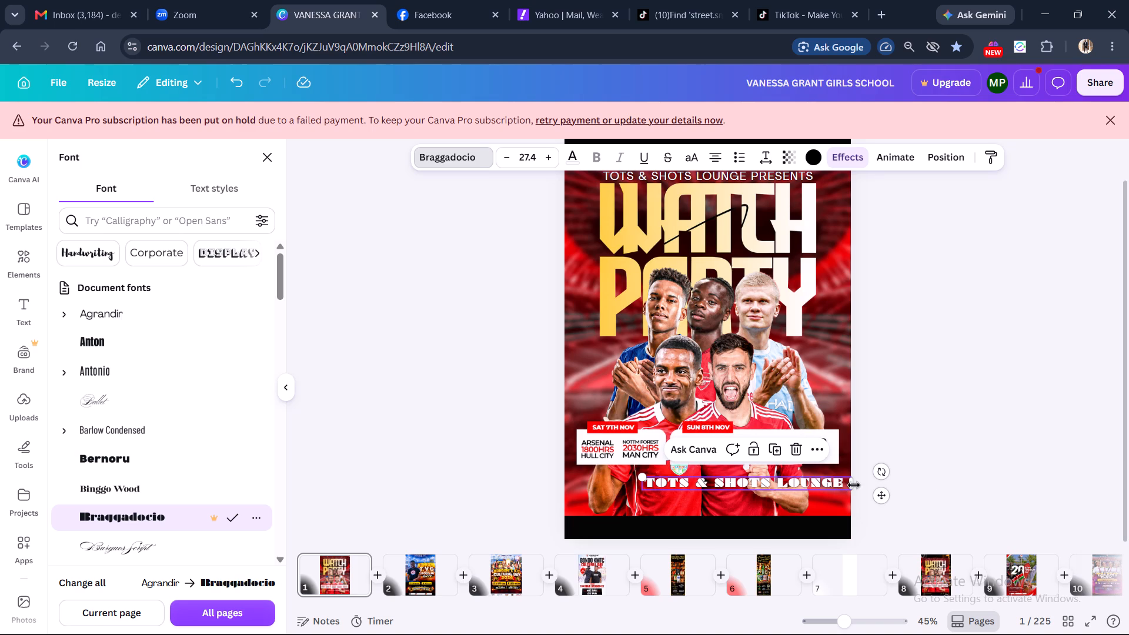
left_click_drag(857, 485, 849, 488)
Enlarge the lower "TOTS & SHOTS LOUNGE" text to size 34.7 and centre it beneath the fixtures strip.
left_click_drag(756, 480, 722, 480)
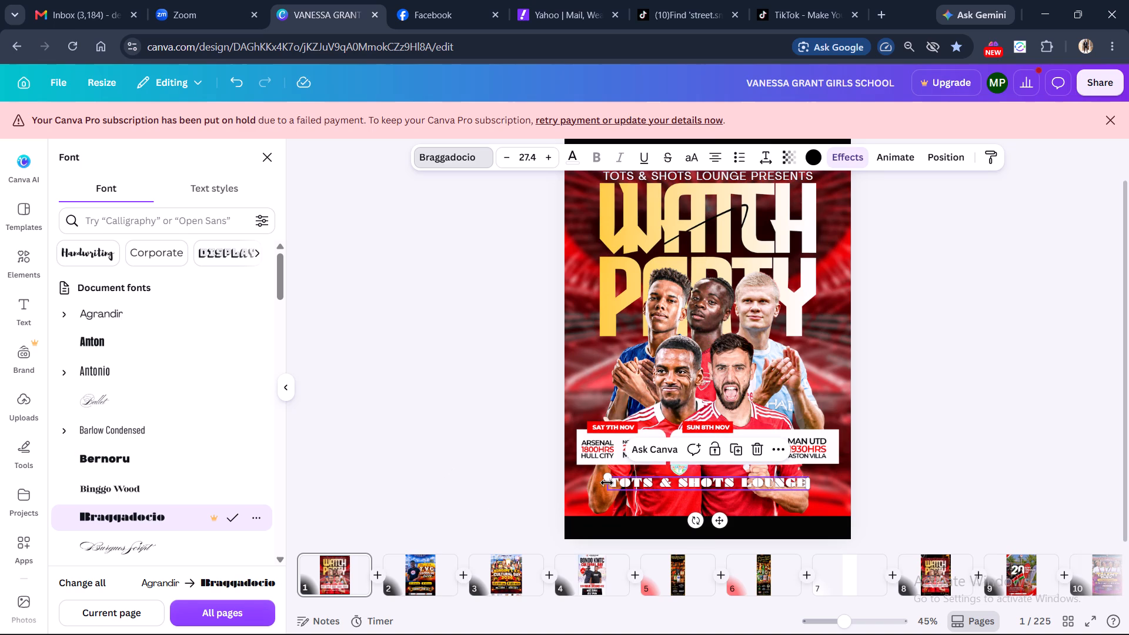
left_click_drag(607, 479, 553, 477)
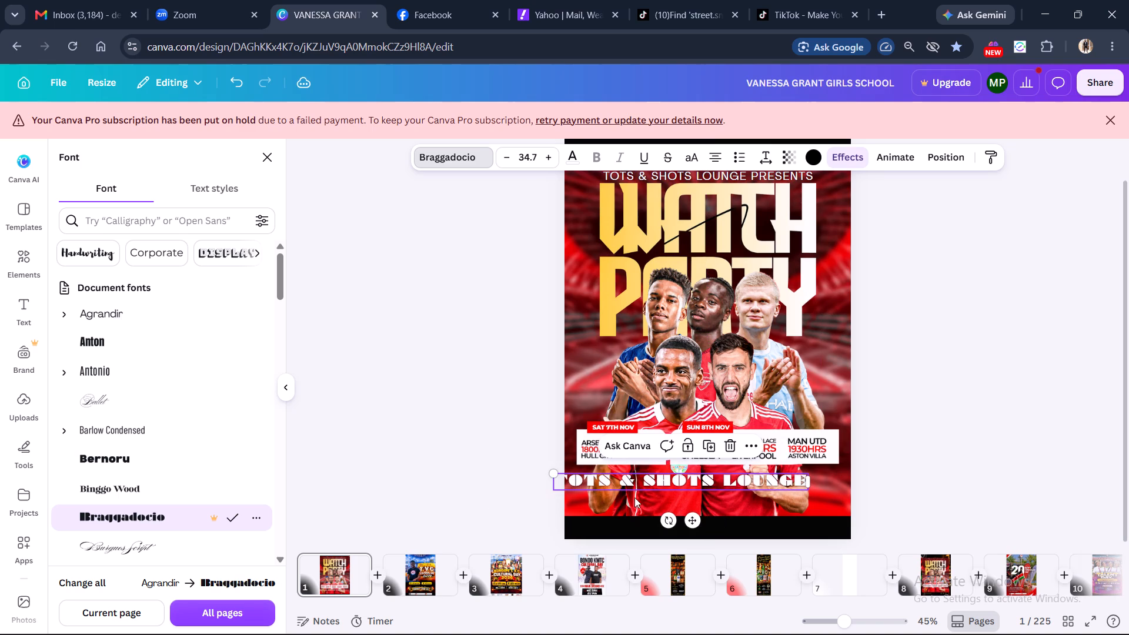
left_click_drag(628, 481, 654, 482)
left_click(982, 450)
Select the main Watch Party poster image on page 1 and open the Image Blender app.
left_click(829, 511)
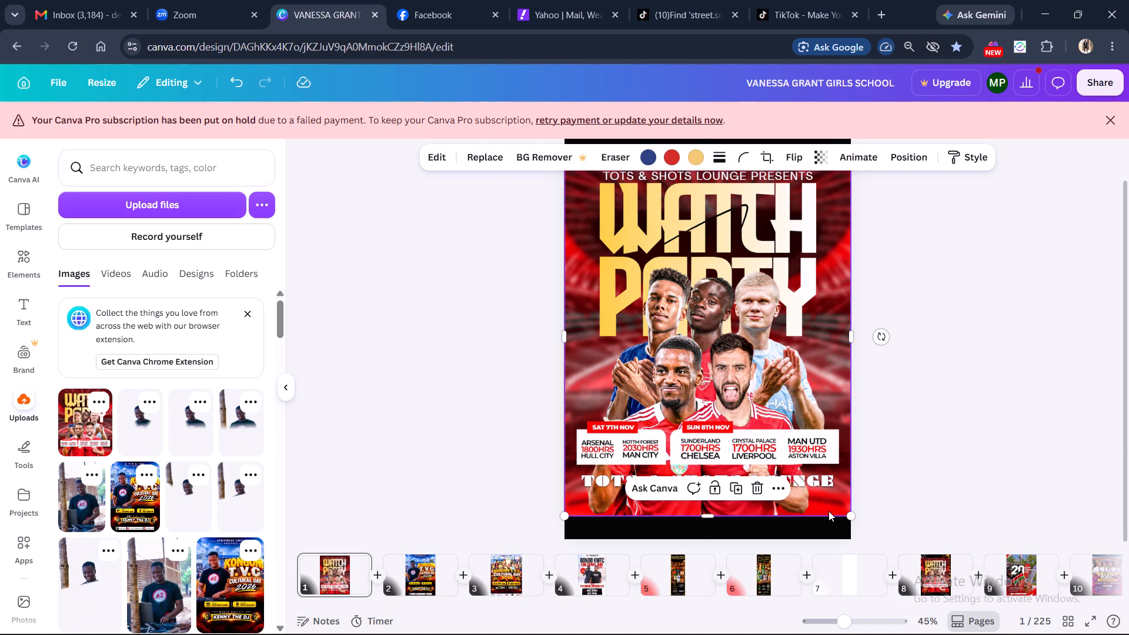
scroll(20, 477, "down", 15)
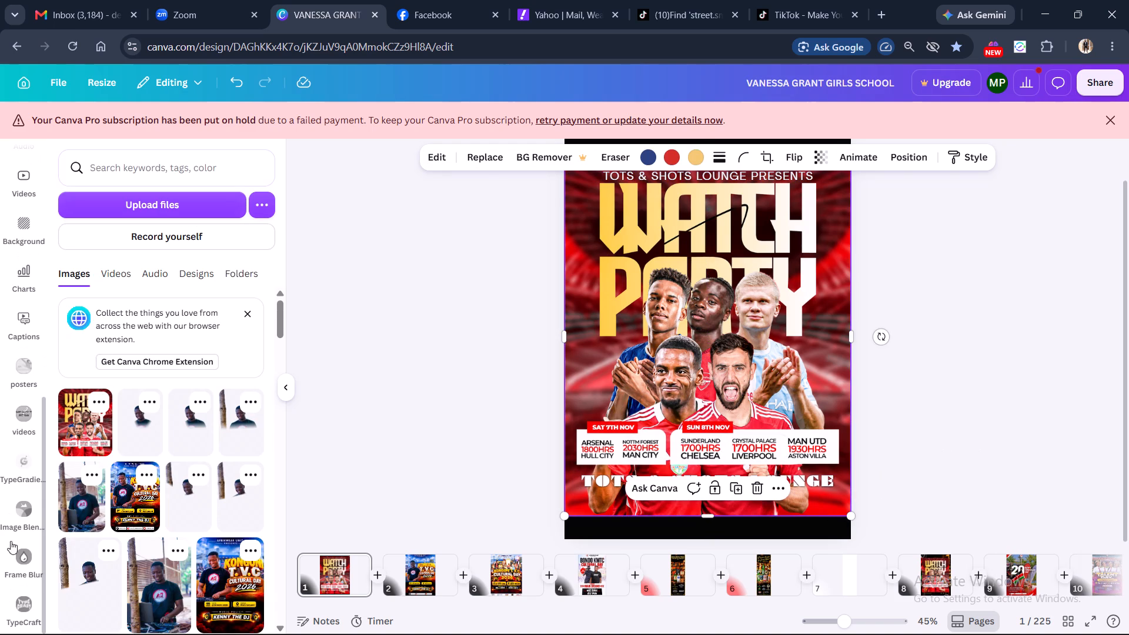
left_click(26, 511)
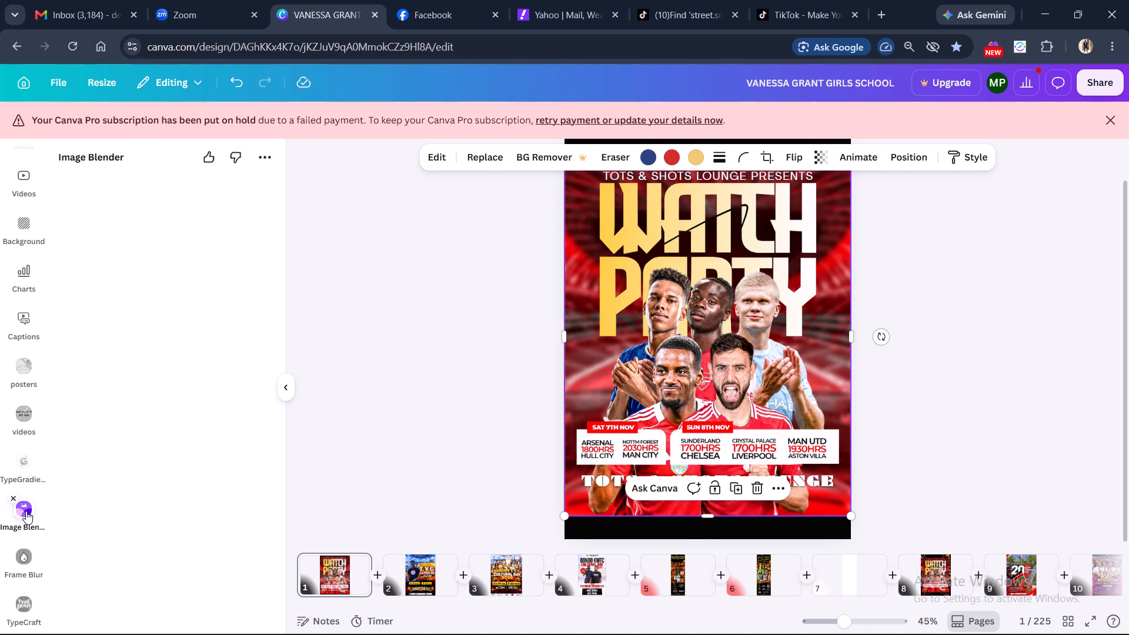
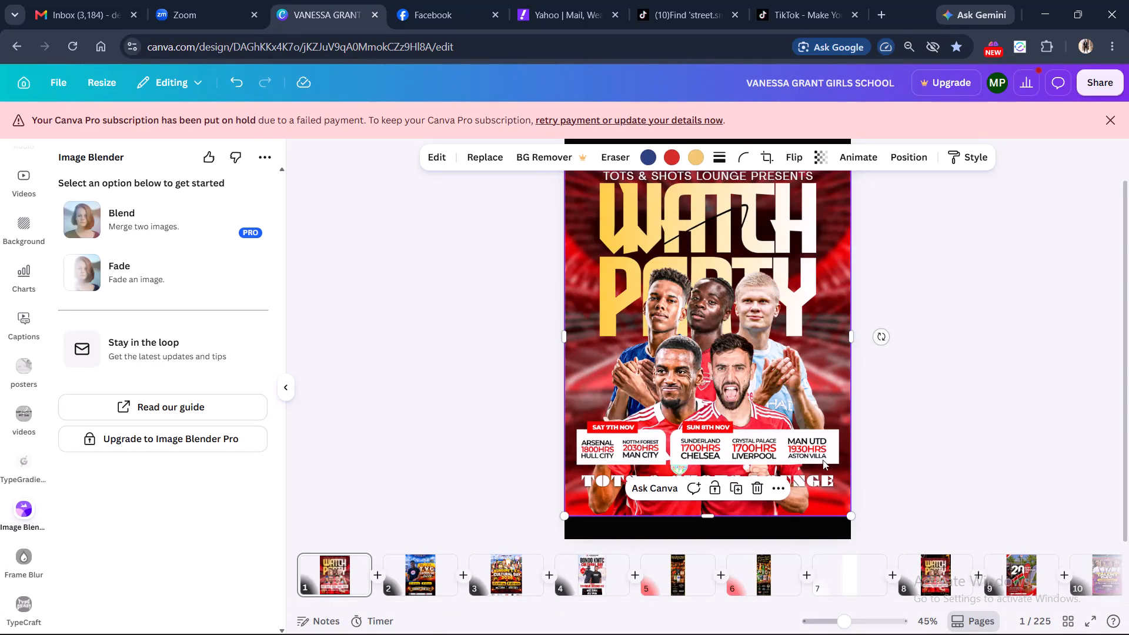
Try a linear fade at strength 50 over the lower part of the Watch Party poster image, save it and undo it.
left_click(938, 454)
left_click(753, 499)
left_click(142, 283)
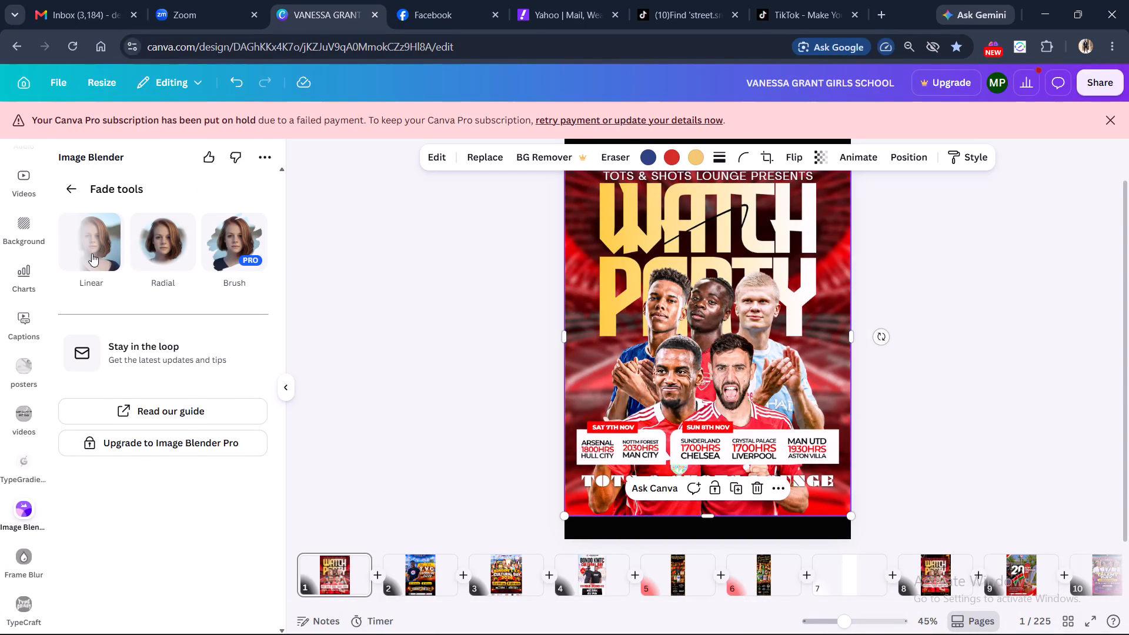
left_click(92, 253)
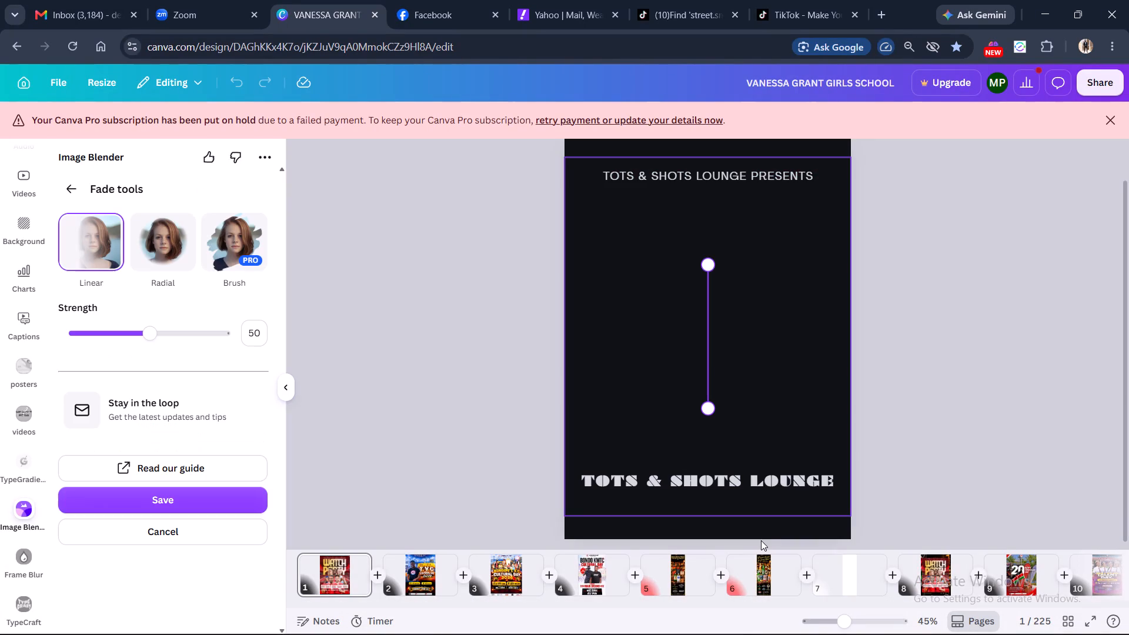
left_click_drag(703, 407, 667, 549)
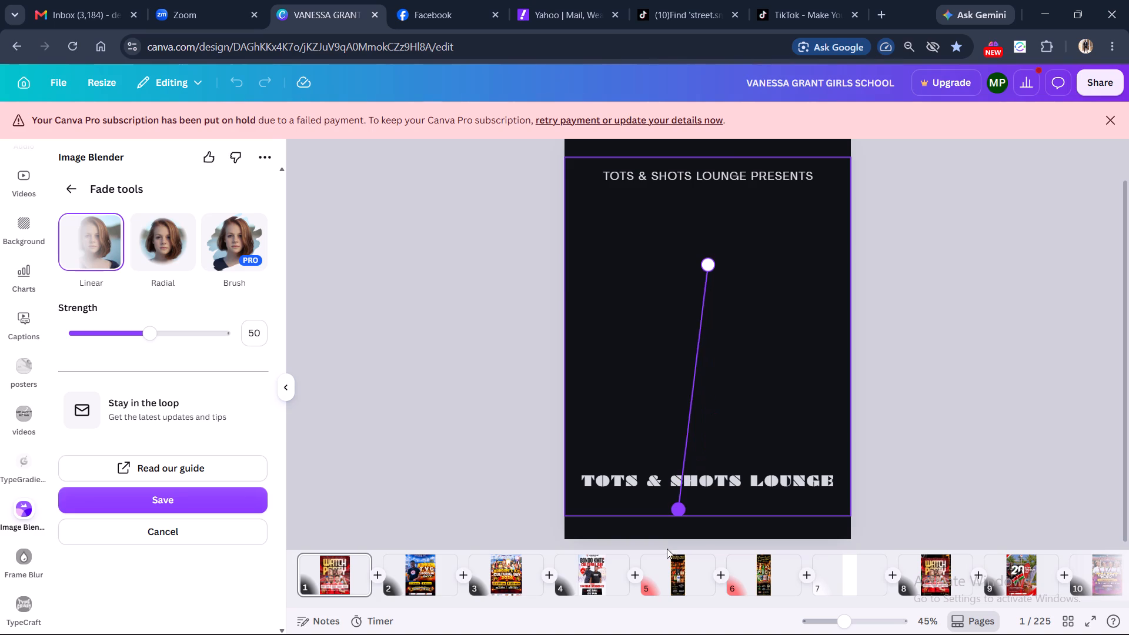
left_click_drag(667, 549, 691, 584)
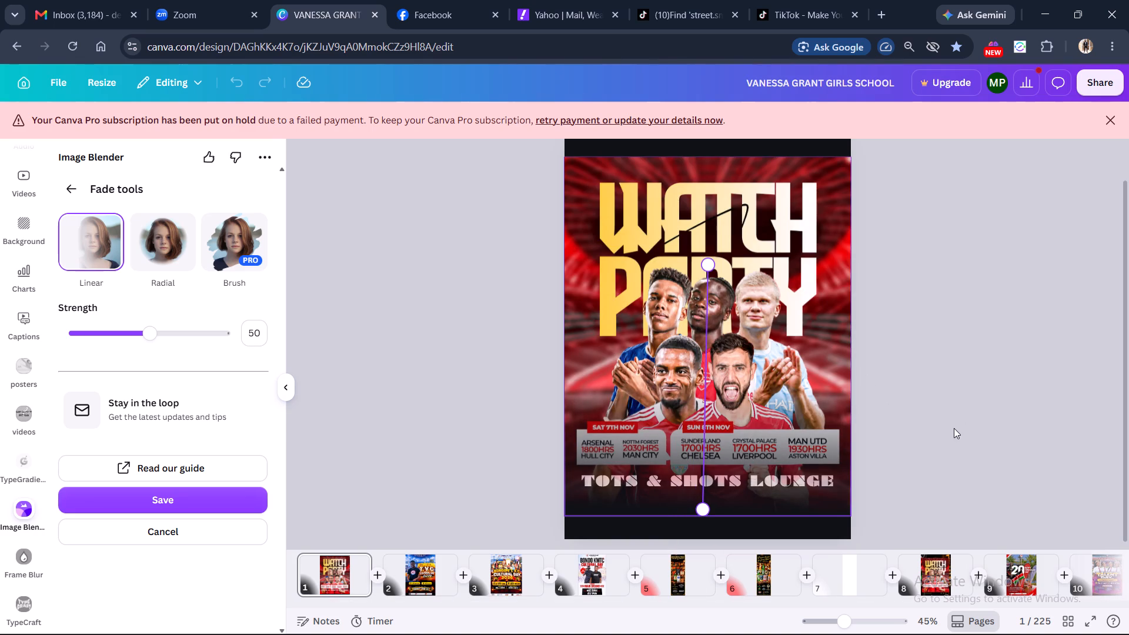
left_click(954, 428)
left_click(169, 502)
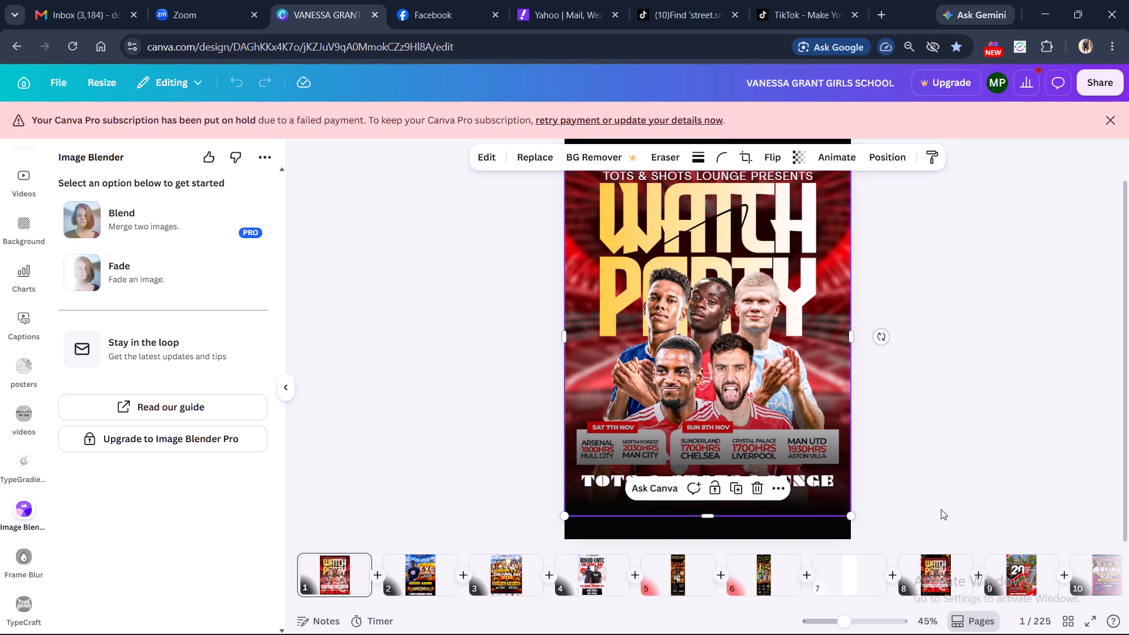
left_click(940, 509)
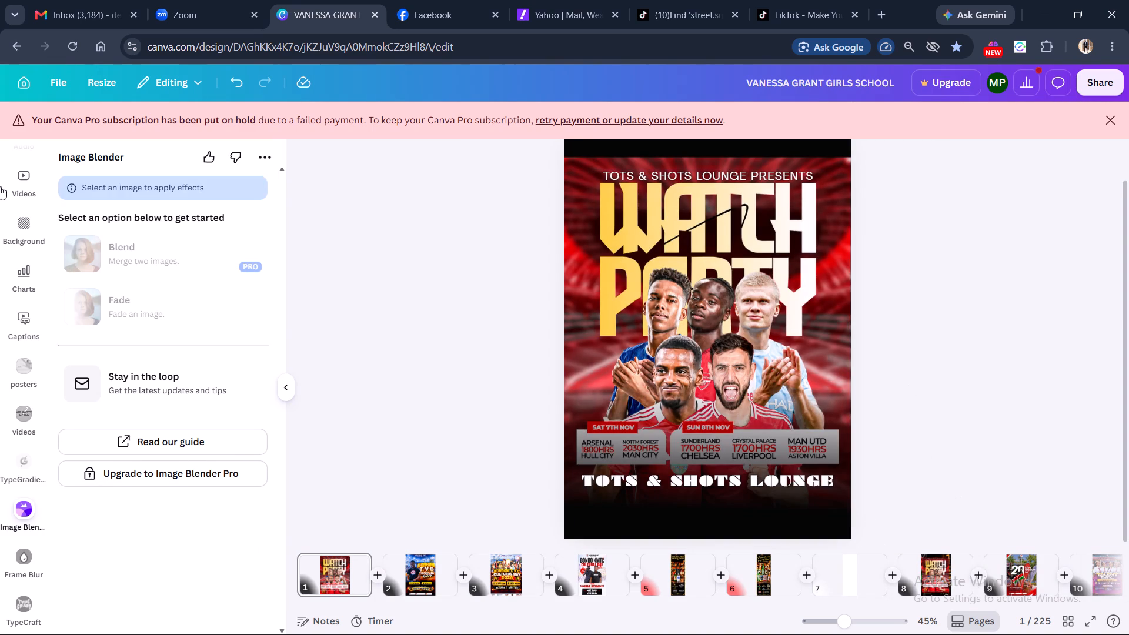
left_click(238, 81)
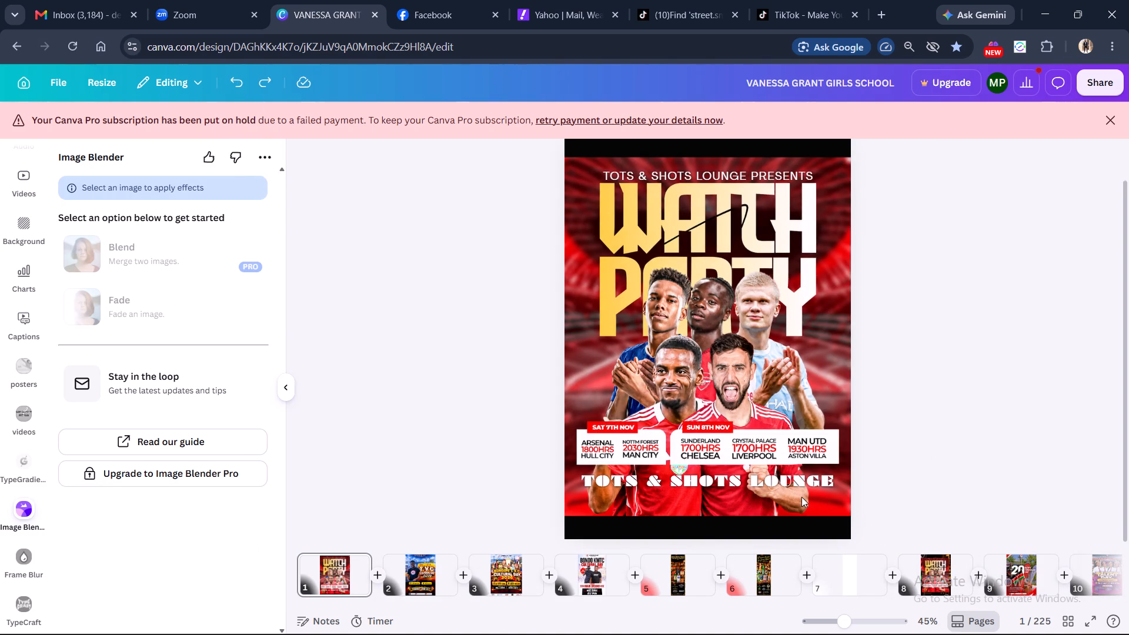
Apply a linear fade at strength 22 to the poster image, running from the fixtures strip to its bottom edge, and save it.
left_click(801, 497)
left_click(136, 286)
left_click(102, 245)
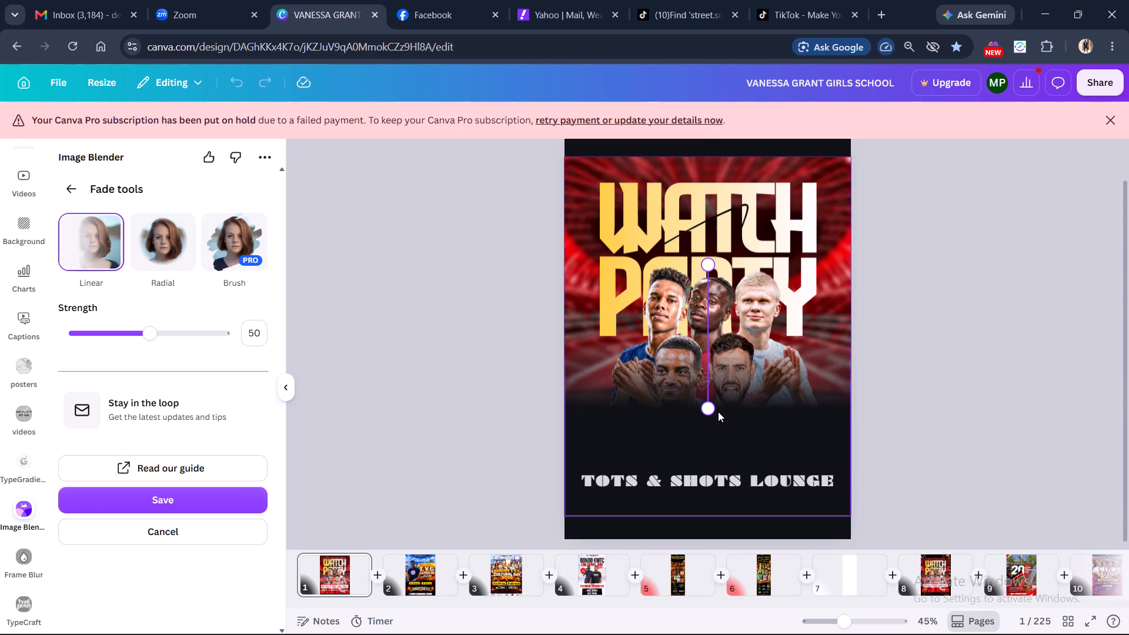
left_click_drag(707, 410, 699, 610)
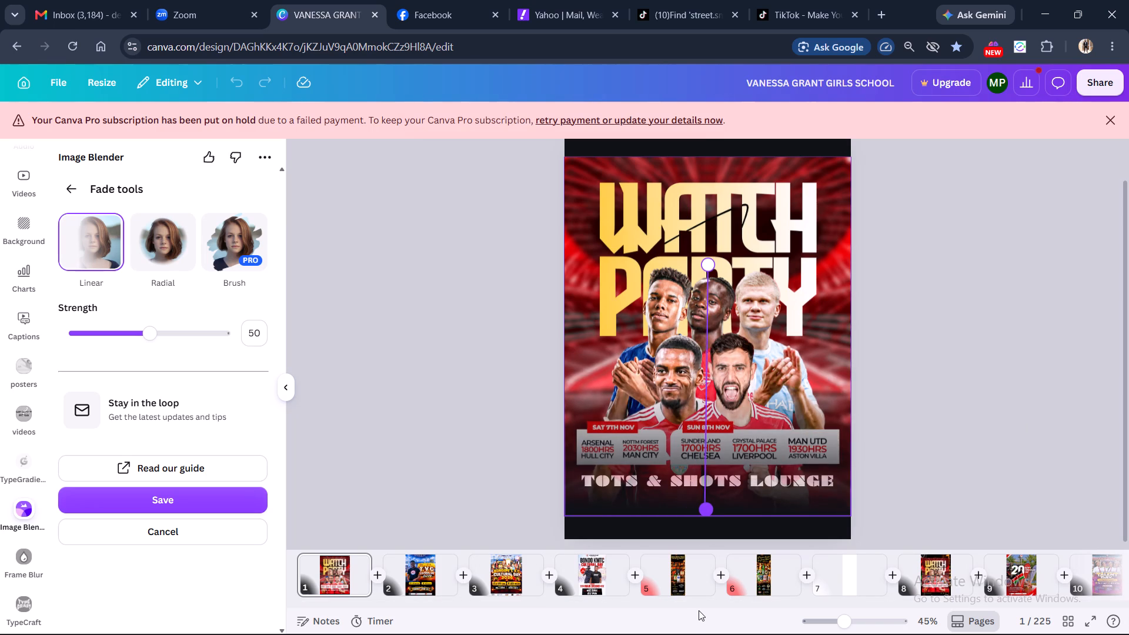
left_click_drag(699, 610, 697, 618)
left_click_drag(709, 262, 700, 464)
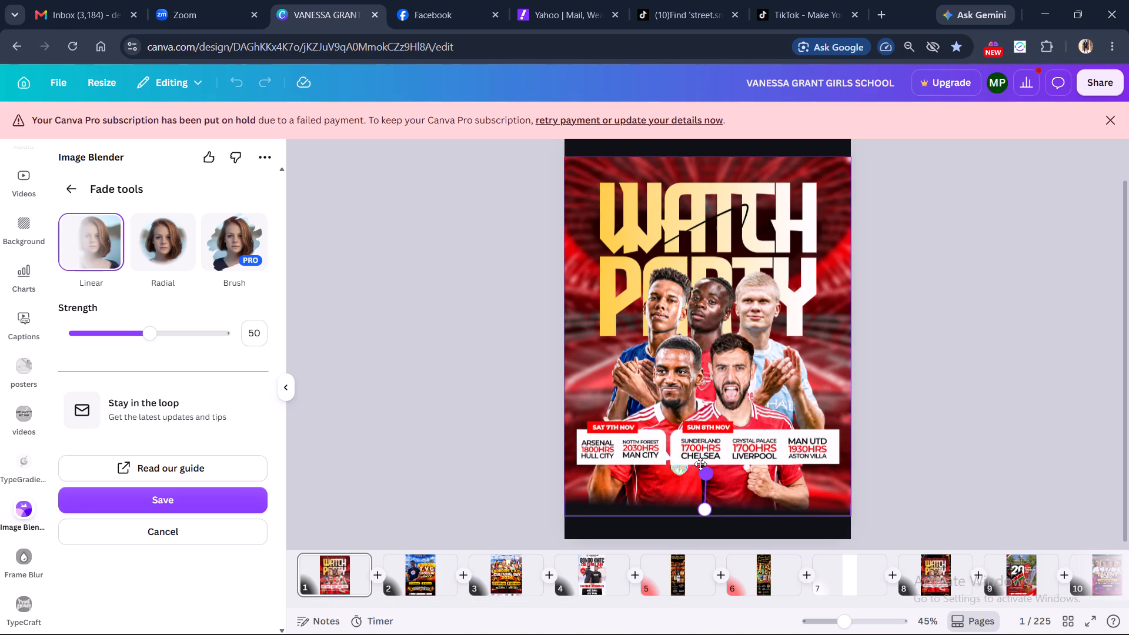
left_click_drag(700, 464, 697, 430)
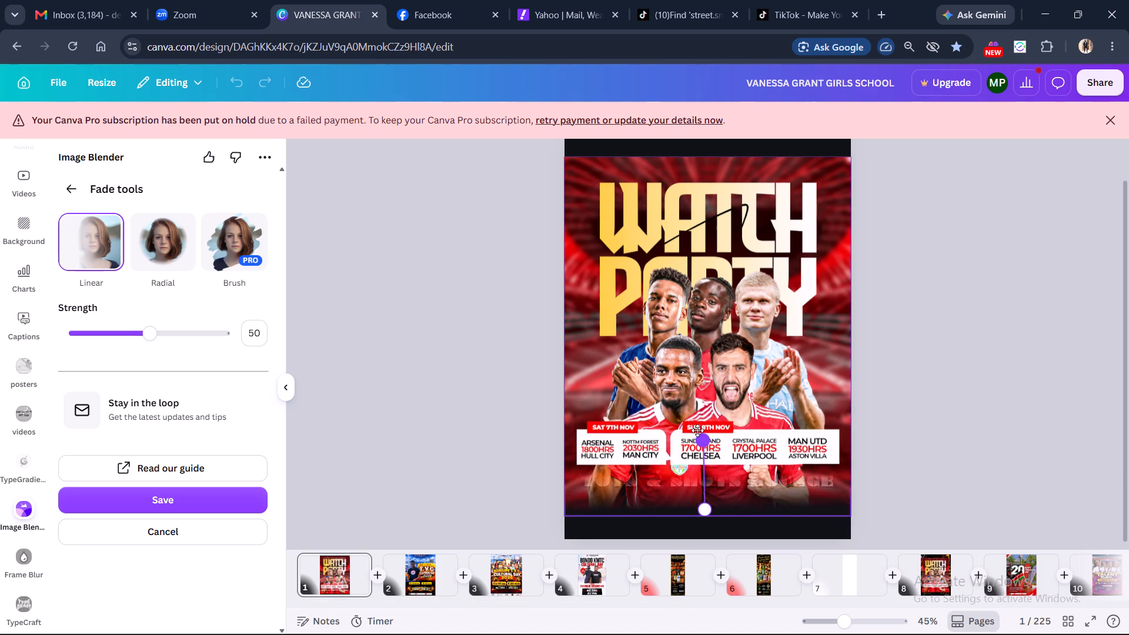
left_click_drag(697, 430, 701, 434)
left_click_drag(703, 440, 697, 439)
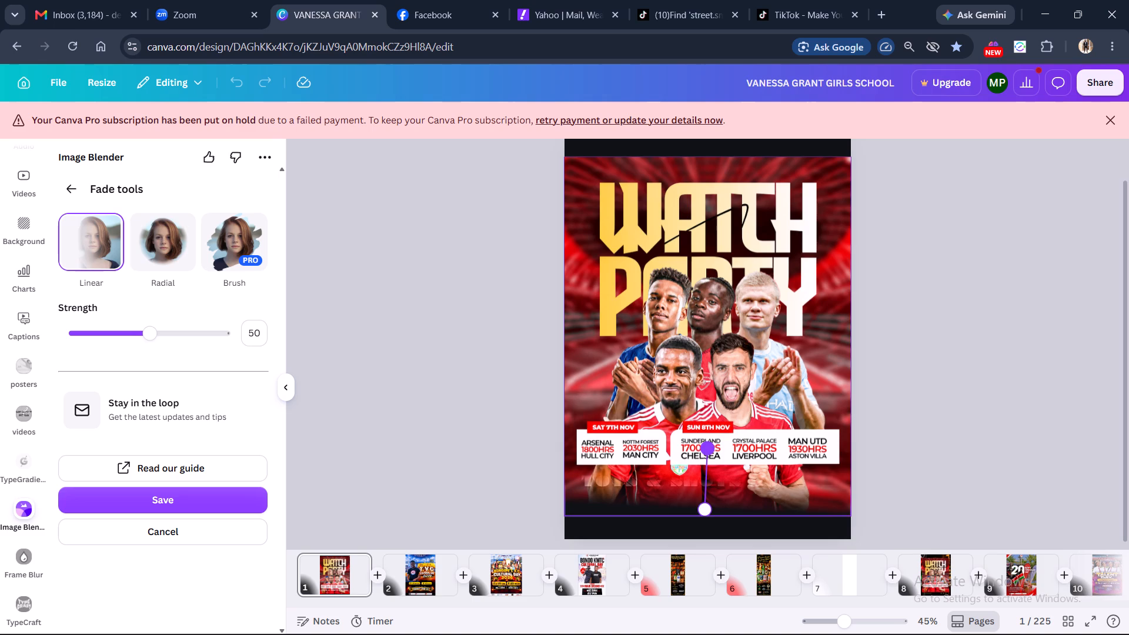
left_click(704, 510)
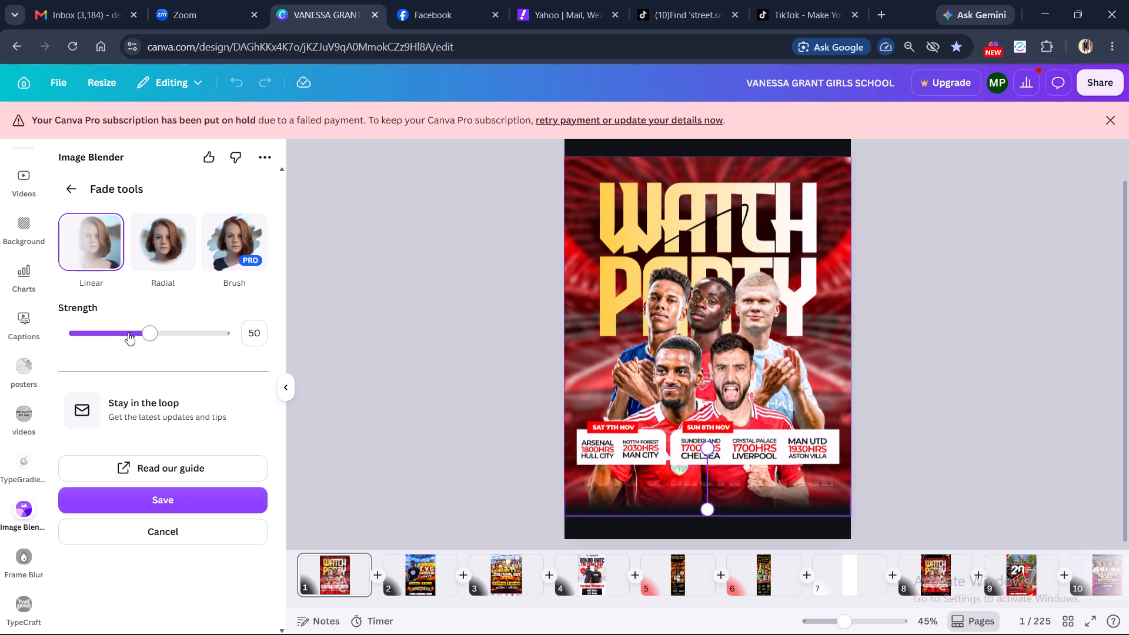
left_click_drag(155, 335, 116, 340)
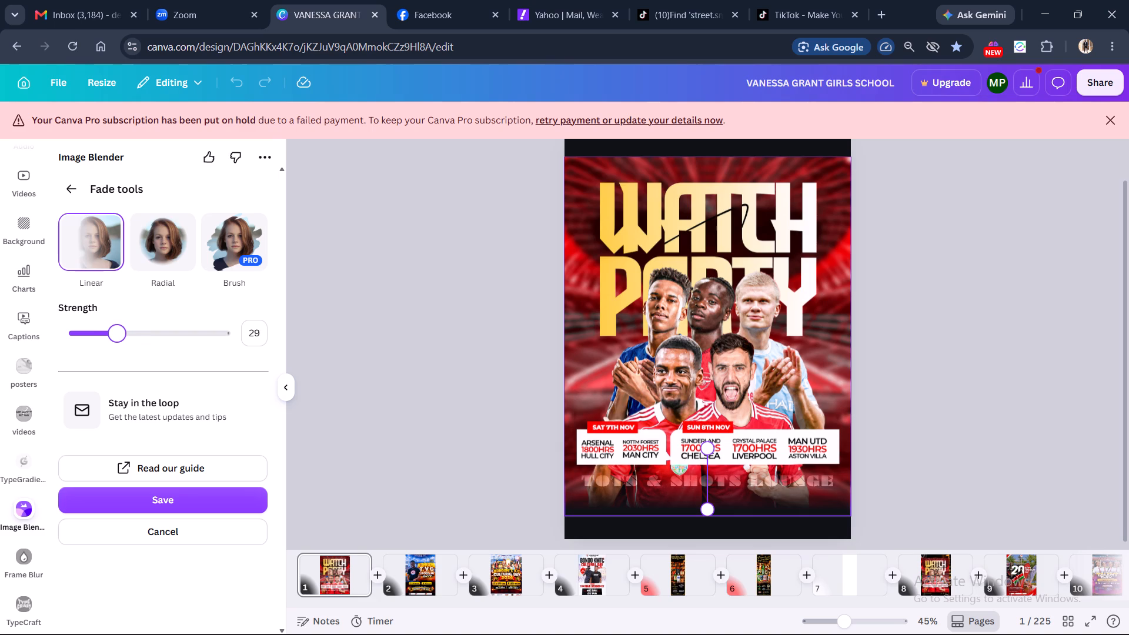
left_click_drag(116, 340, 107, 340)
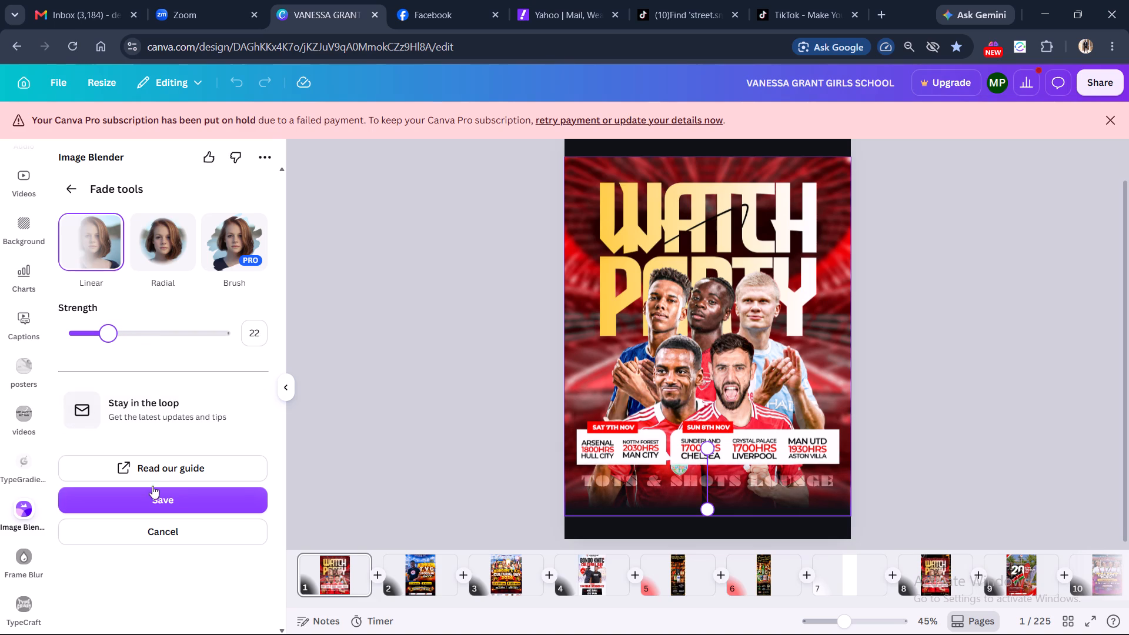
left_click(158, 496)
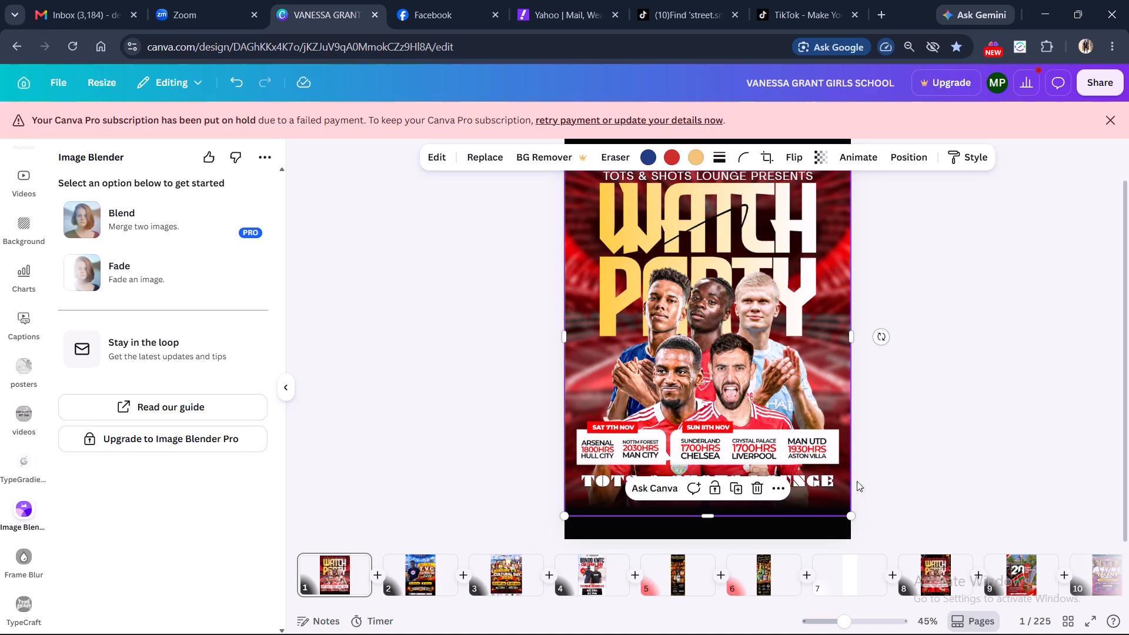
left_click_drag(901, 478, 910, 482)
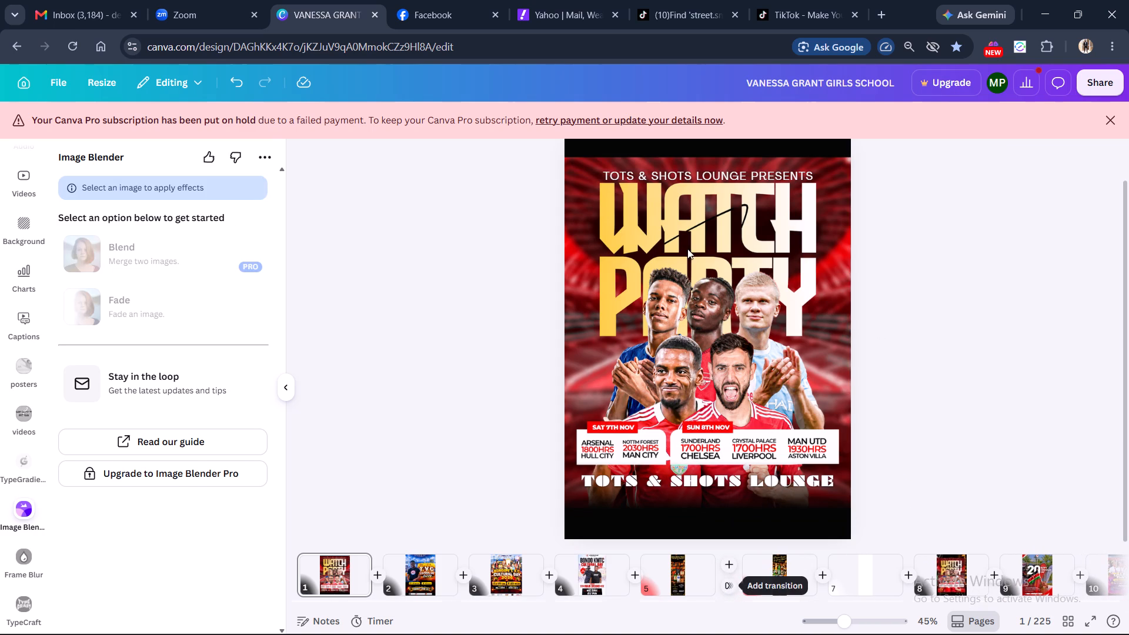
Move the poster image and the "TOTS & SHOTS LOUNGE PRESENTS" heading up together to the top edge of the page.
left_click(698, 177)
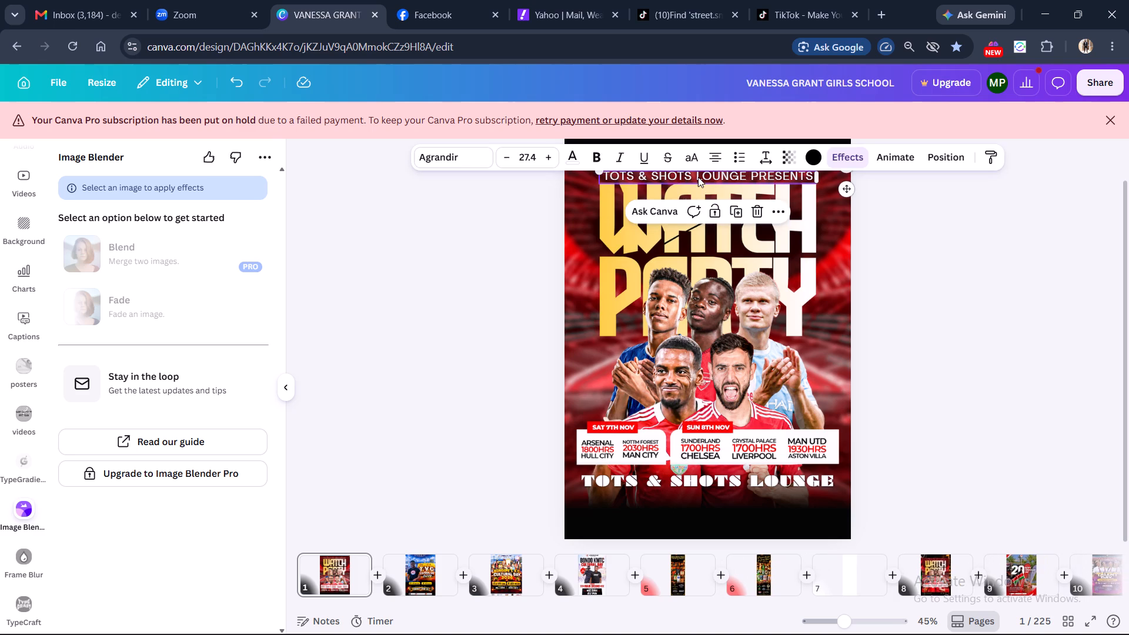
left_click(659, 364, "ctrl")
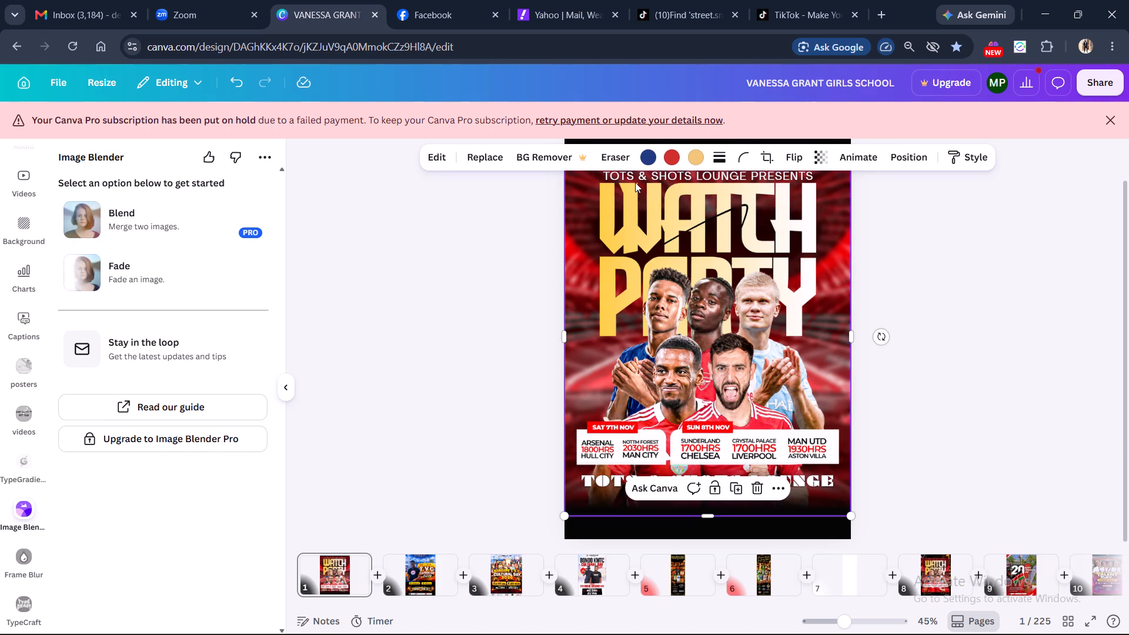
left_click(633, 179)
left_click(621, 292, "shift")
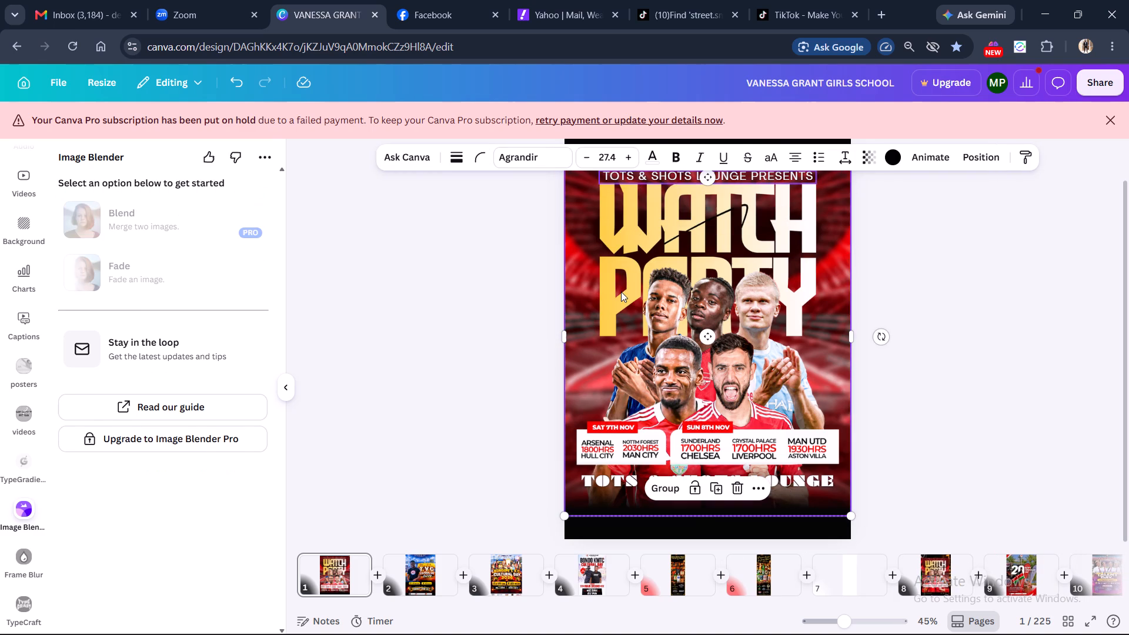
left_click_drag(690, 305, 689, 279)
scroll(920, 365, "up", 7)
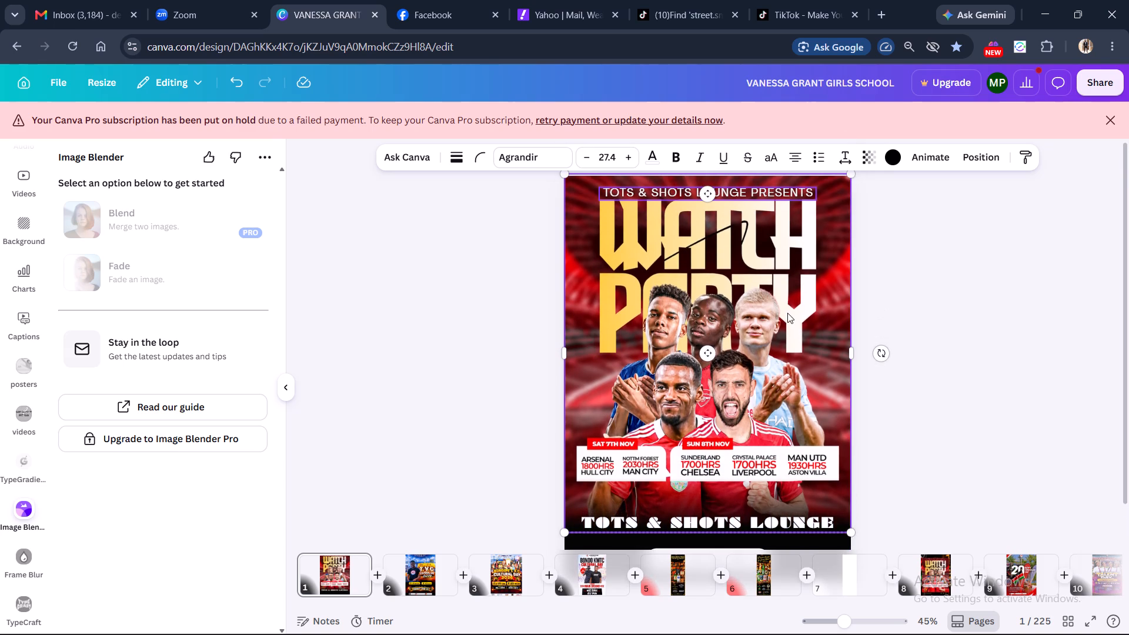
left_click_drag(787, 313, 786, 318)
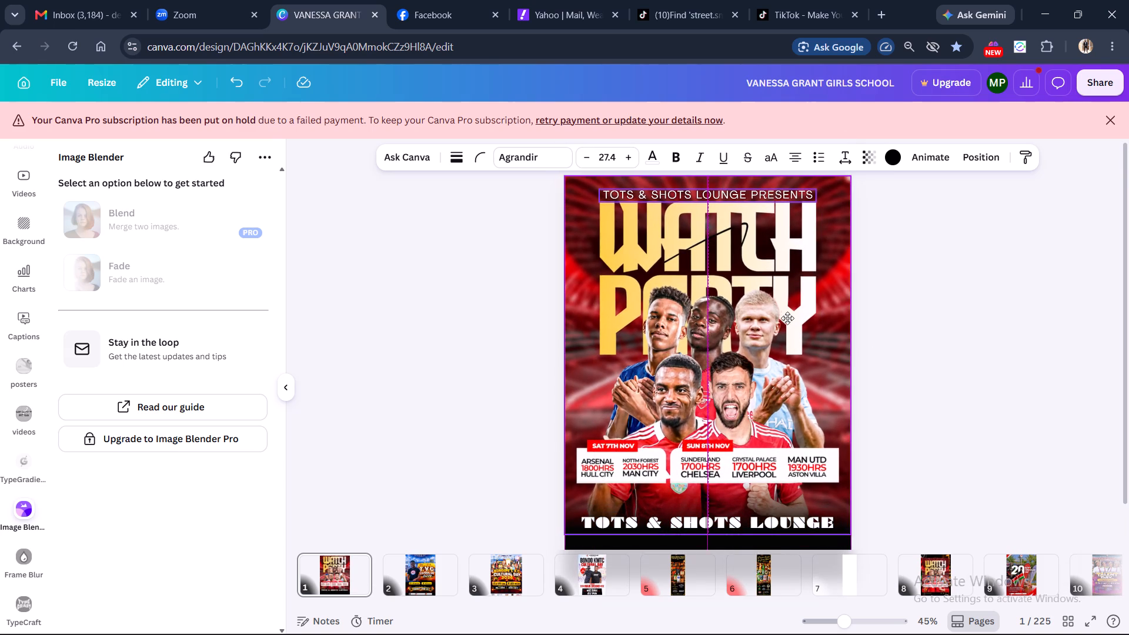
left_click(986, 278)
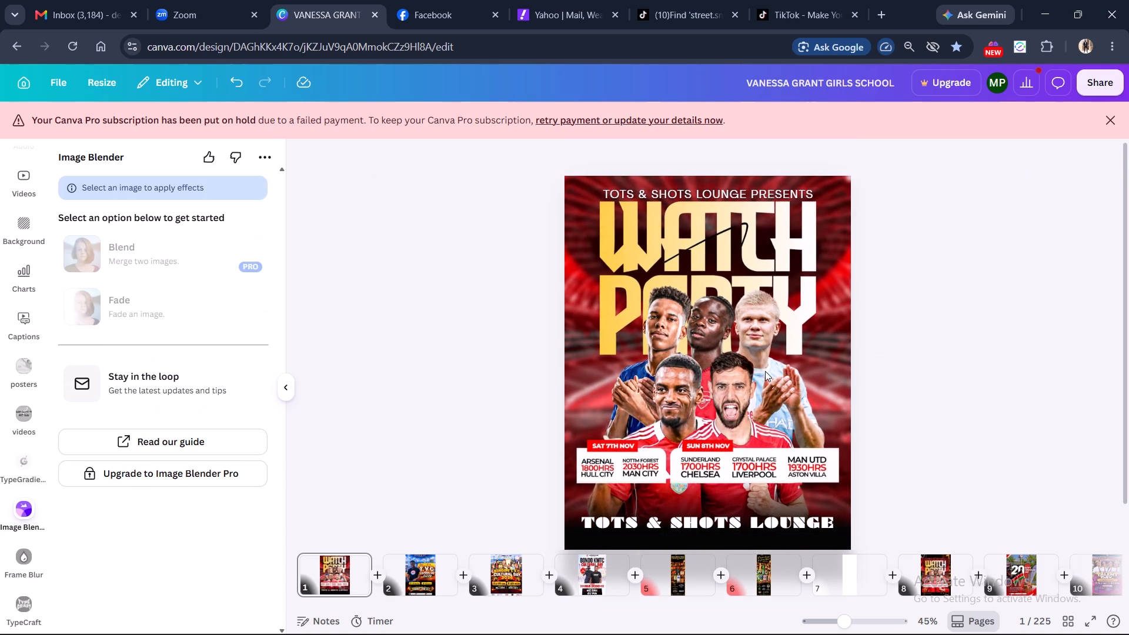
Change the page 1 background colour to the solid orange from the Brand Kit palette.
scroll(765, 371, "down", 1)
left_click(963, 499)
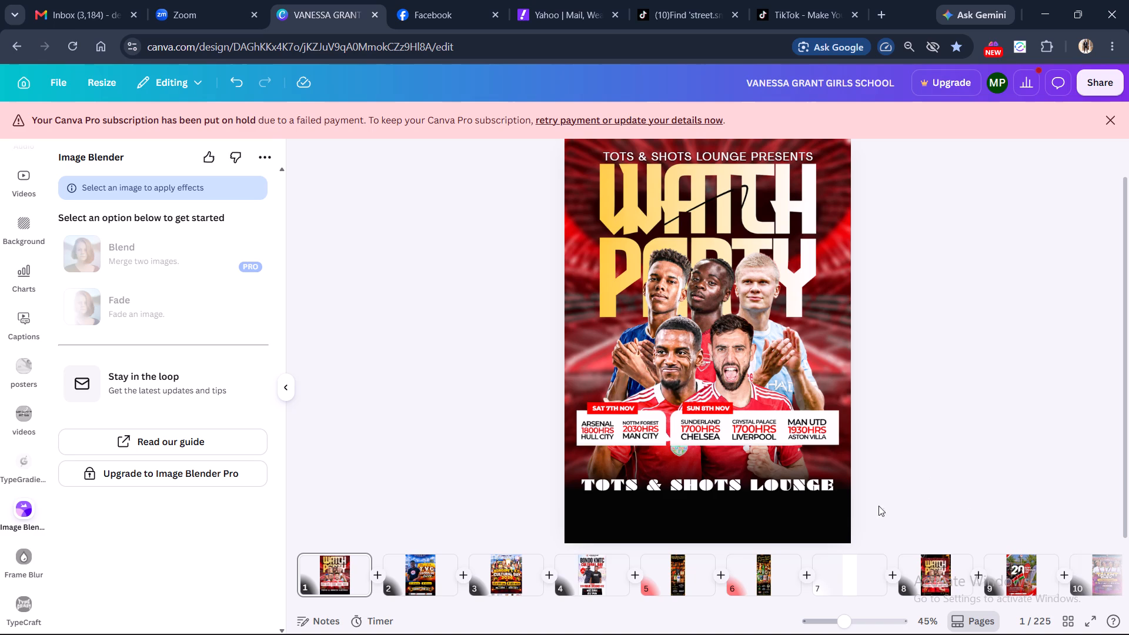
left_click(671, 486)
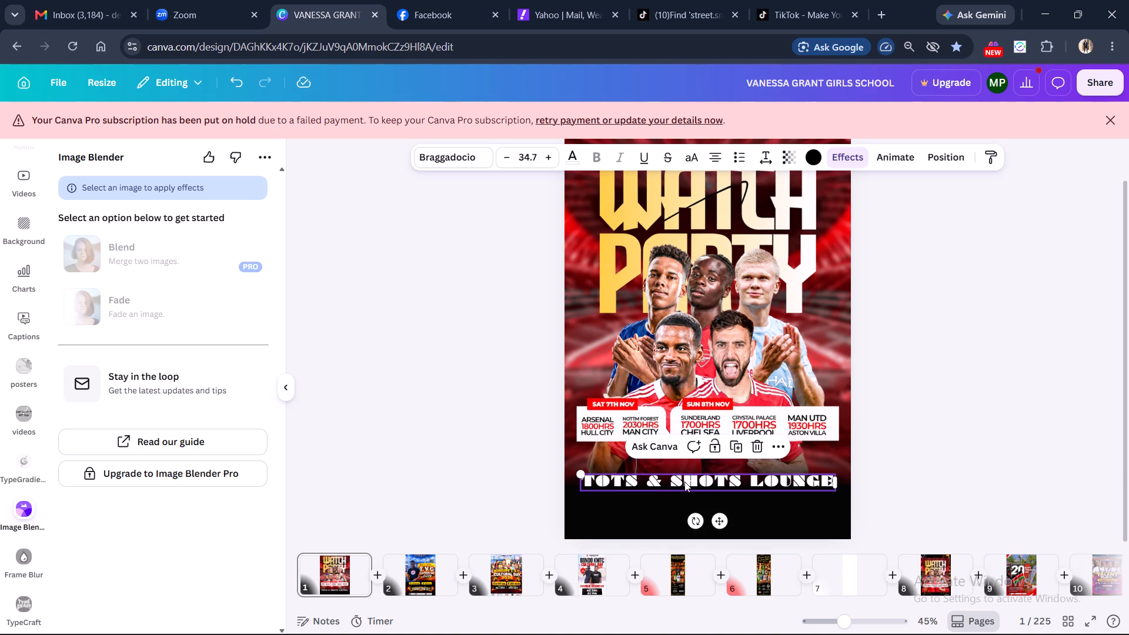
left_click(808, 524)
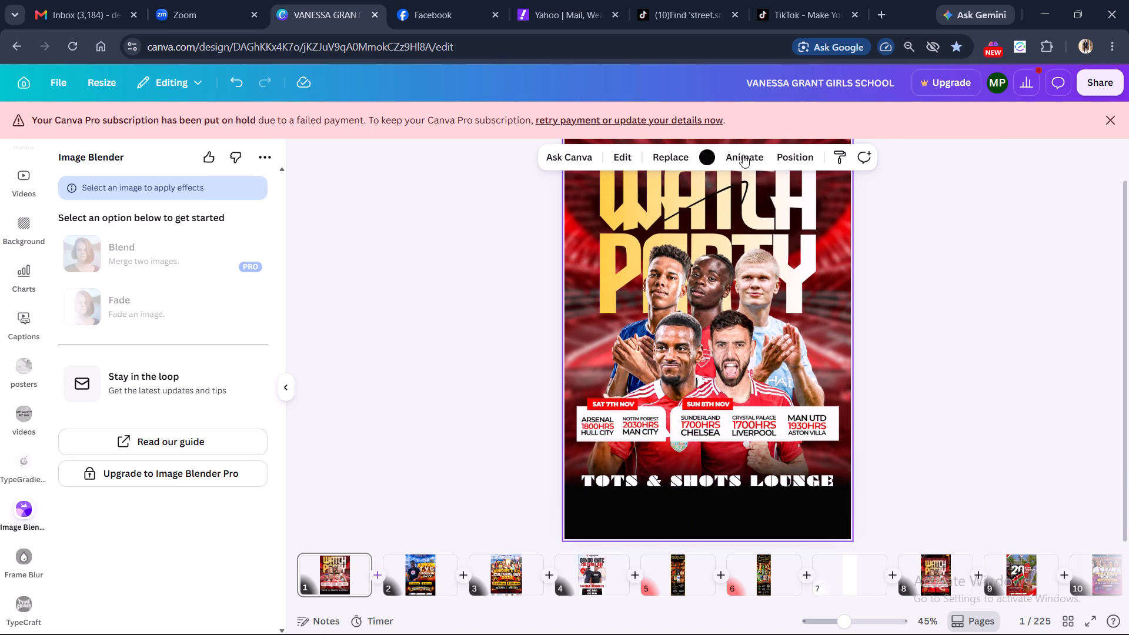
left_click(707, 158)
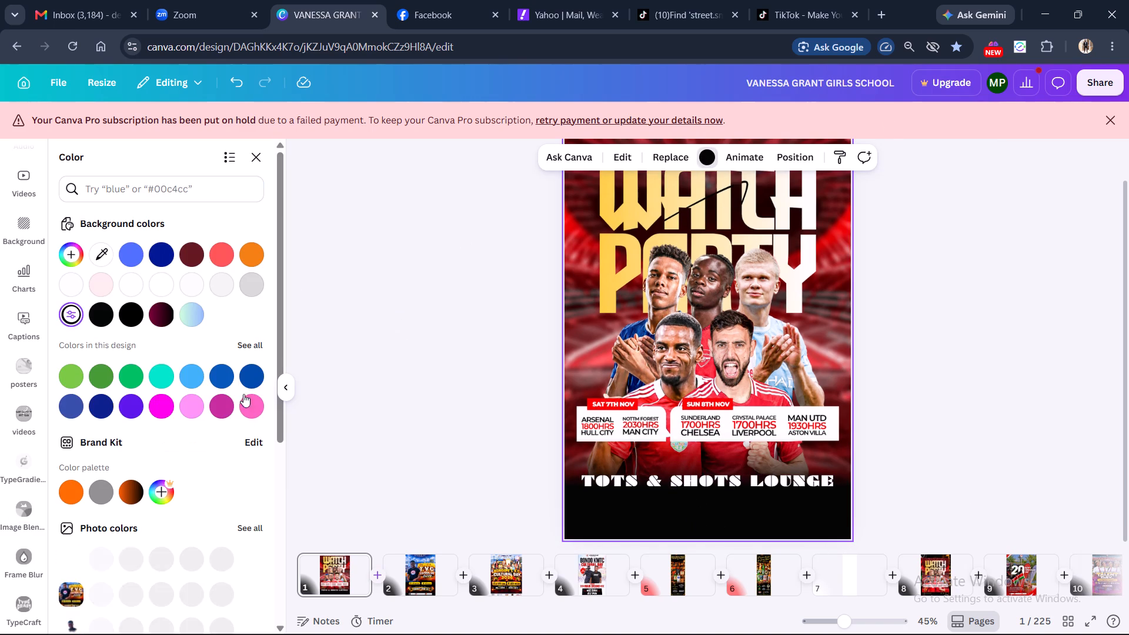
scroll(166, 479, "down", 4)
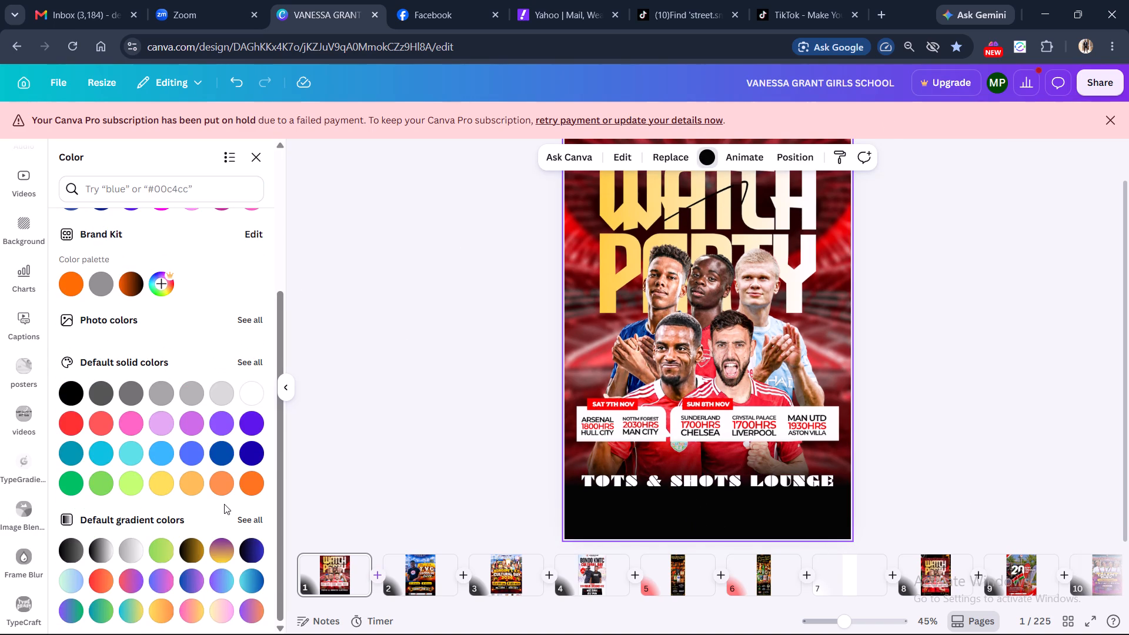
scroll(210, 509, "down", 2)
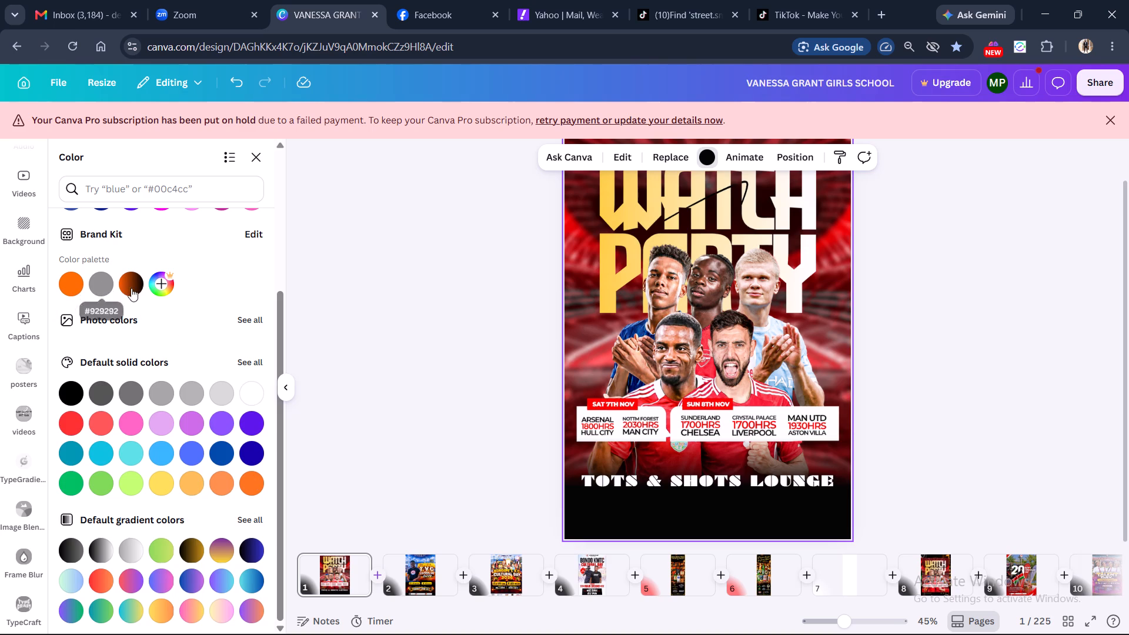
left_click(67, 284)
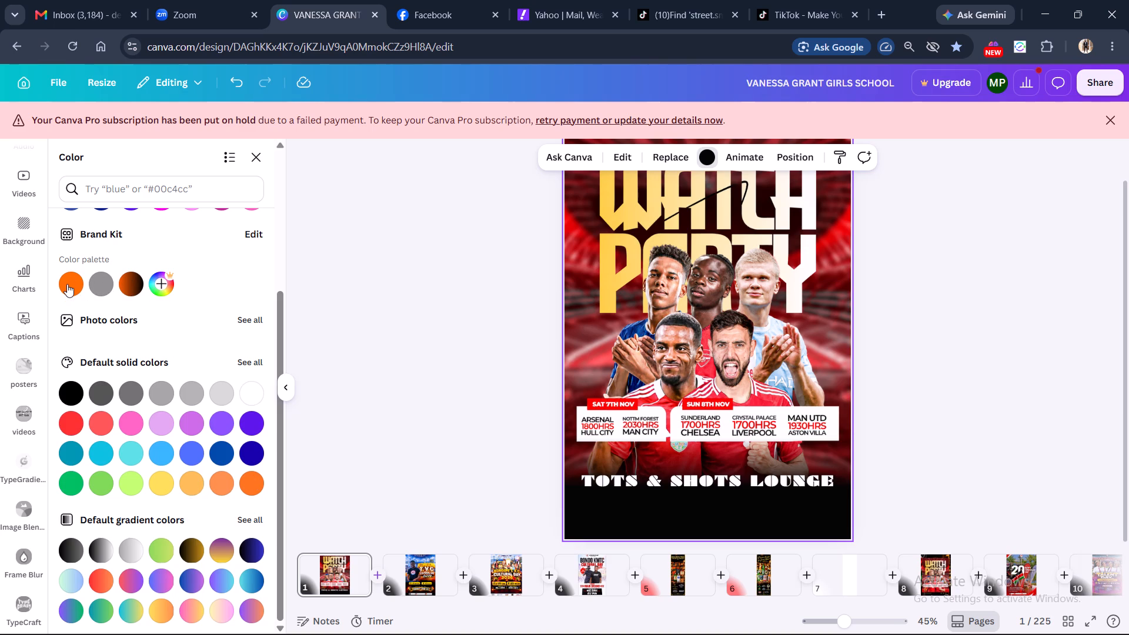
scroll(175, 345, "up", 4)
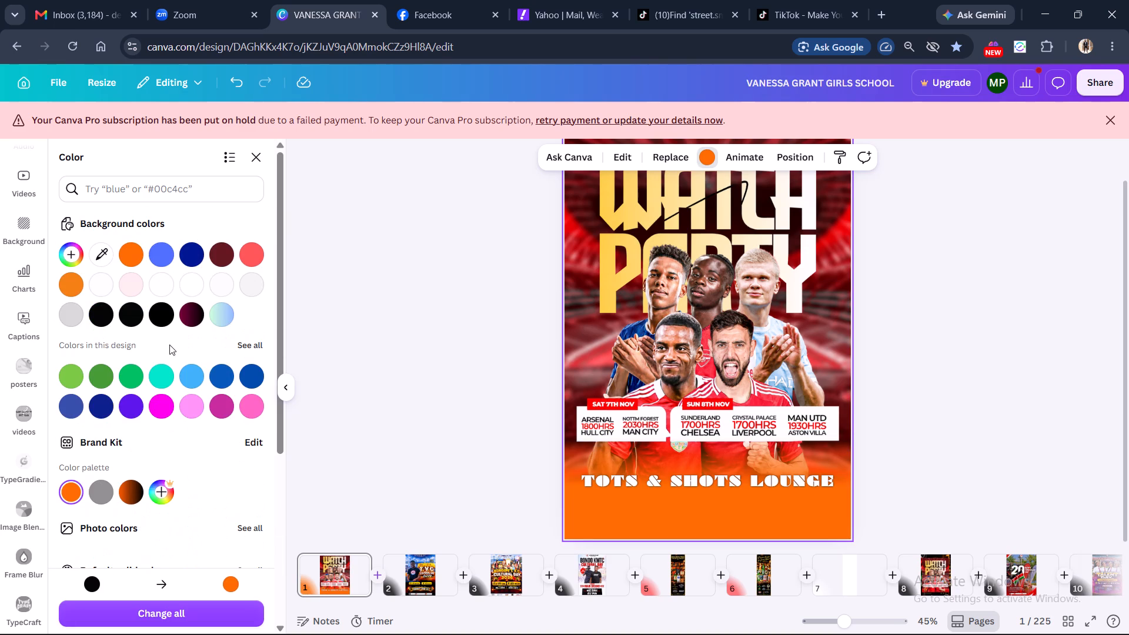
left_click(707, 153)
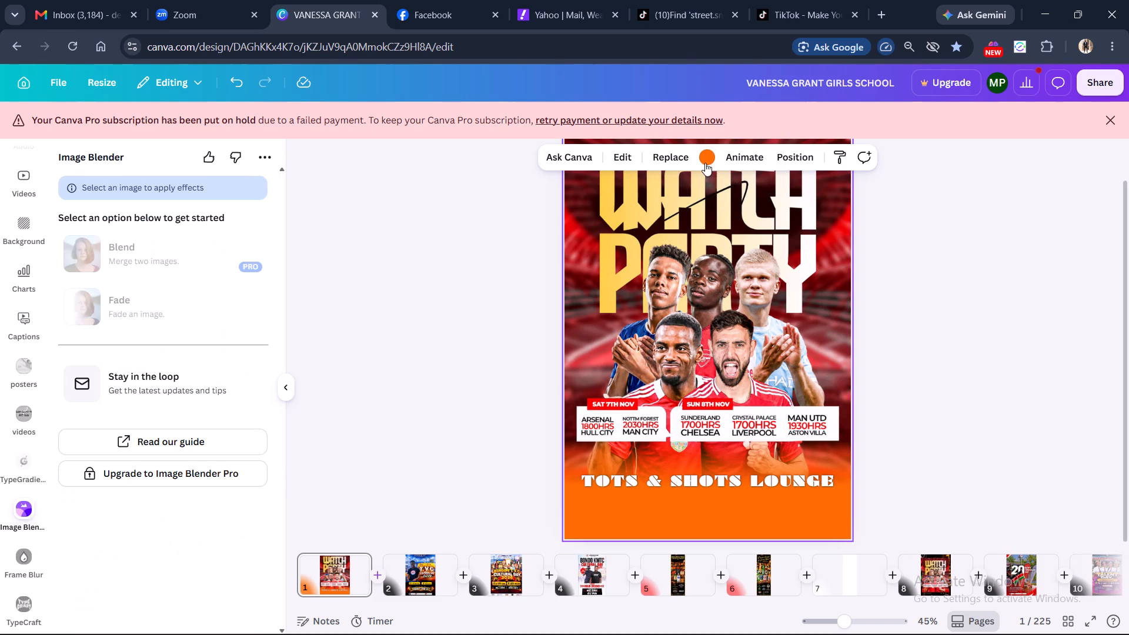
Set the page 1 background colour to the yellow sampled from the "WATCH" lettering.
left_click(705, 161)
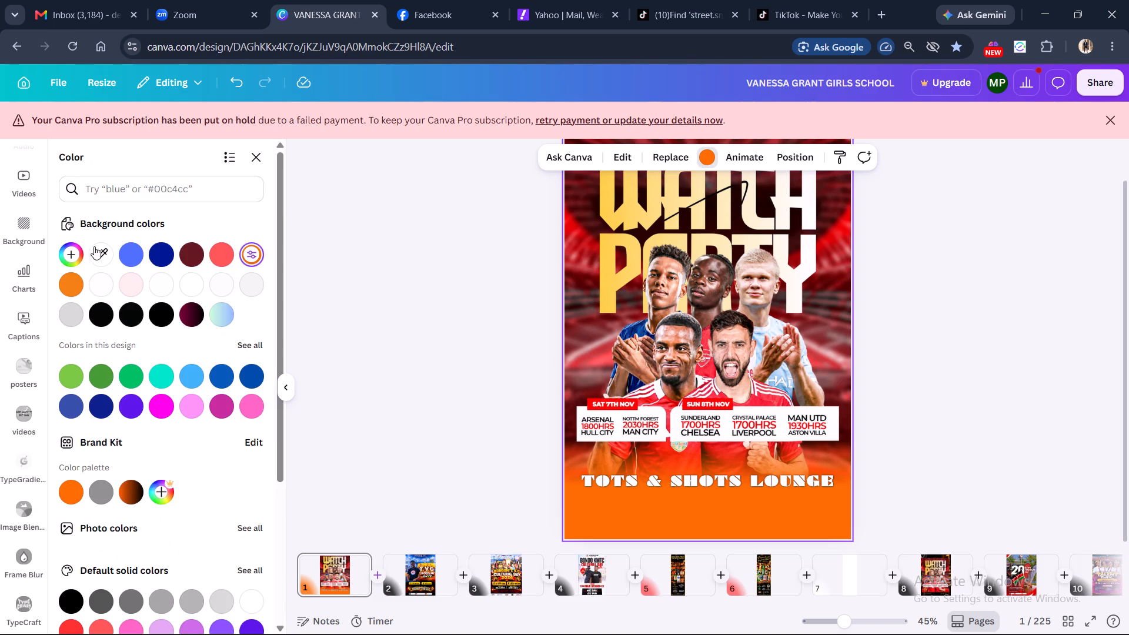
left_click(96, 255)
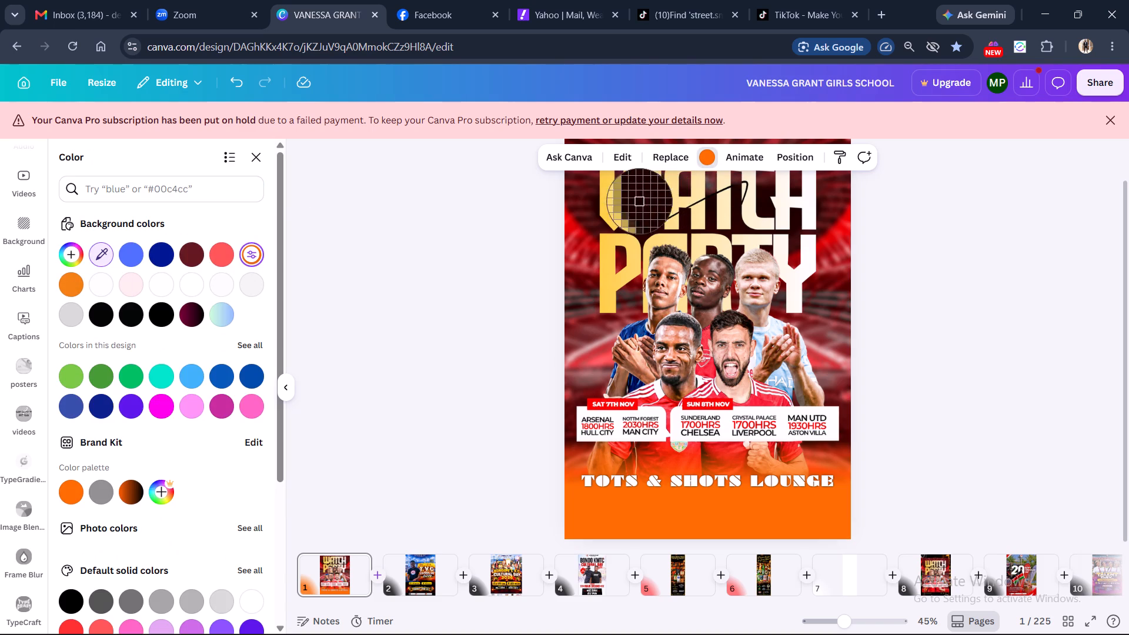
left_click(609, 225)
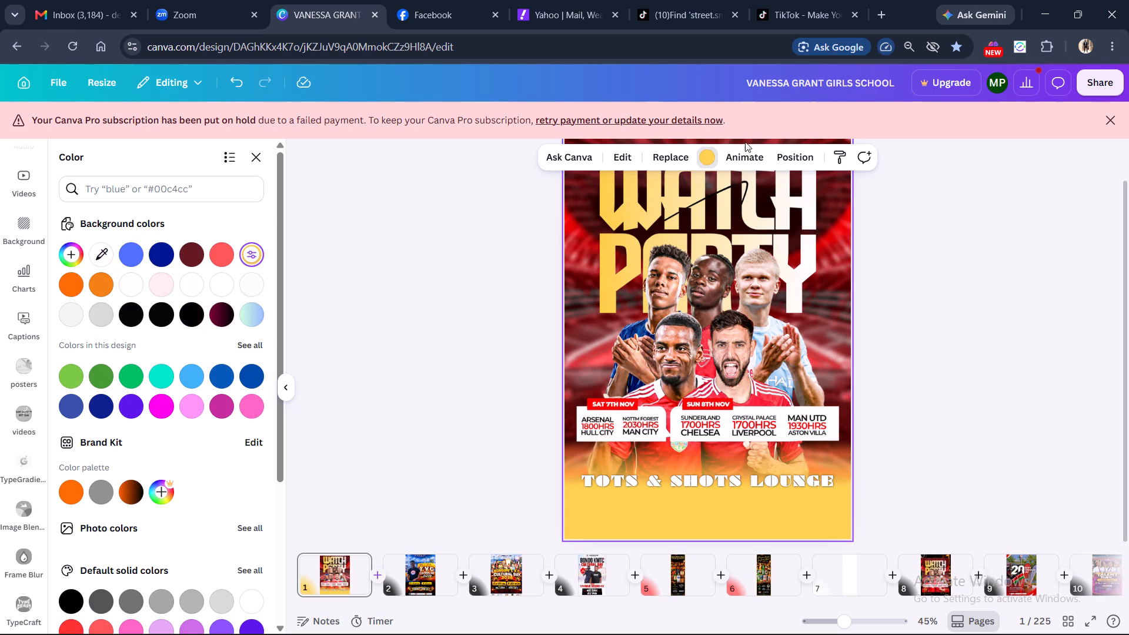
Change the page 1 background colour to black from the existing background colours.
left_click(703, 163)
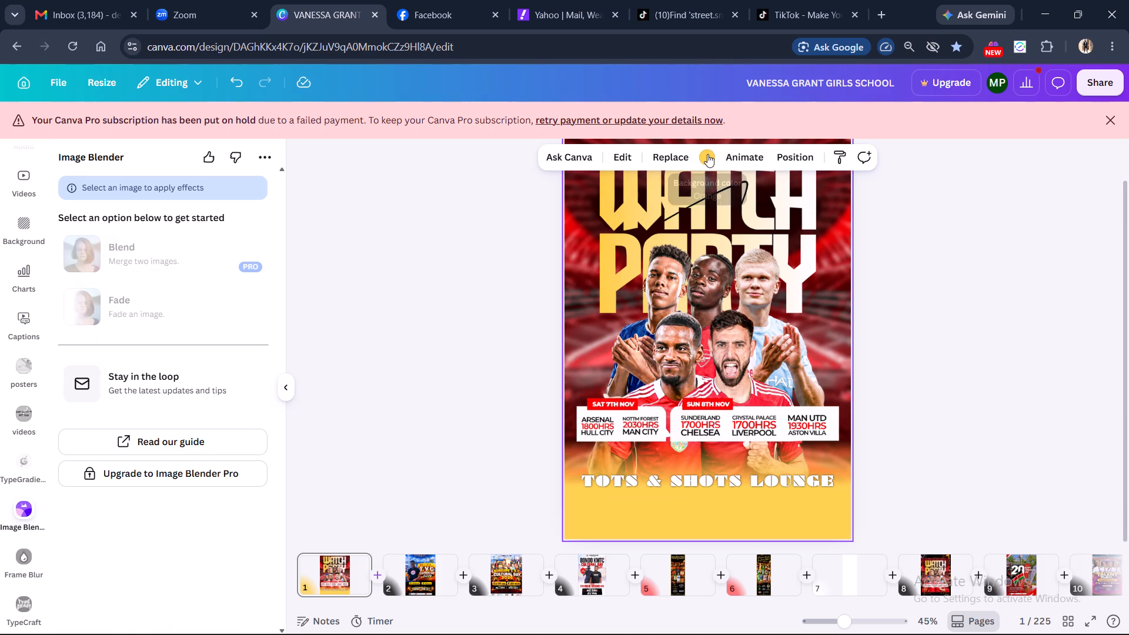
left_click(707, 154)
left_click(107, 311)
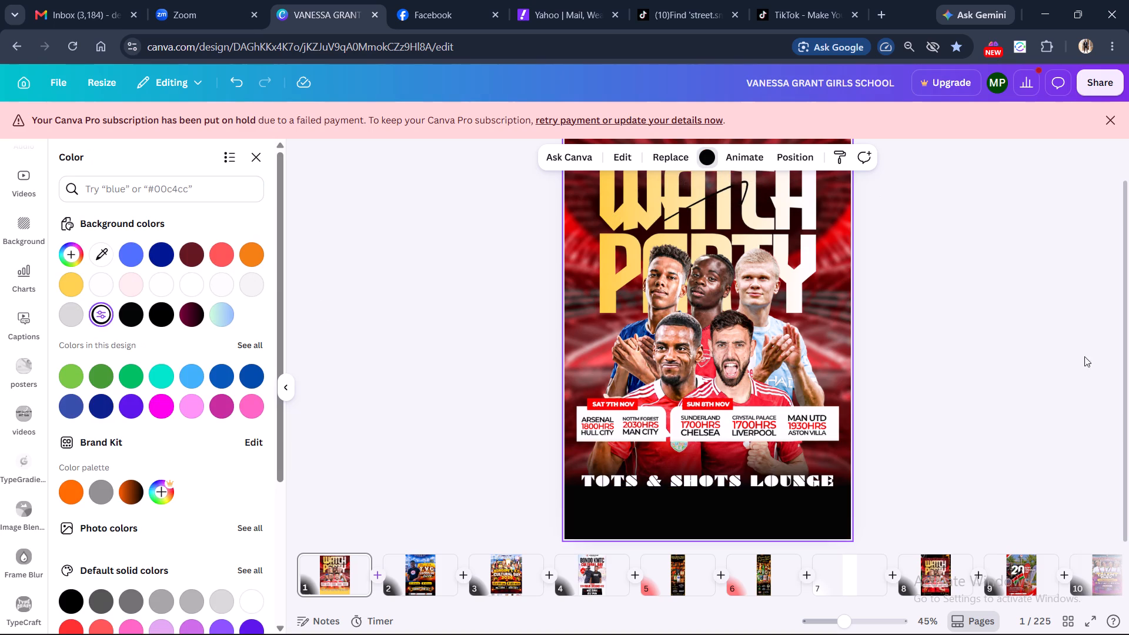
left_click(952, 366)
Move the "TOTS & SHOTS LOUNGE" venue name slightly down into the black band below the poster image.
left_click(677, 472)
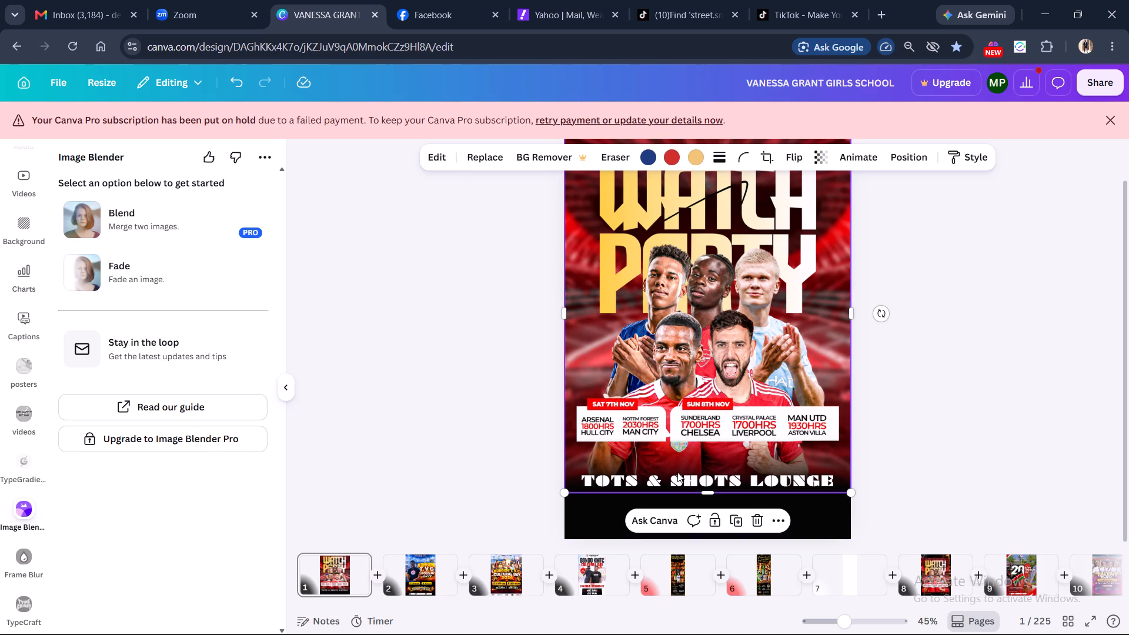
left_click(967, 450)
left_click(733, 482)
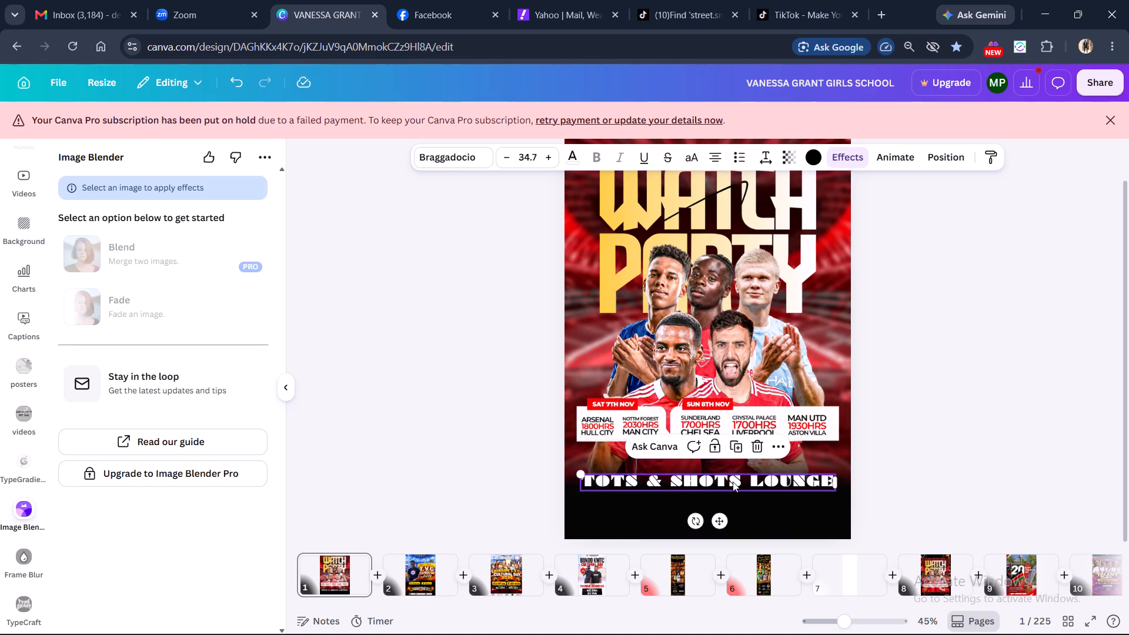
left_click_drag(717, 476, 717, 486)
left_click(894, 478)
scroll(889, 468, "up", 2)
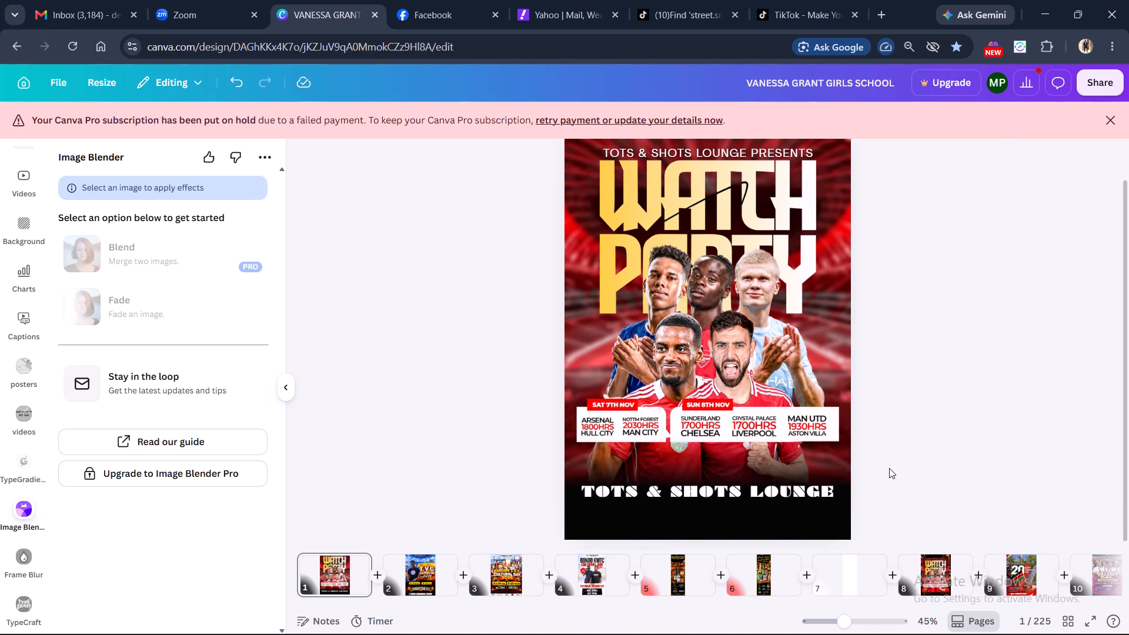
scroll(890, 468, "down", 2)
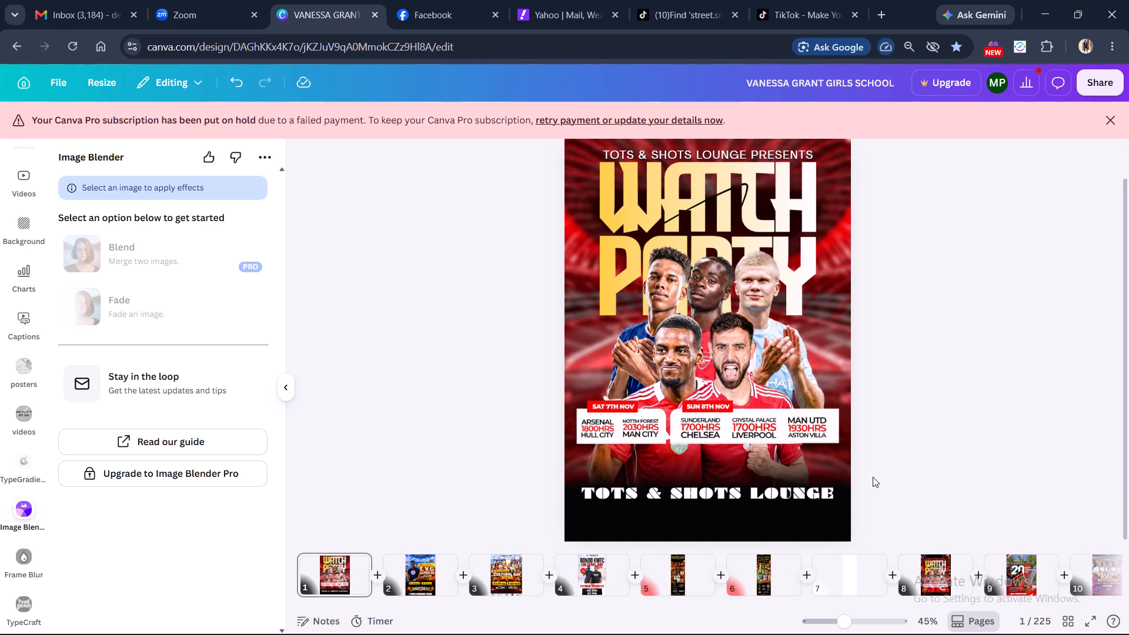
Set the letter spacing of the "TOTS & SHOTS LOUNGE" venue name to 0.
left_click(718, 493)
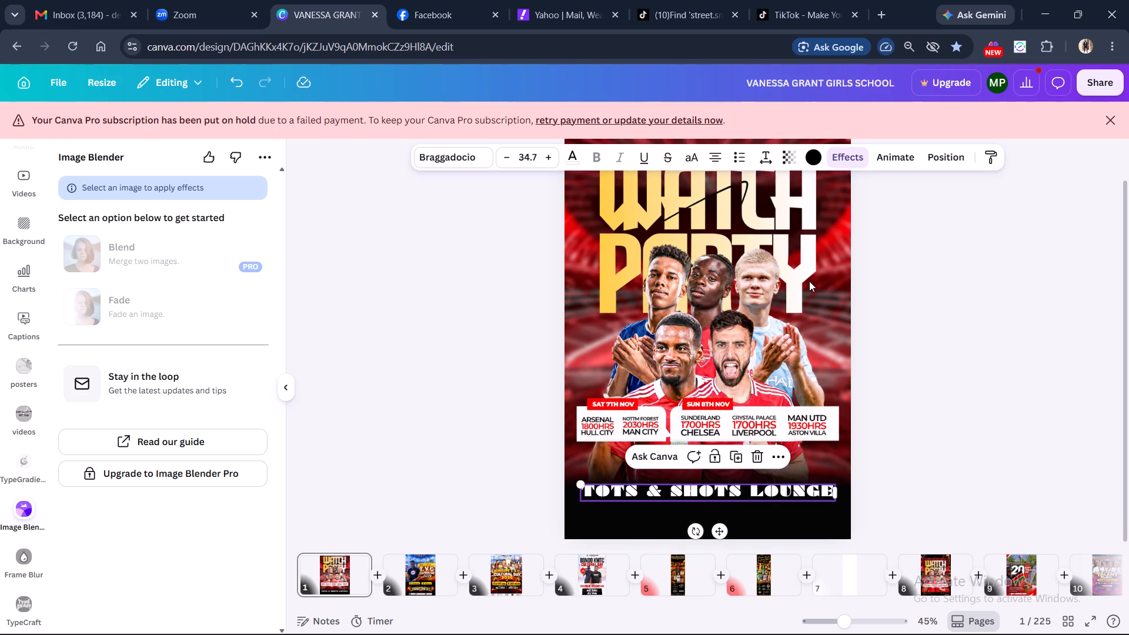
left_click(771, 156)
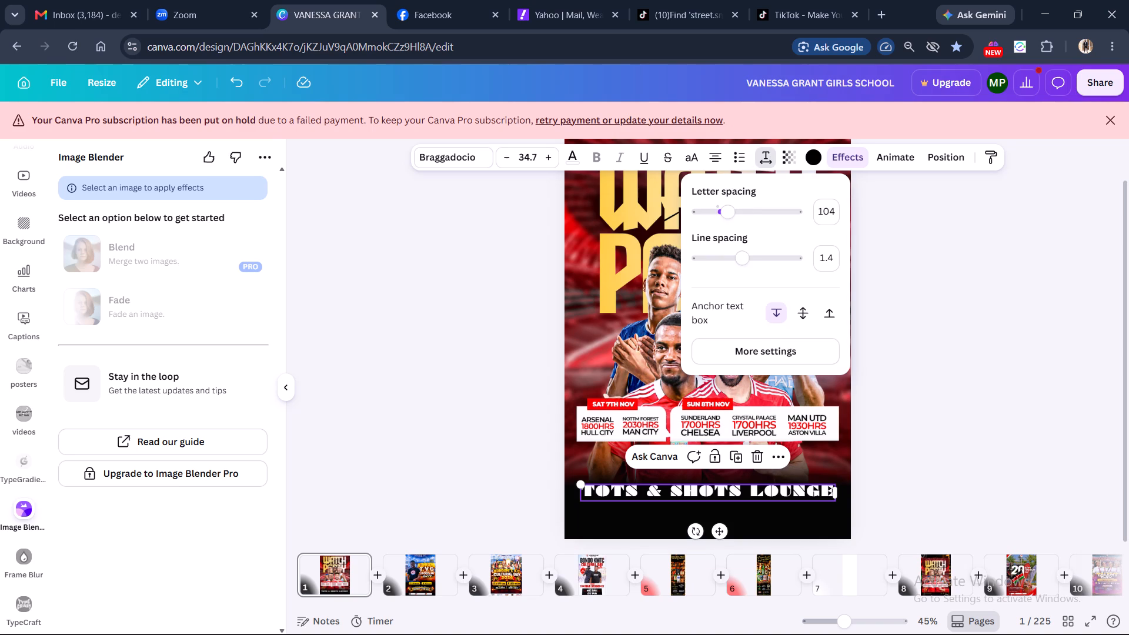
left_click(746, 259)
left_click_drag(730, 213, 719, 212)
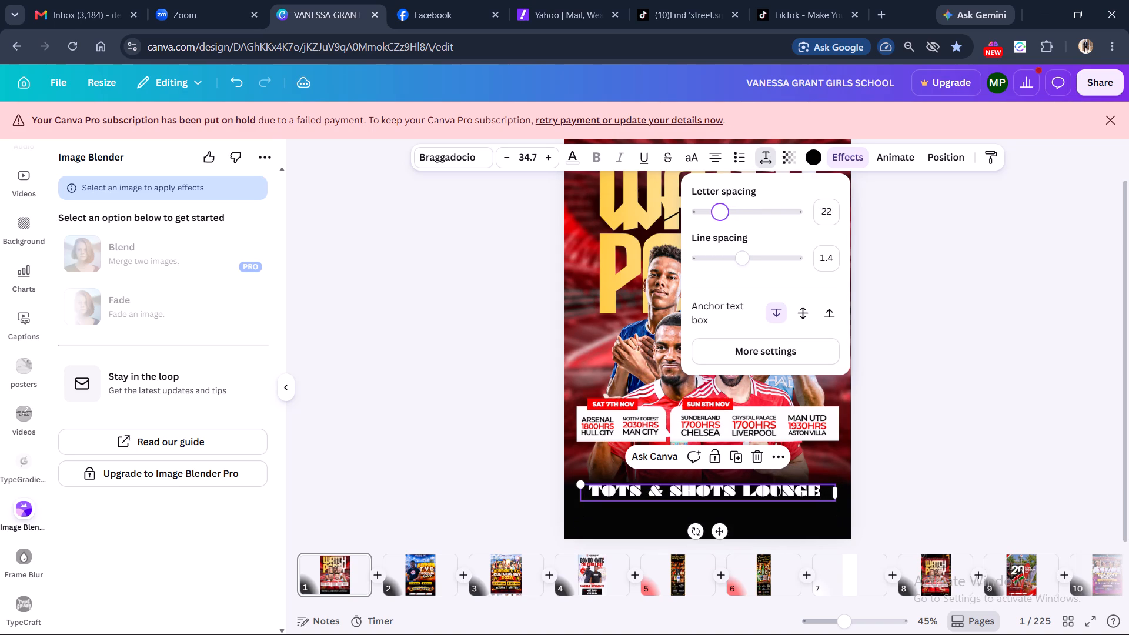
left_click_drag(719, 212, 713, 211)
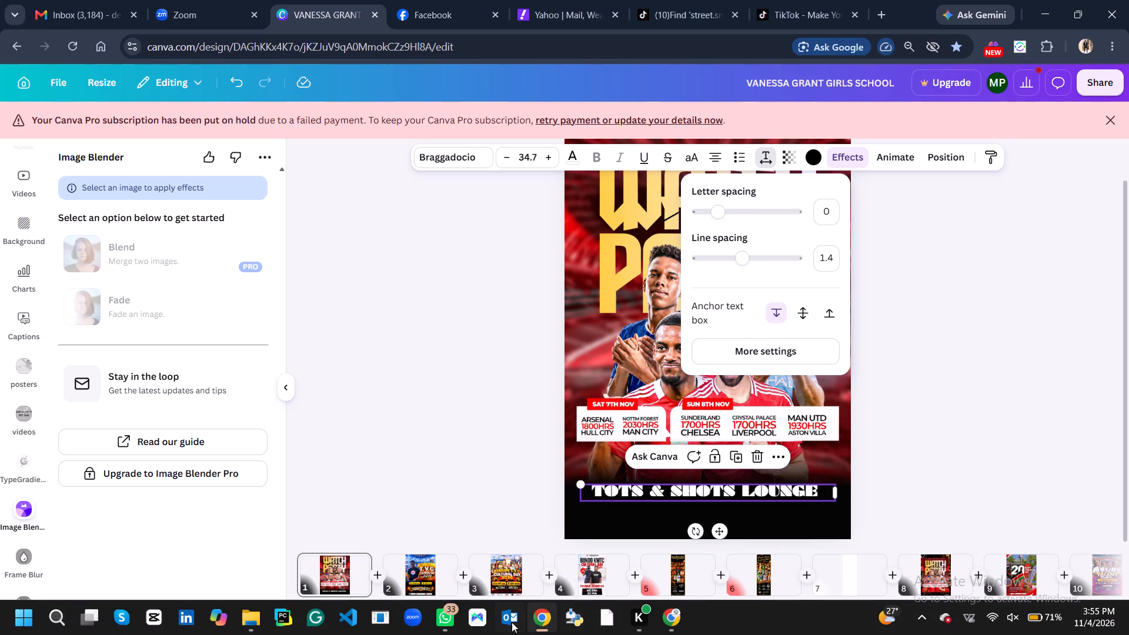
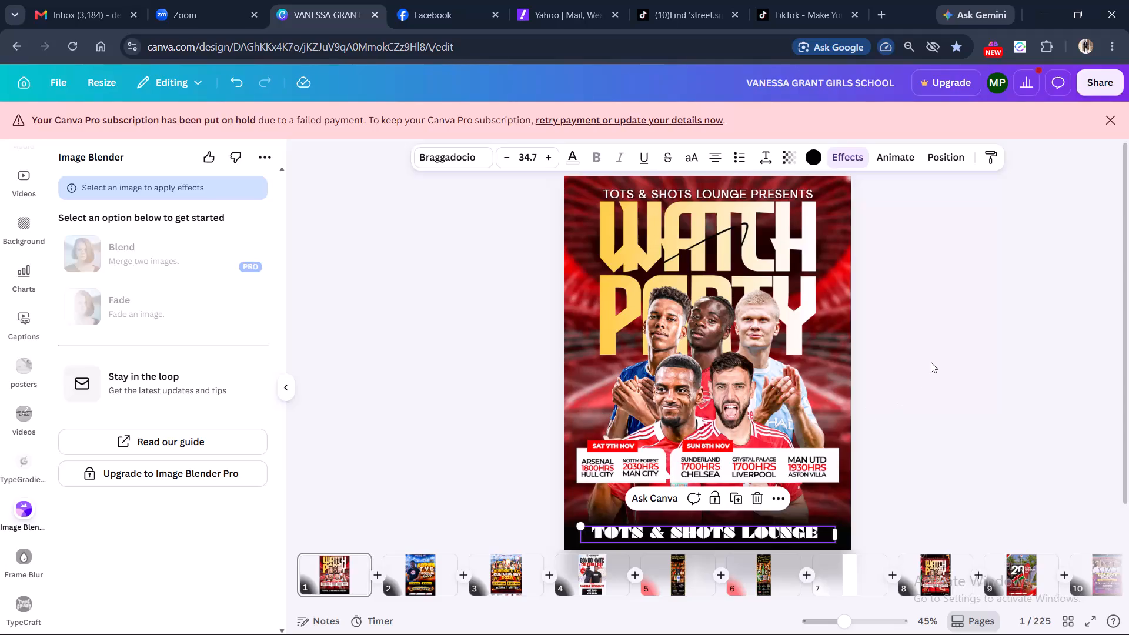
Tighten the letter spacing of the "TOTS & SHOTS LOUNGE" venue name to -101.
scroll(928, 360, "down", 2)
scroll(928, 360, "up", 1)
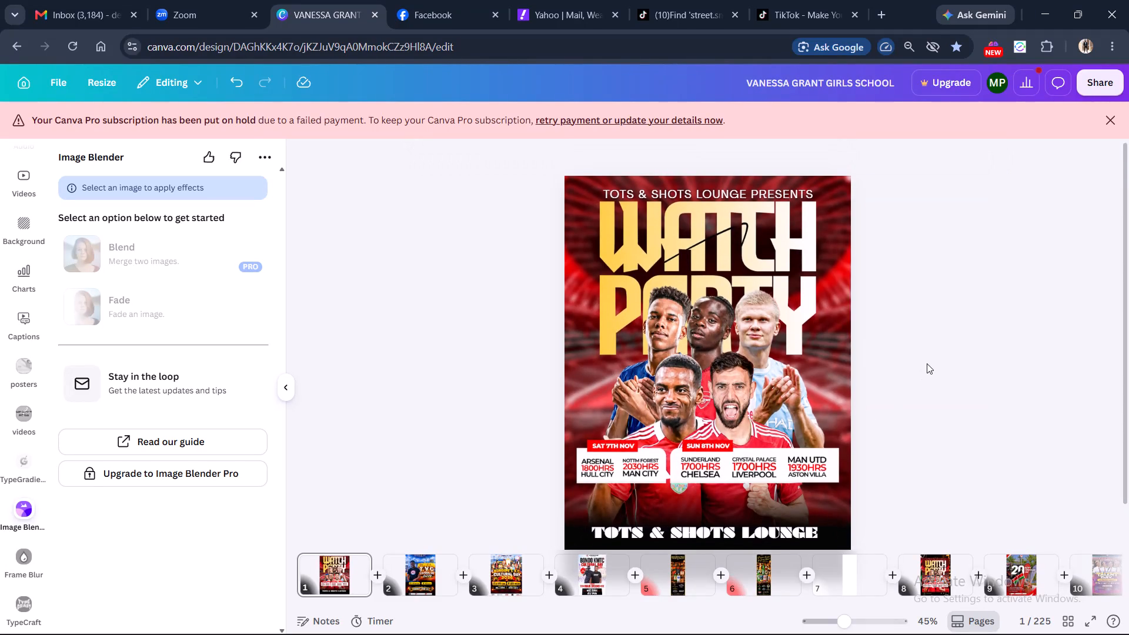
scroll(927, 363, "down", 1)
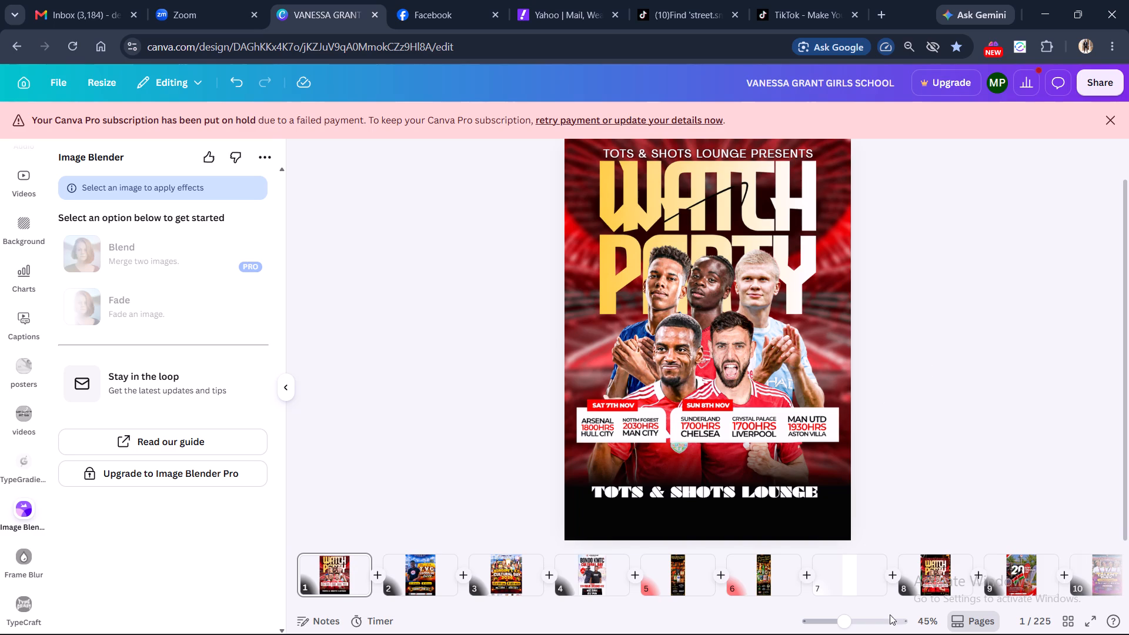
left_click(706, 486)
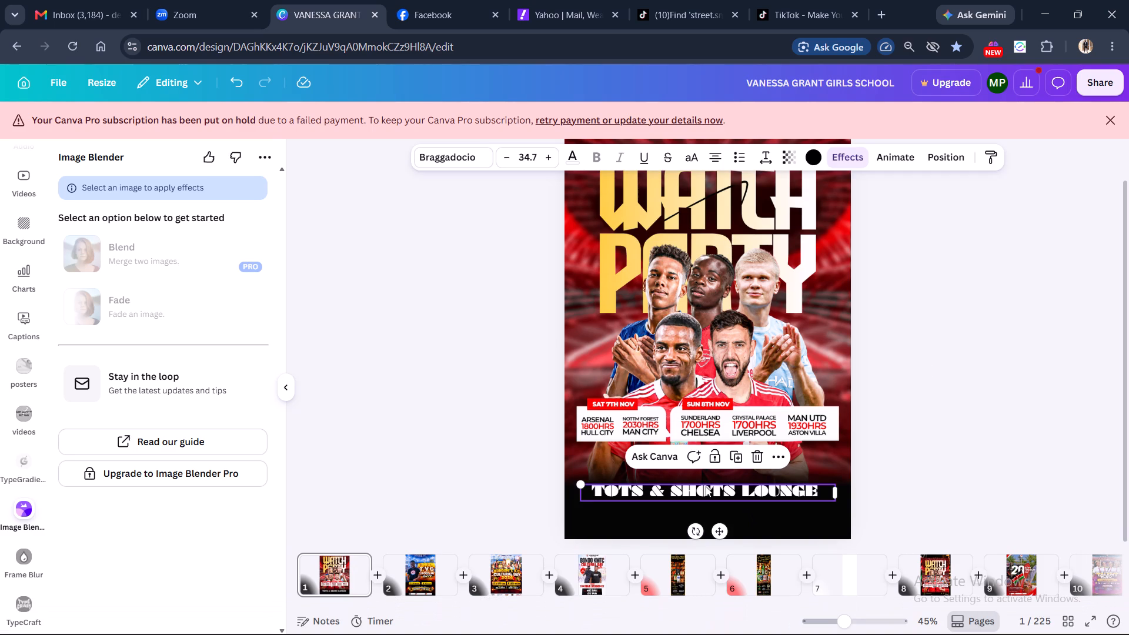
left_click(760, 152)
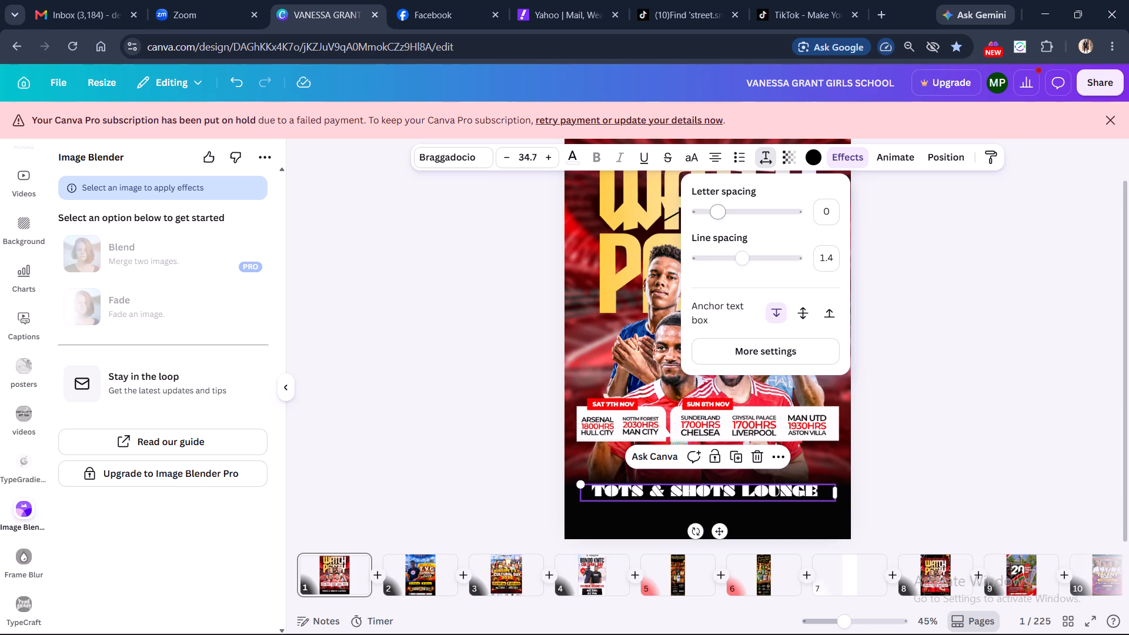
left_click_drag(722, 219, 710, 219)
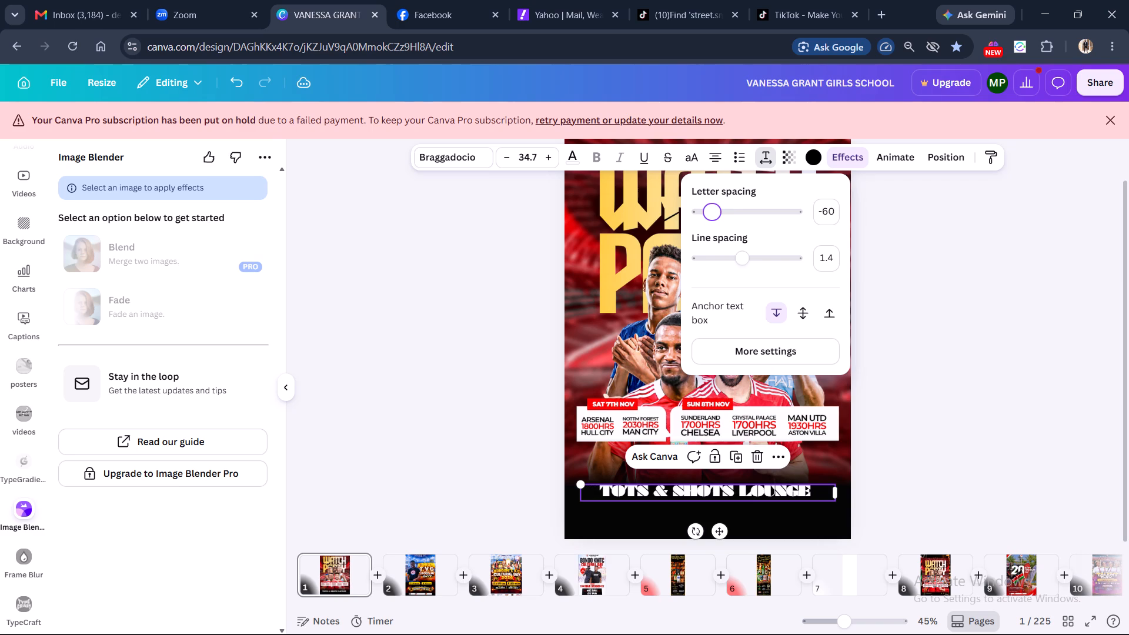
left_click_drag(710, 219, 707, 219)
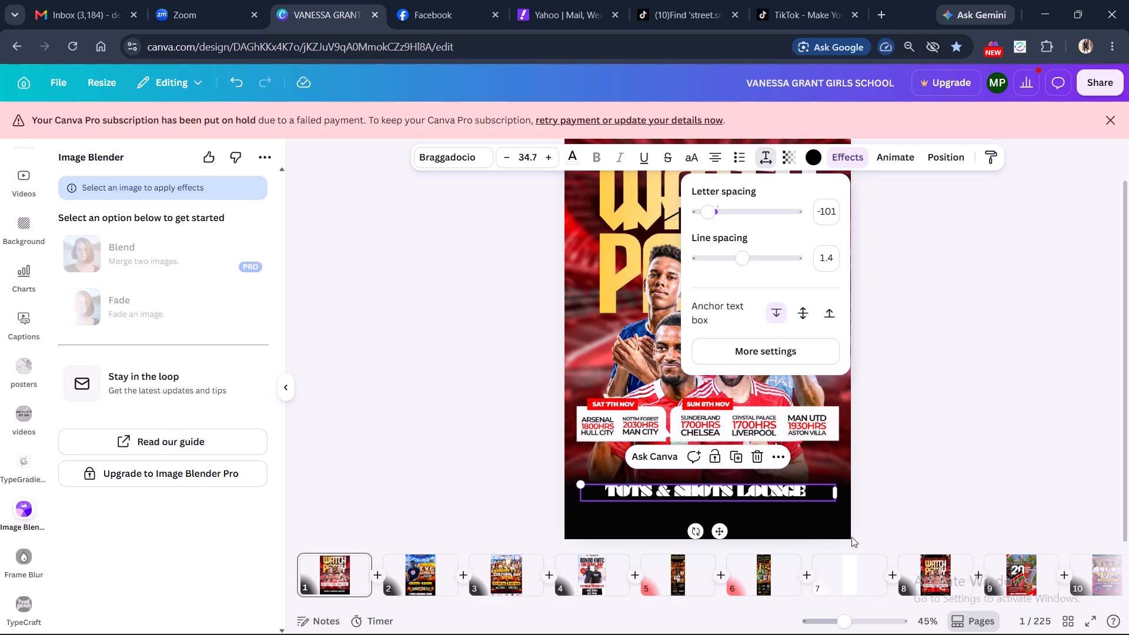
Narrow the venue name's text box to fit its lettering and centre it again in the black band.
left_click_drag(836, 491, 783, 491)
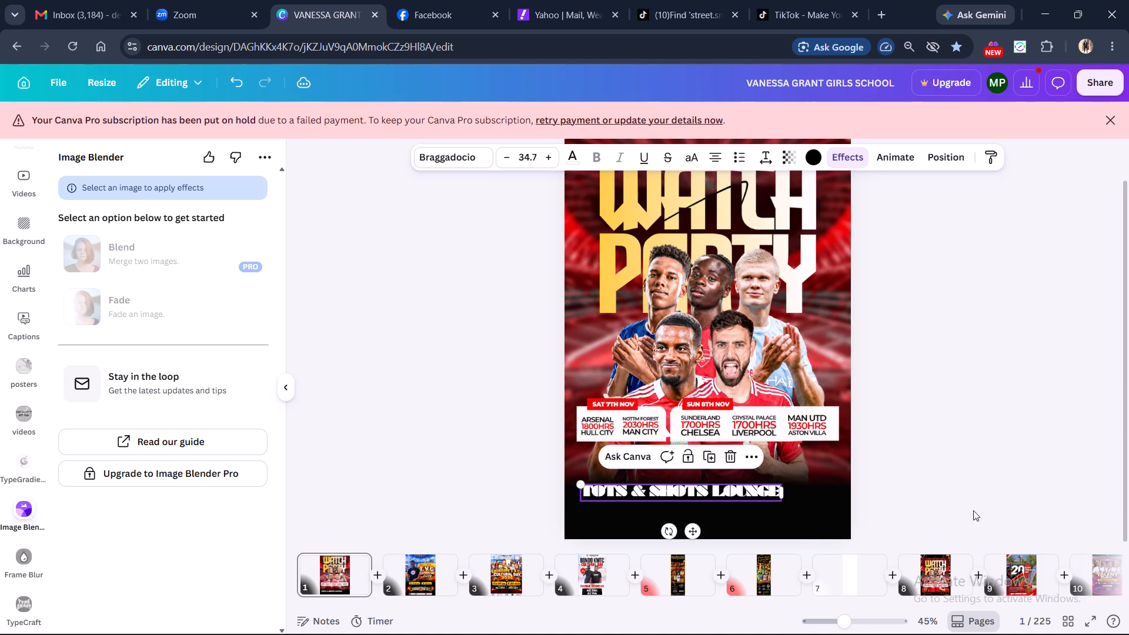
left_click(983, 510)
left_click(702, 489)
left_click_drag(687, 493, 708, 496)
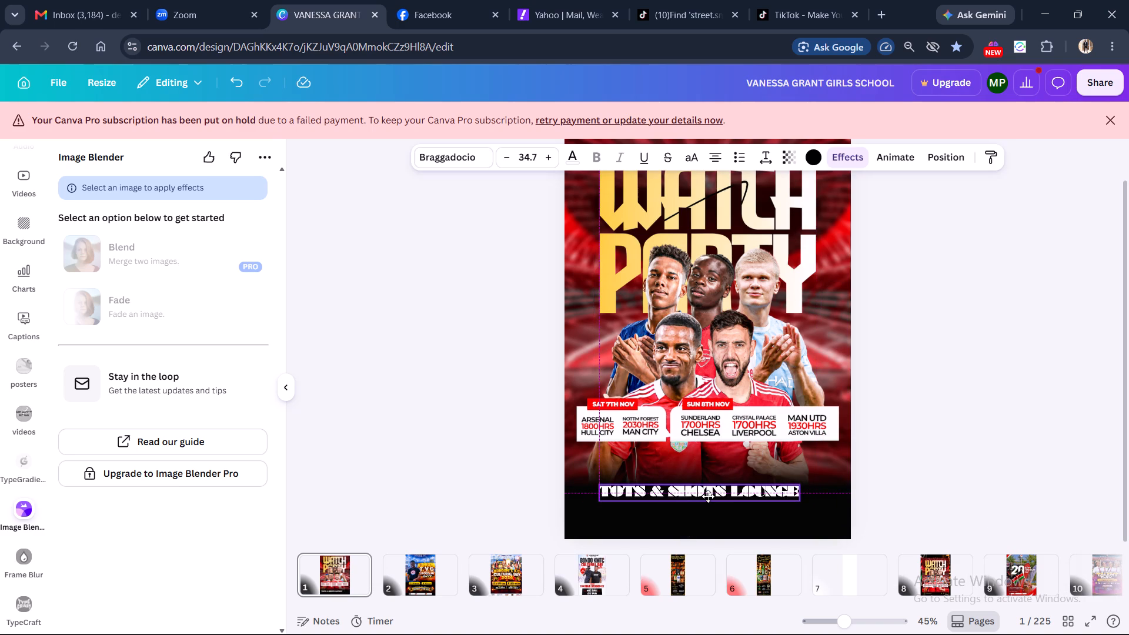
left_click_drag(708, 496, 711, 497)
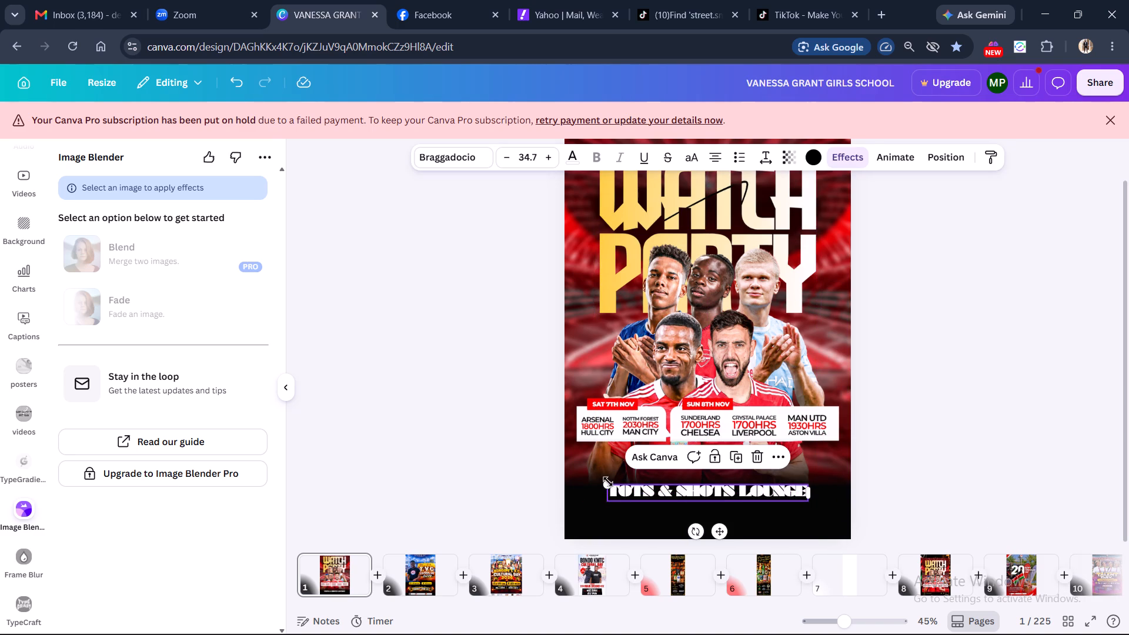
Enlarge the venue name to about font size 47 so it nearly spans the poster width, and centre it.
left_click_drag(608, 482, 562, 478)
left_click_drag(670, 496, 689, 495)
left_click_drag(634, 490, 636, 490)
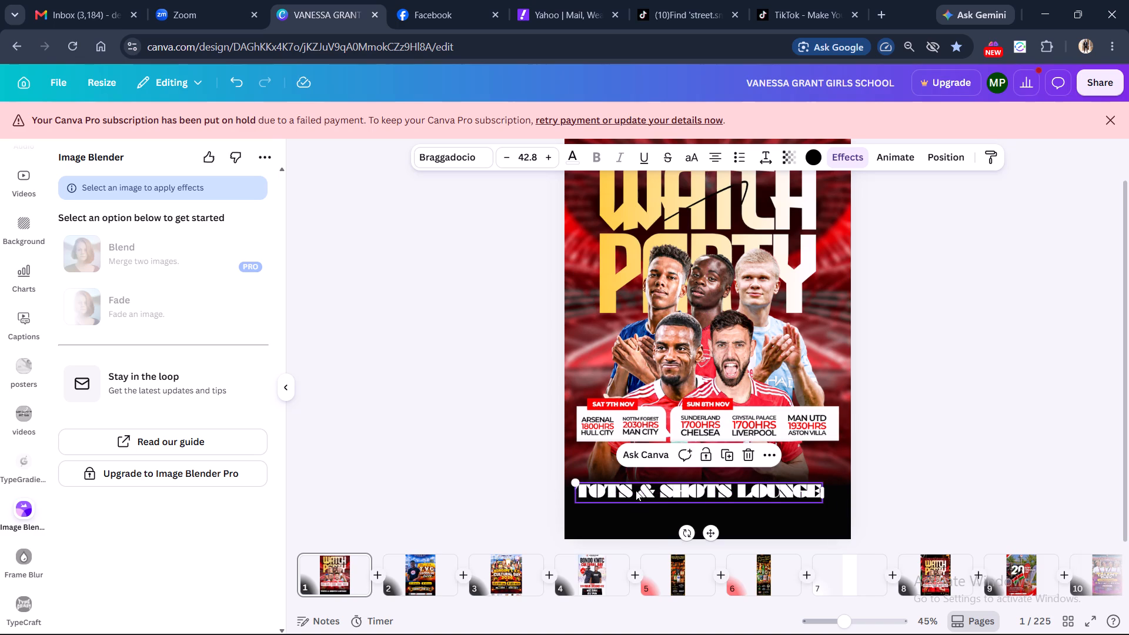
left_click_drag(636, 490, 647, 490)
left_click_drag(582, 480, 557, 479)
left_click_drag(647, 490, 662, 492)
left_click(946, 466)
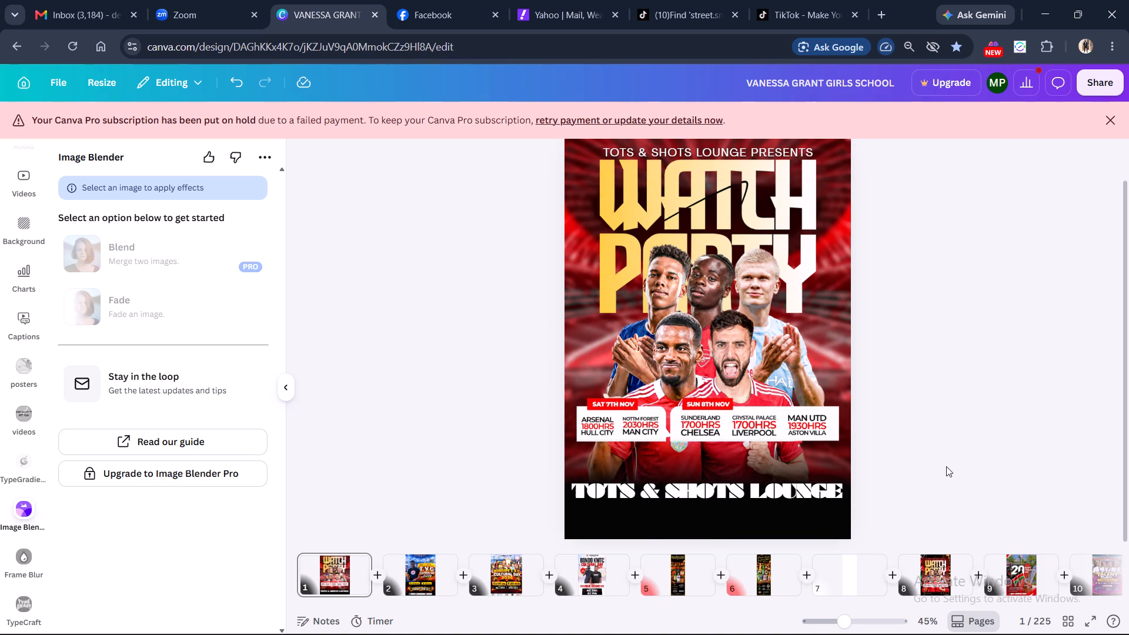
Move the enlarged venue name slightly down within the black band.
left_click(672, 494)
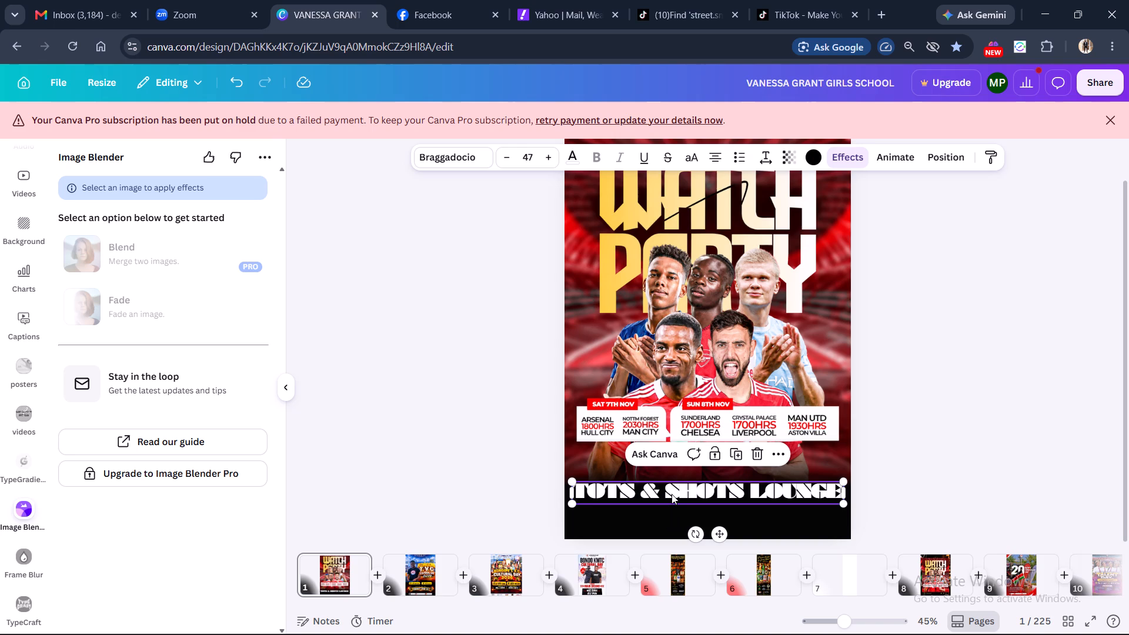
left_click(953, 487)
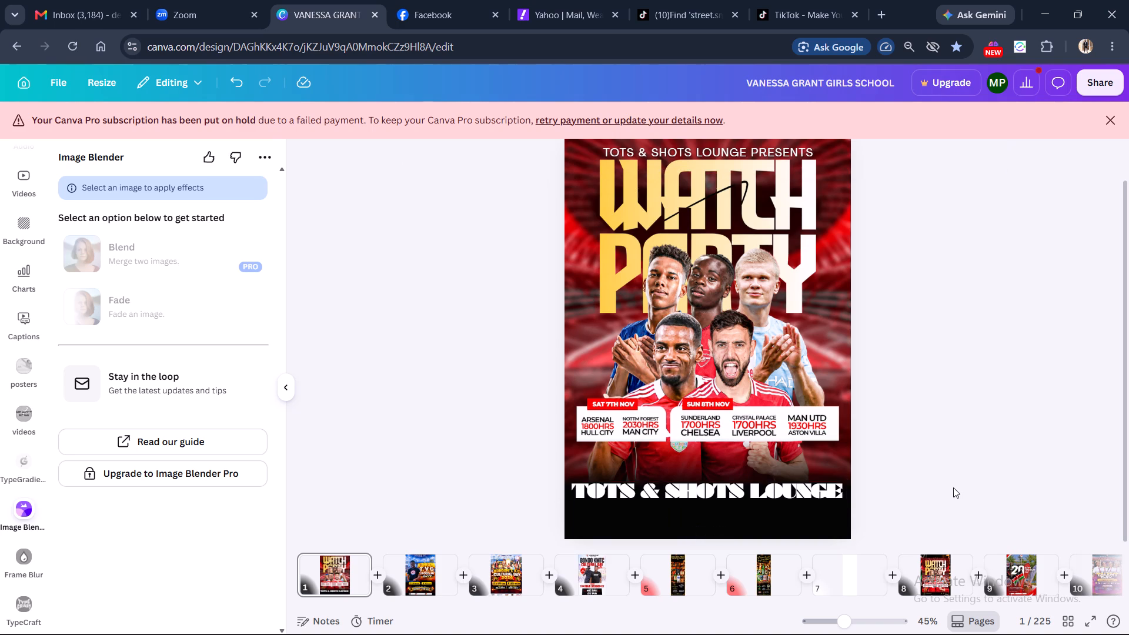
left_click(732, 497)
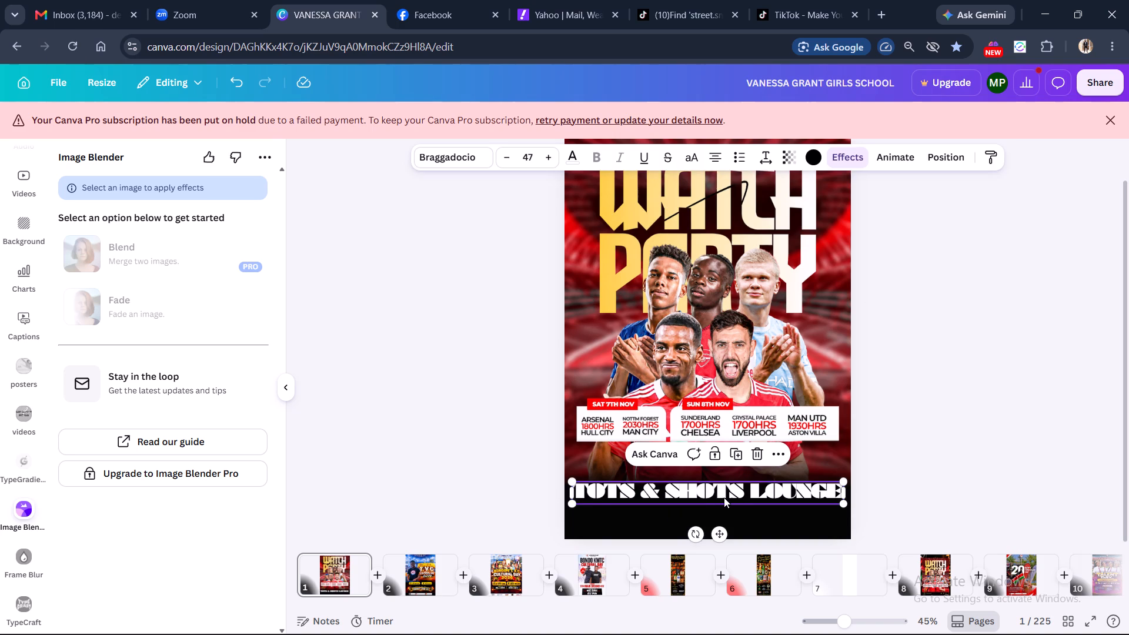
left_click_drag(702, 494, 700, 500)
left_click(1044, 500)
left_click(697, 494)
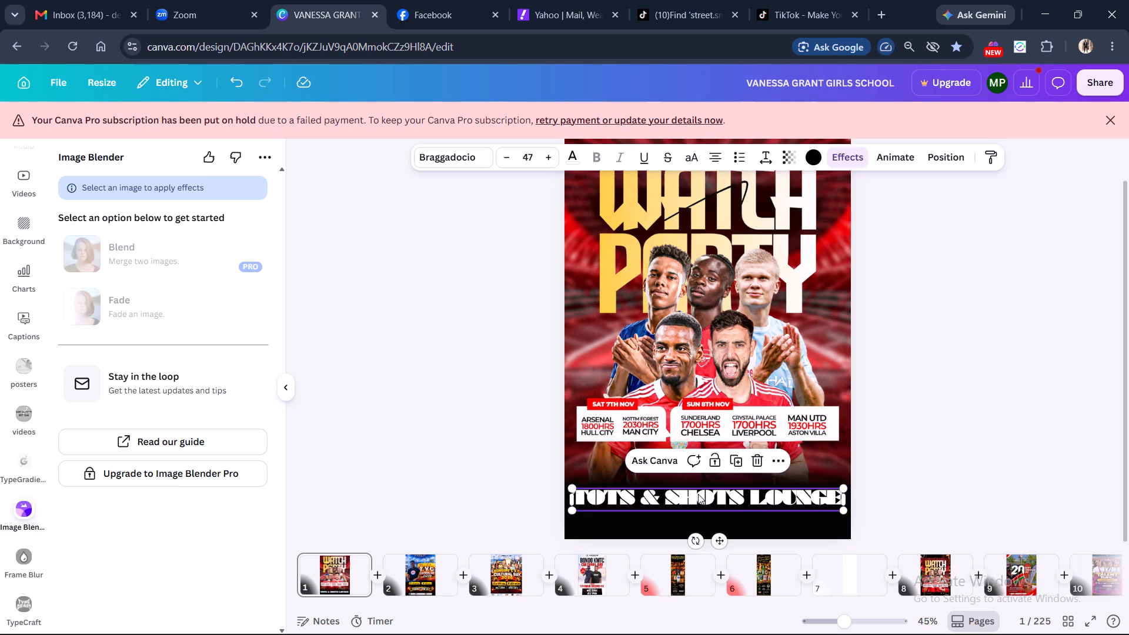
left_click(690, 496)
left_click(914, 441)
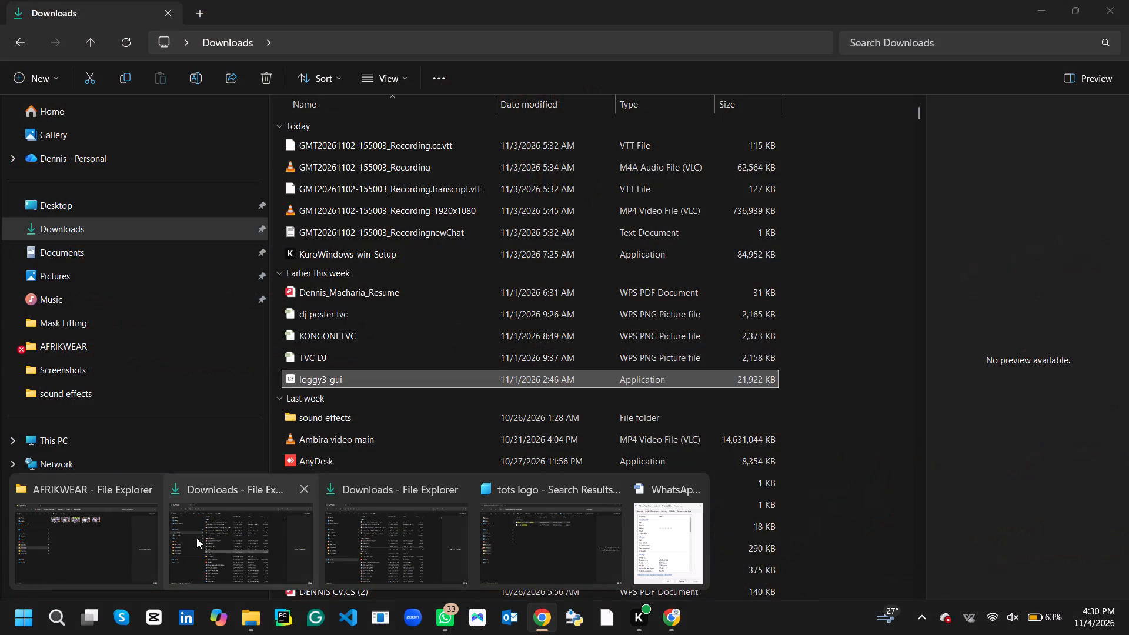
Switch to File Explorer and open "WhatsApp Image 2026-11-03 at 22.12.27" from Downloads to examine the earlier Watch Party poster.
left_click(209, 543)
left_click(92, 229)
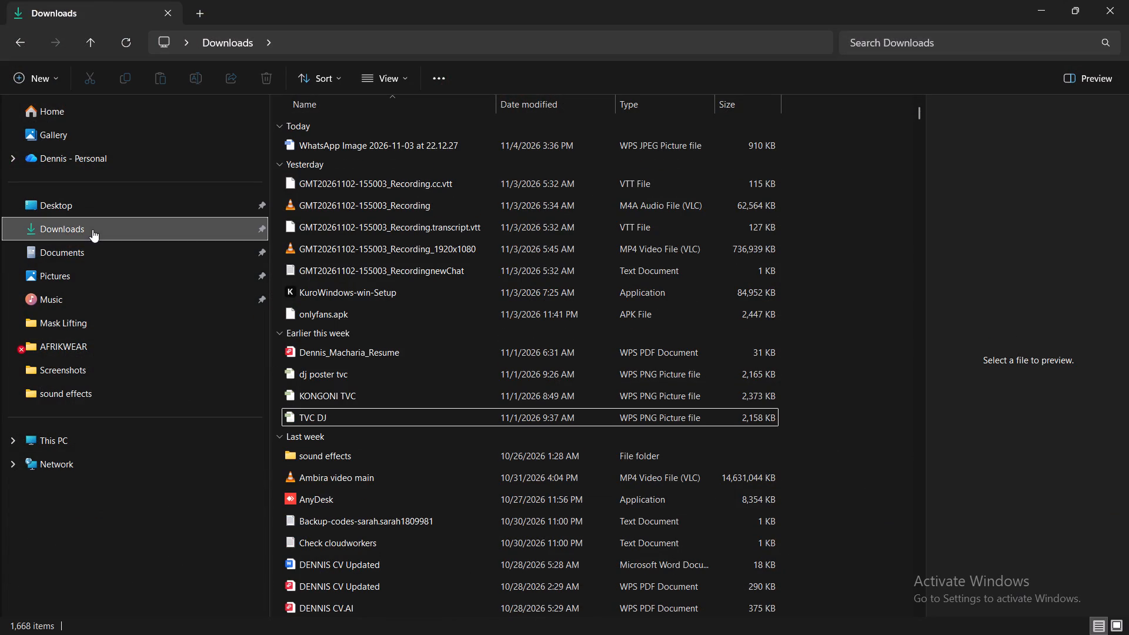
left_click(396, 143)
double_click(396, 143)
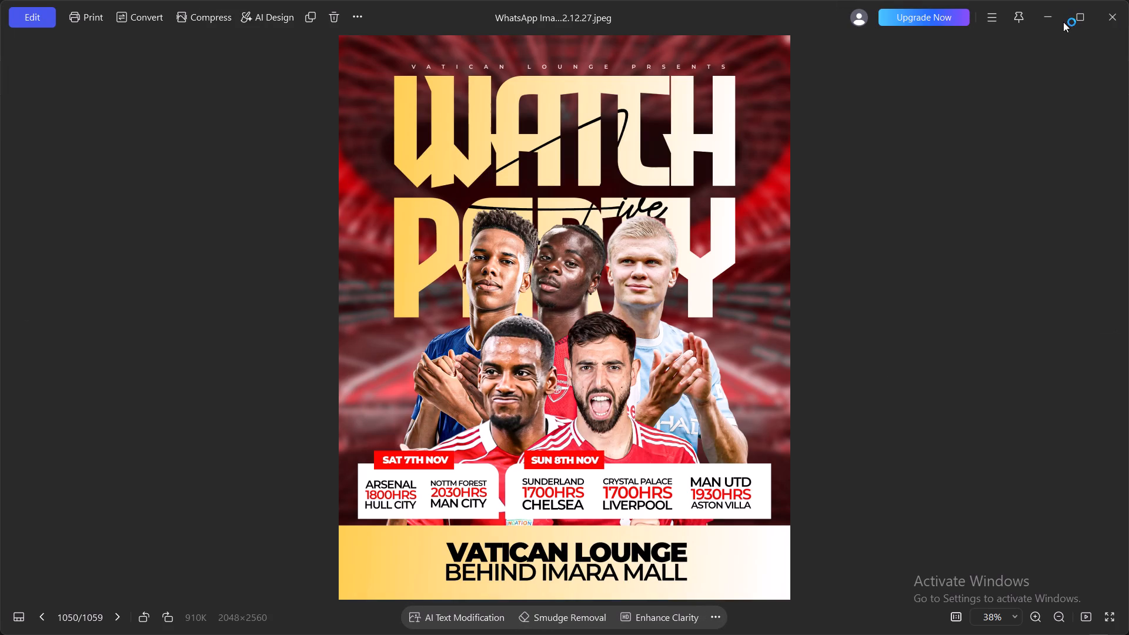
left_click(1050, 8)
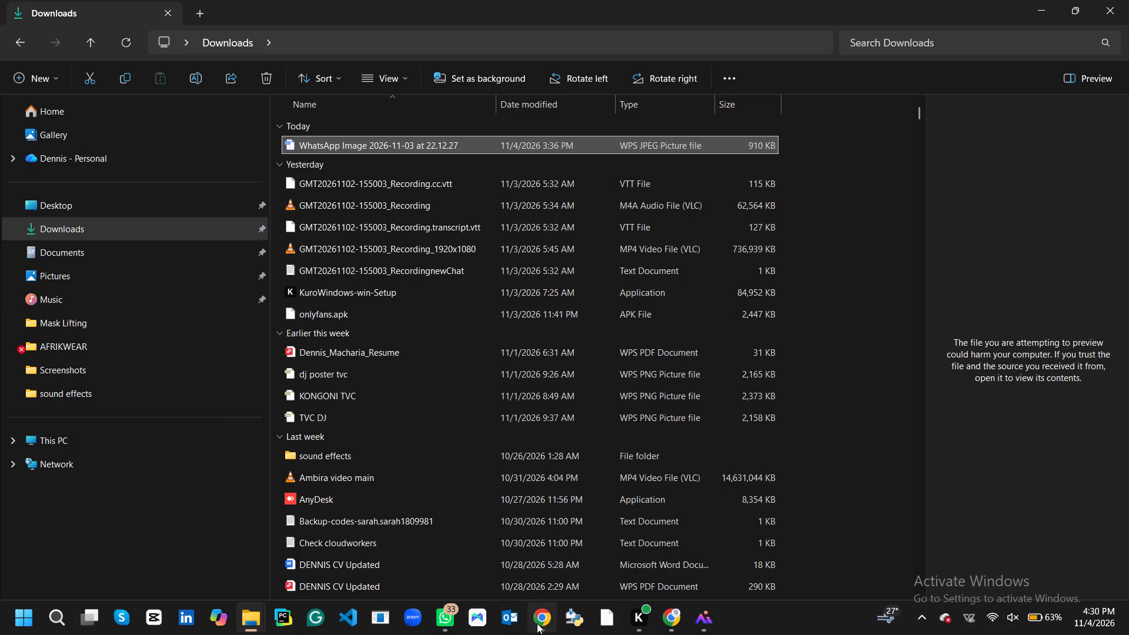
Back in Canva, duplicate the "TOTS & SHOTS LOUNGE PRESENTS" line and place the copy centred just beneath the venue name.
left_click(537, 541)
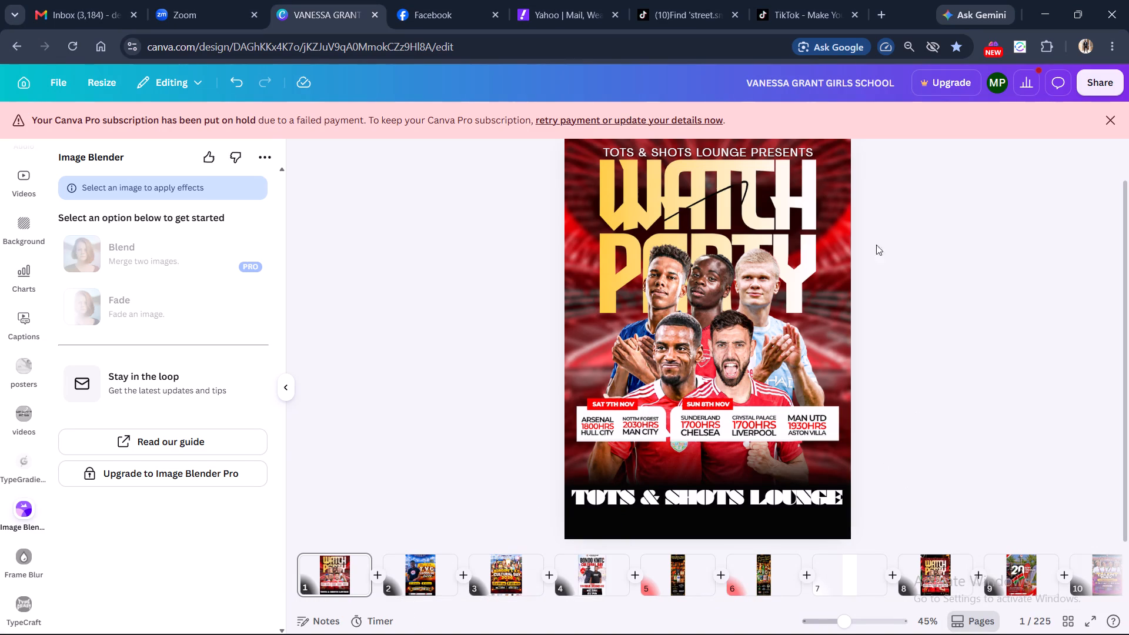
left_click(674, 155)
left_click(919, 246)
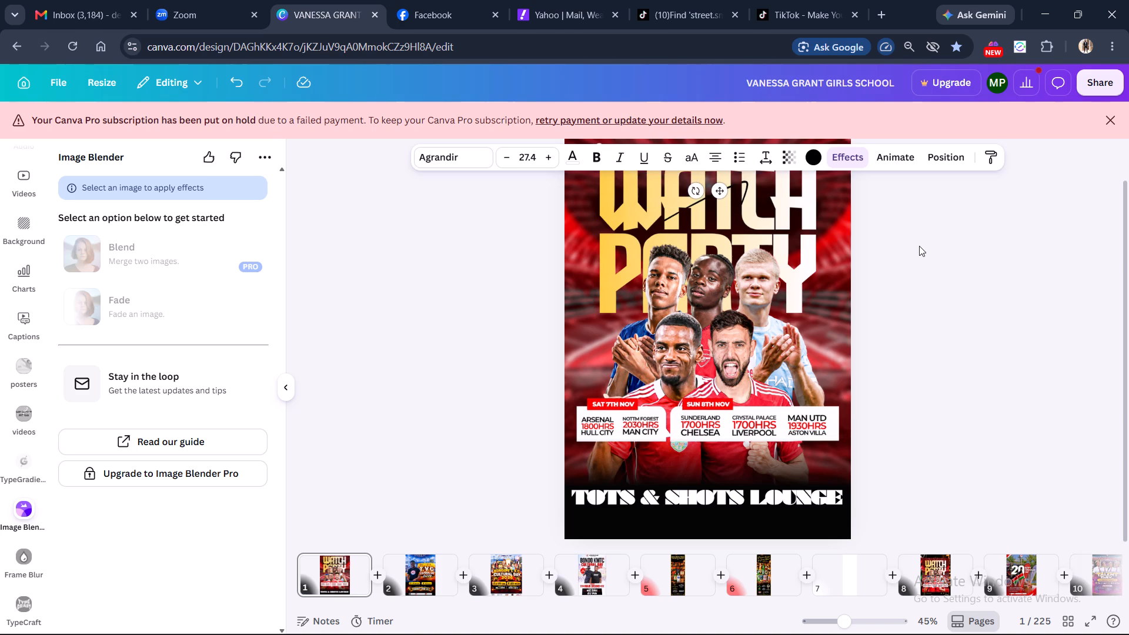
scroll(919, 246, "up", 4)
left_click(704, 189)
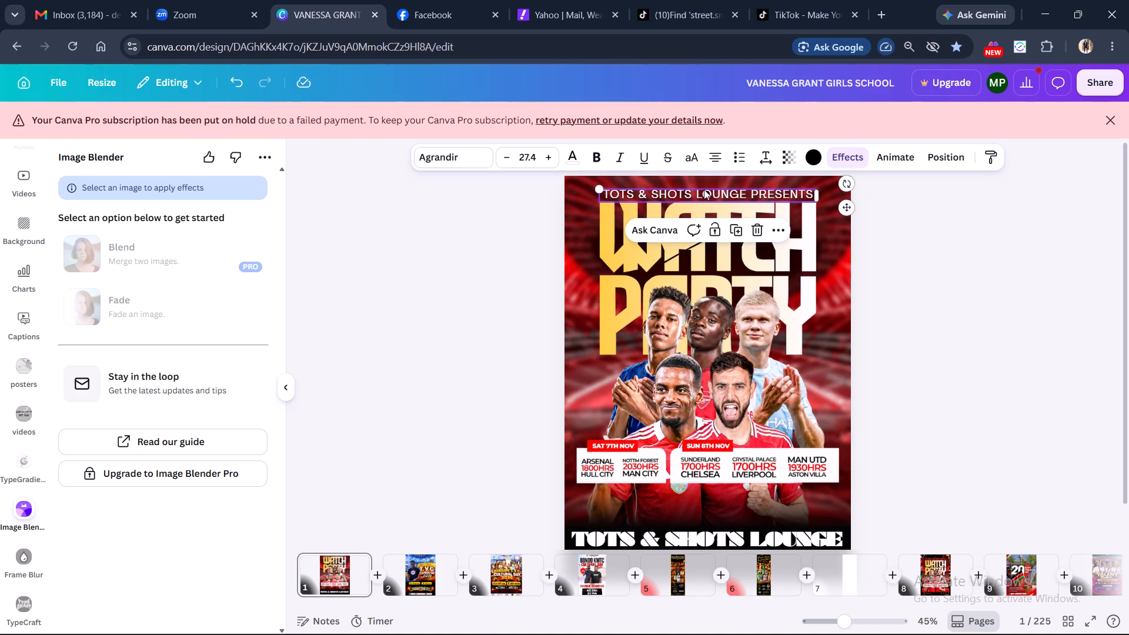
left_click(737, 230)
left_click_drag(717, 196, 707, 416)
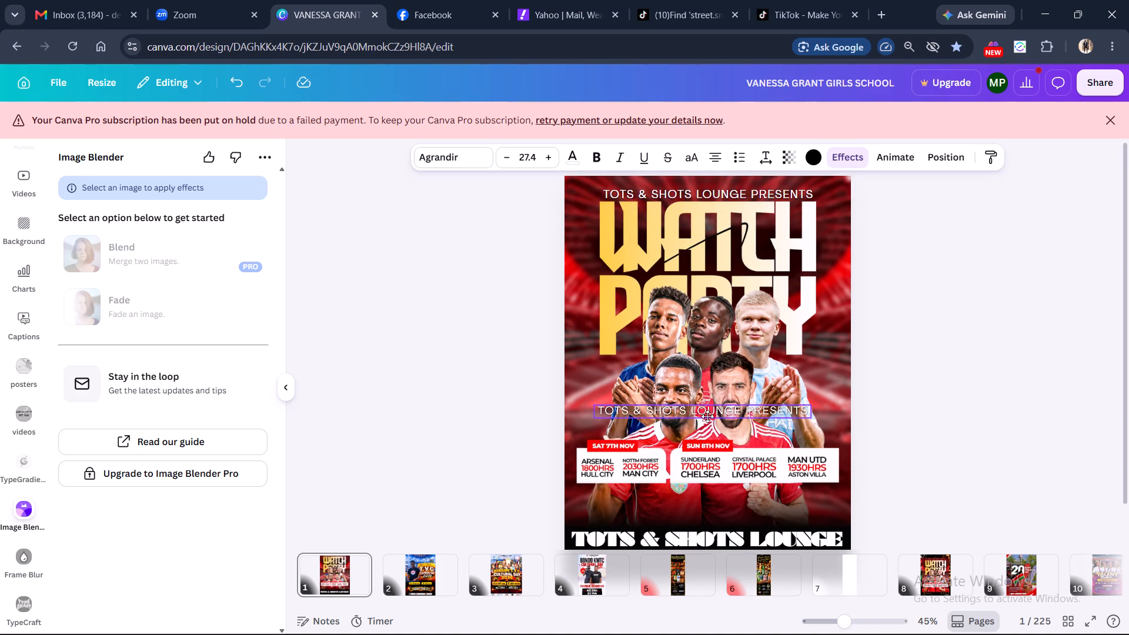
left_click_drag(707, 416, 706, 527)
scroll(736, 407, "down", 3)
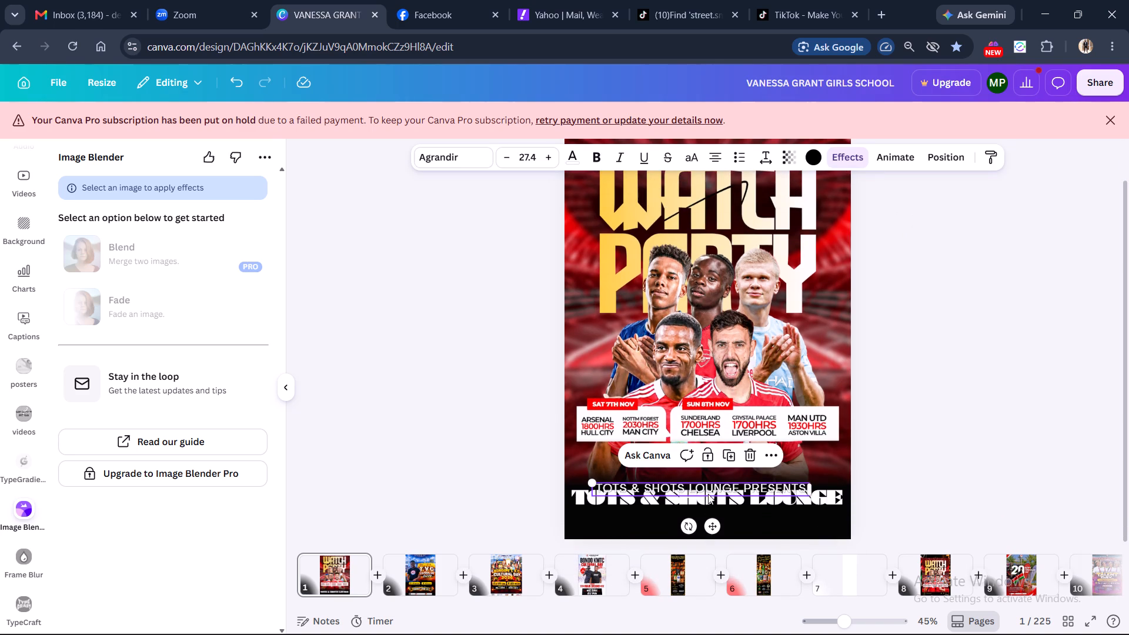
left_click_drag(708, 488, 709, 515)
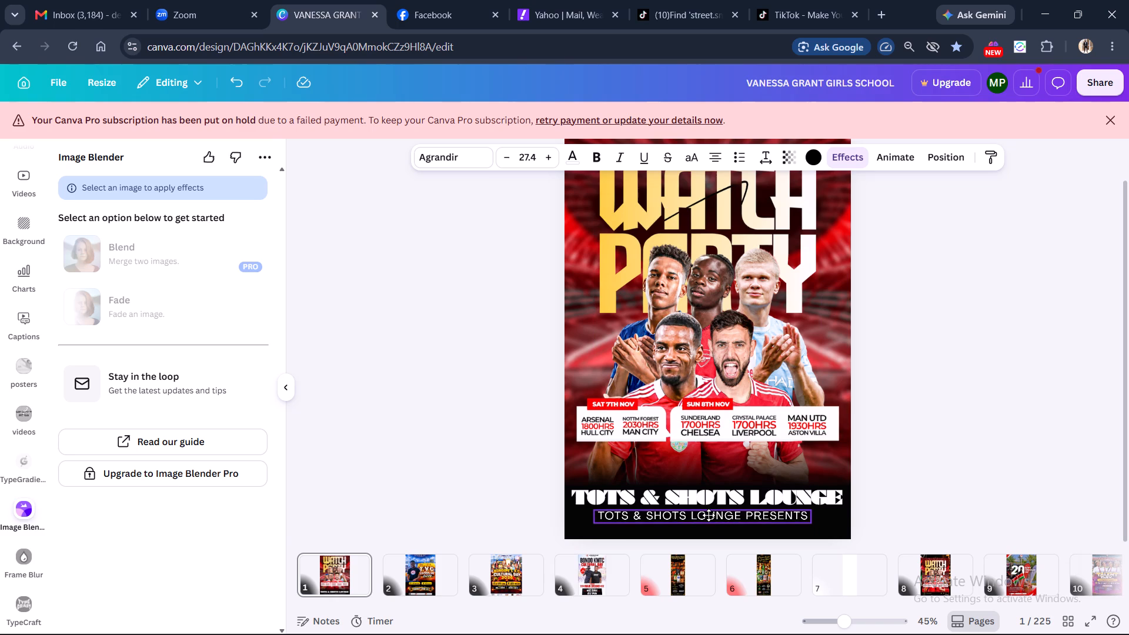
left_click_drag(709, 515, 722, 514)
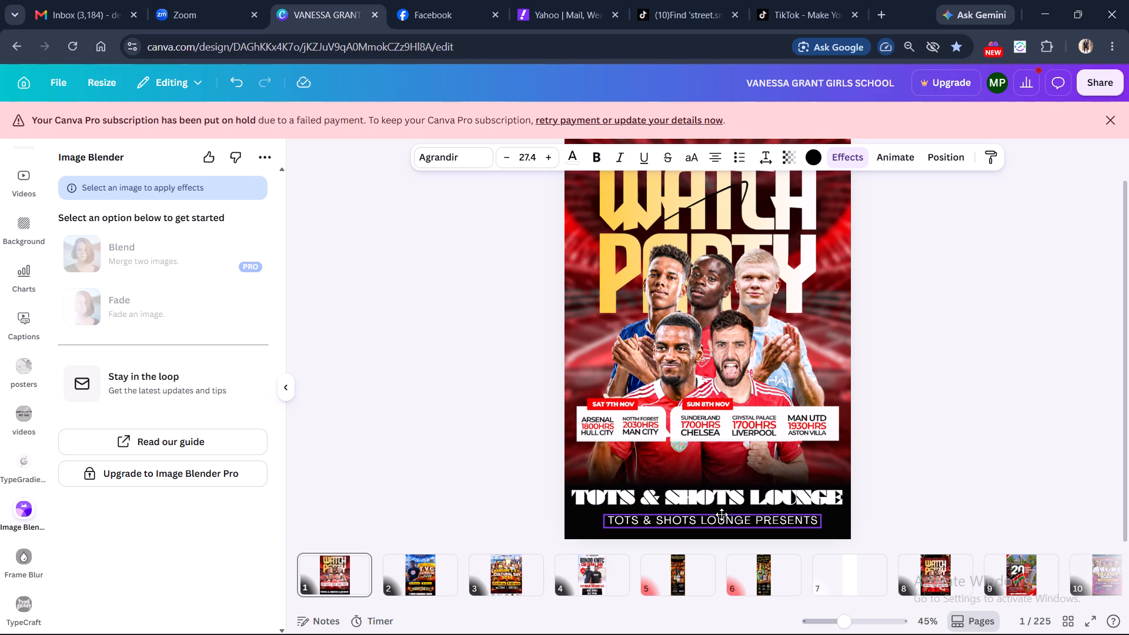
left_click_drag(722, 514, 716, 511)
left_click(1011, 464)
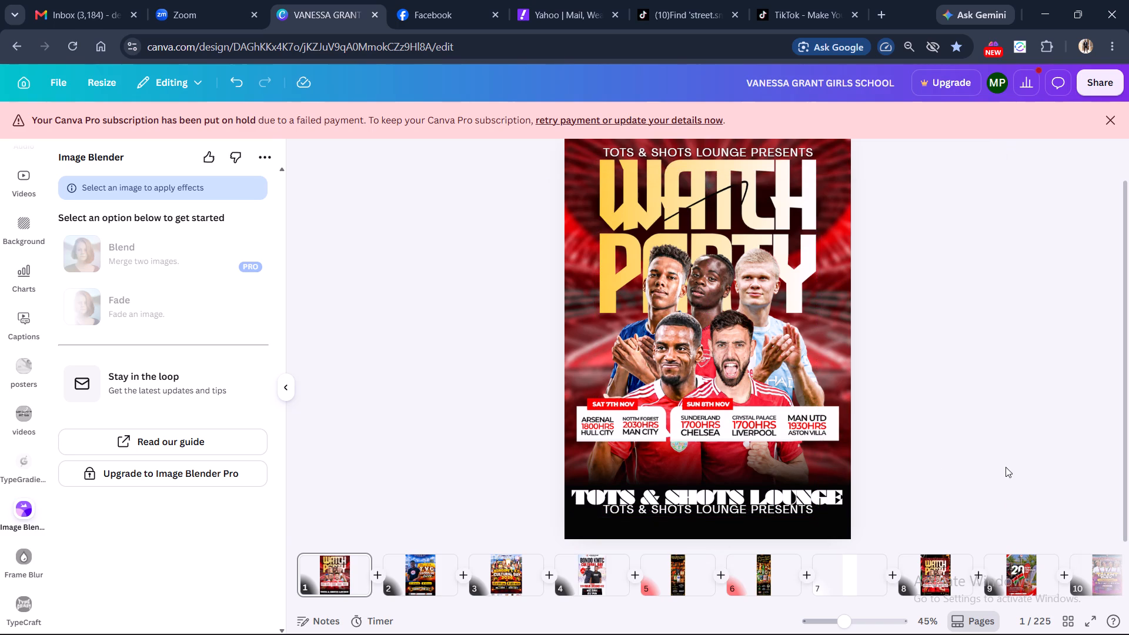
left_click(707, 515)
left_click_drag(703, 512, 706, 519)
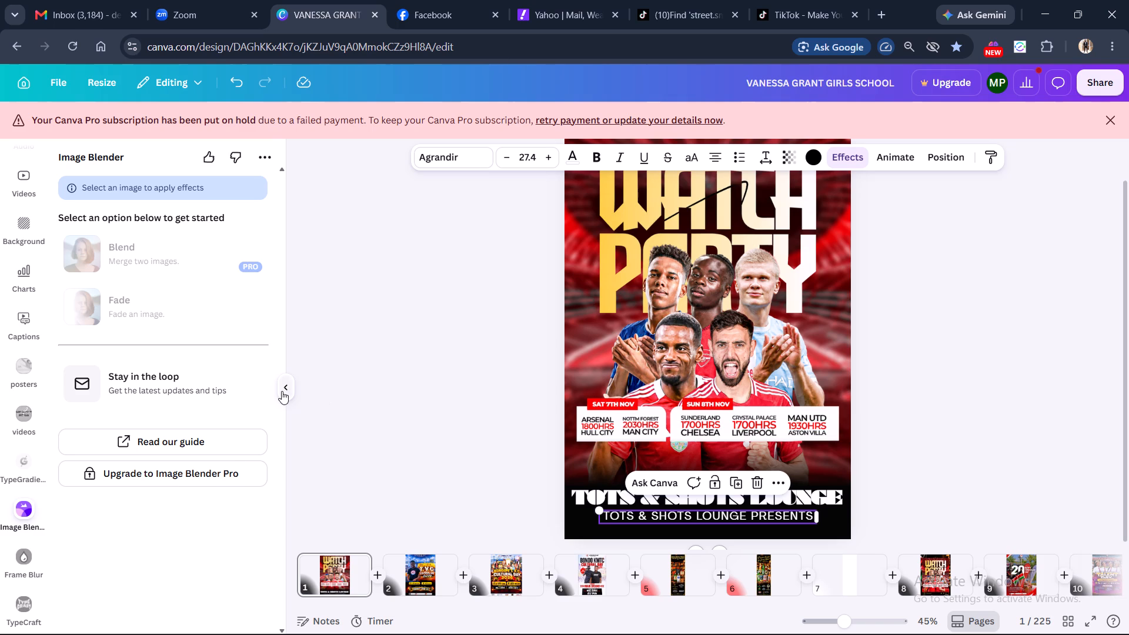
Replace the copied line's text beneath the venue name with "KOBILJUST BEFORE JAMII MEDICAL CENTRE".
left_click(282, 391)
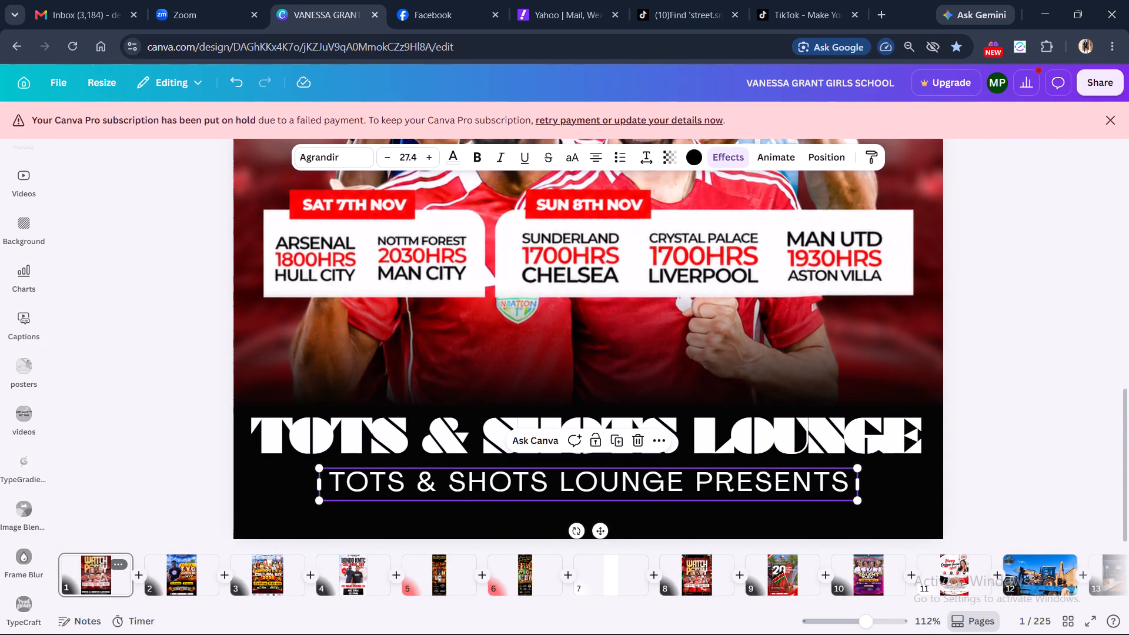
left_click(504, 486)
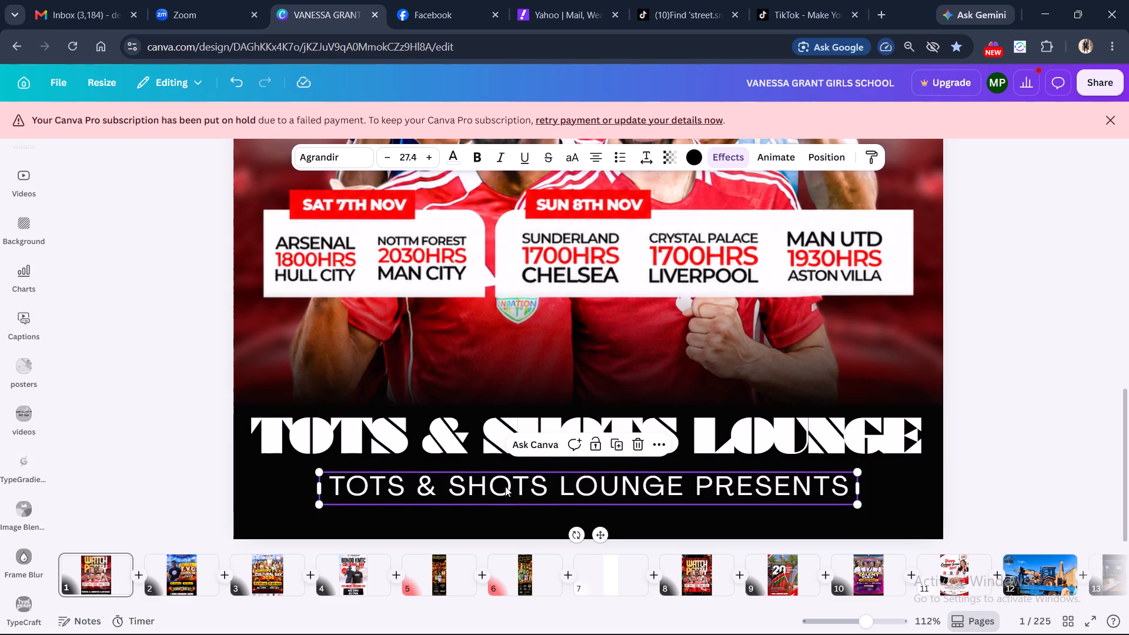
left_click(550, 492)
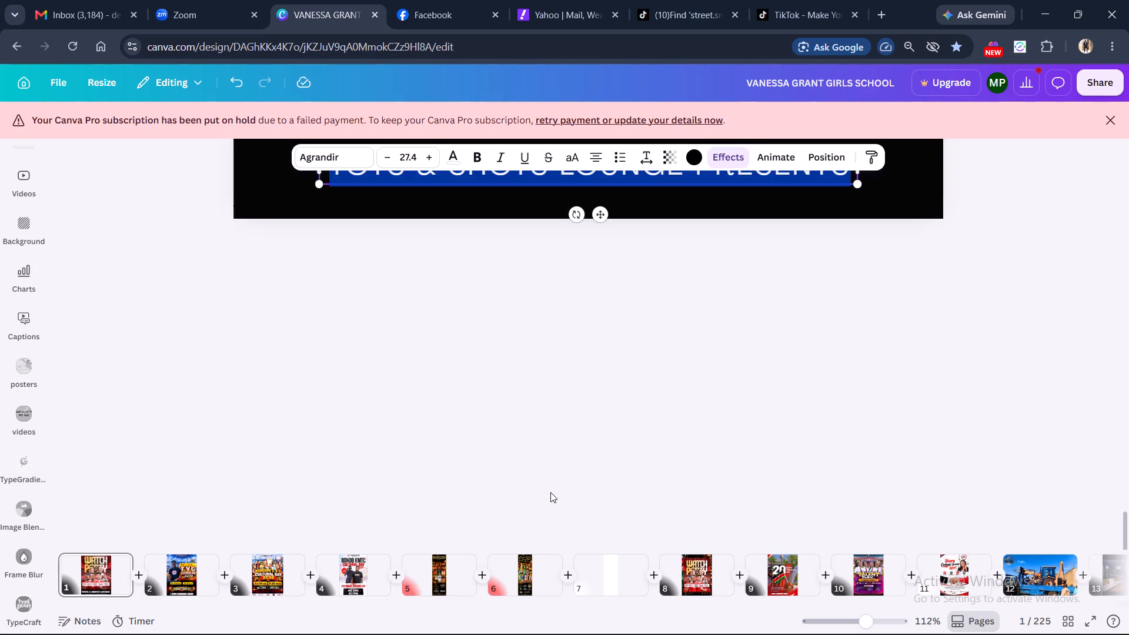
scroll(598, 367, "up", 3)
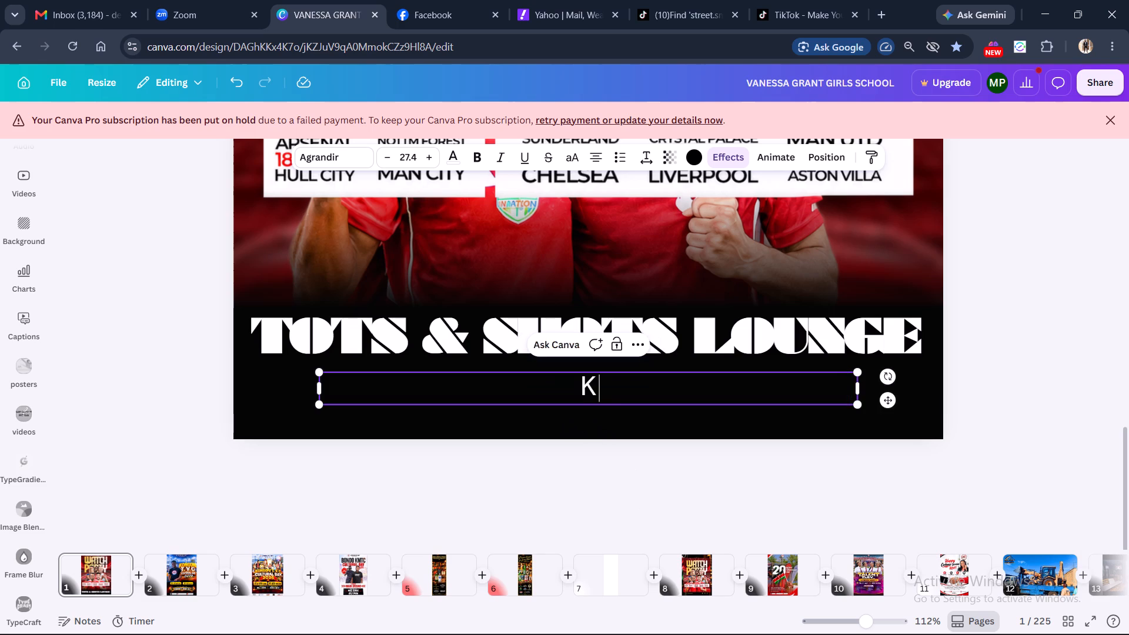
type("OBIL")
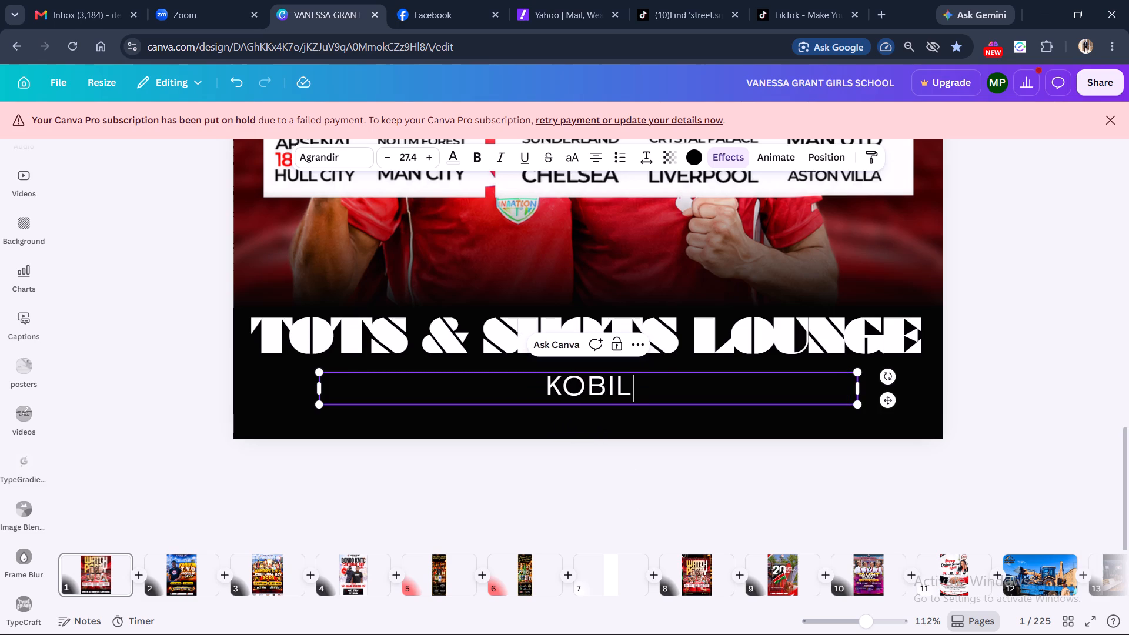
left_click(553, 387)
left_click(656, 385)
type("JUS")
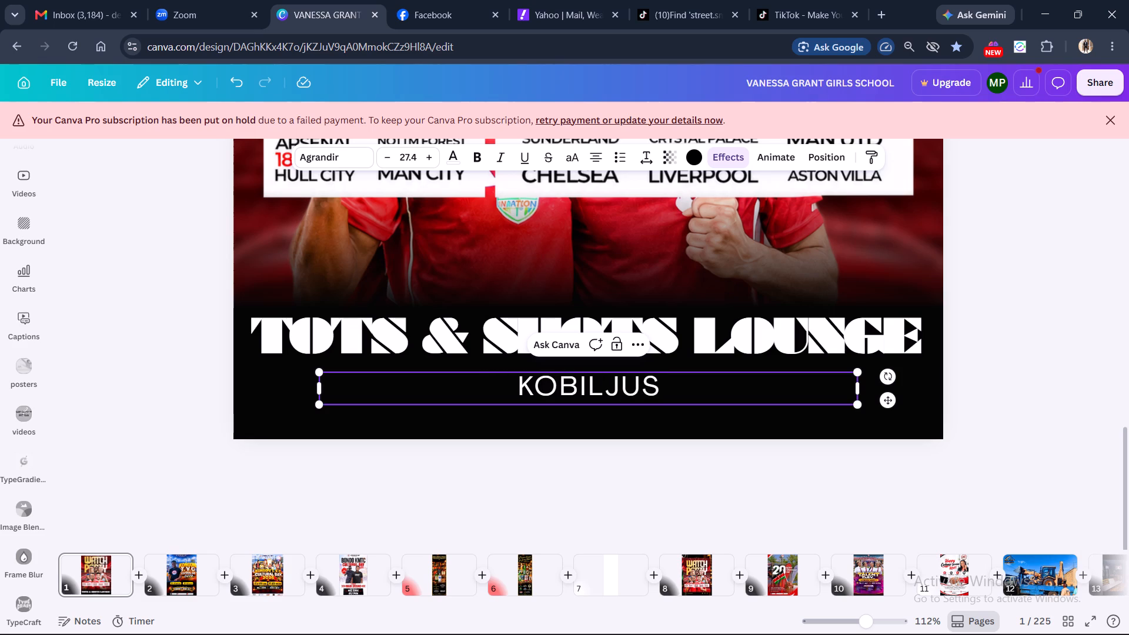
type("T BEFORE")
key("space")
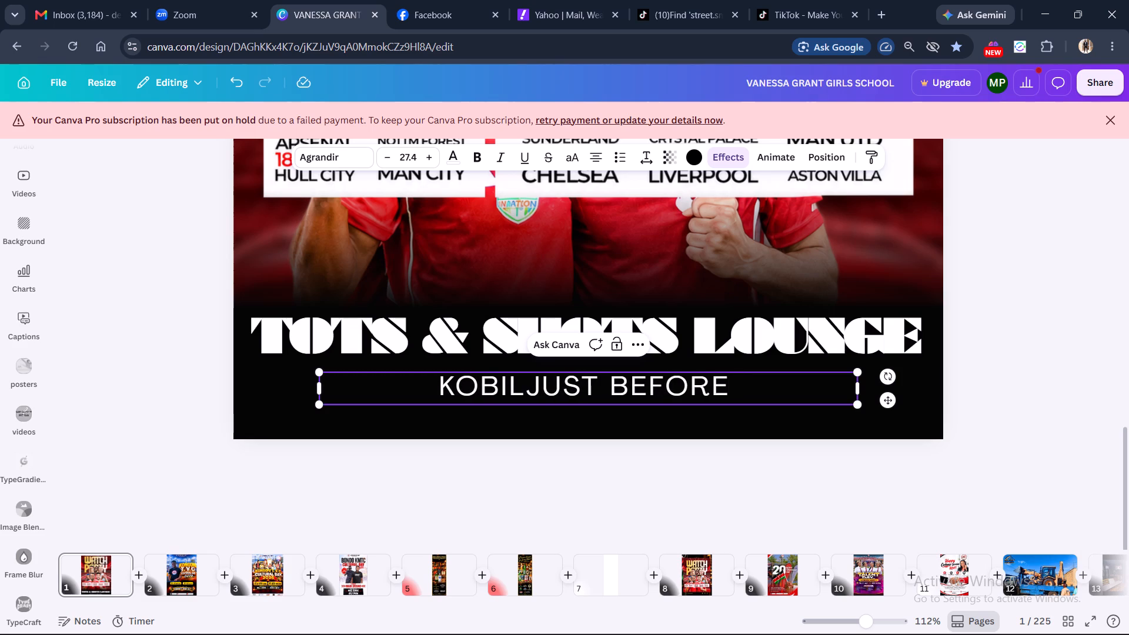
type("JAMII MEDI")
type("CAL CENTRE")
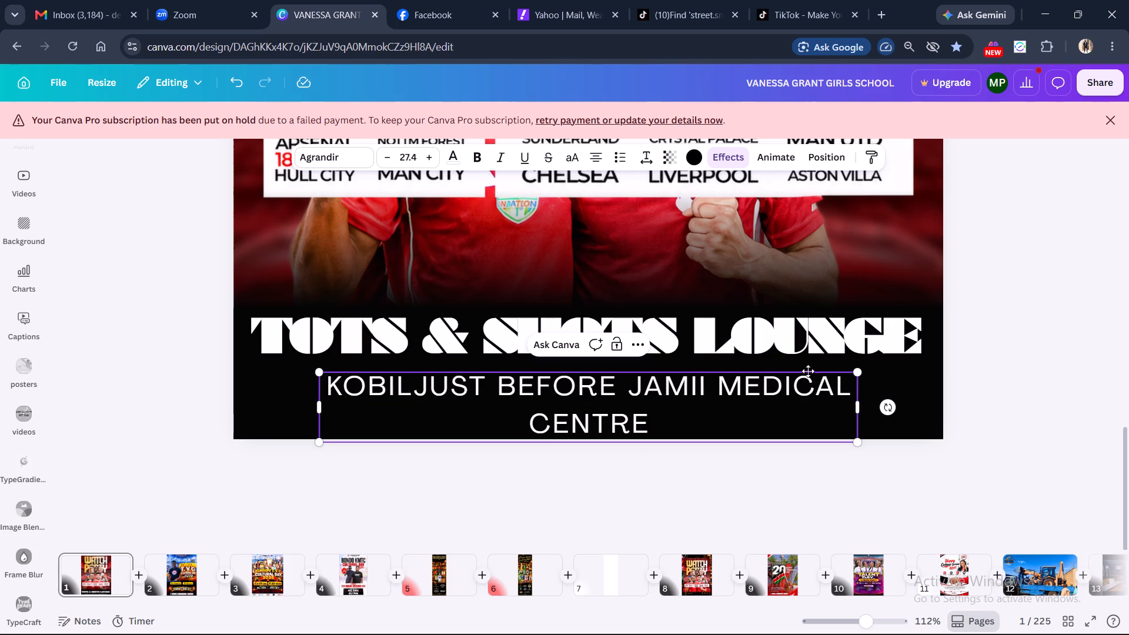
left_click(420, 382)
key("BackSpace")
key("BackSpace")
key("BackSpace")
key("BackSpace")
key("BackSpace")
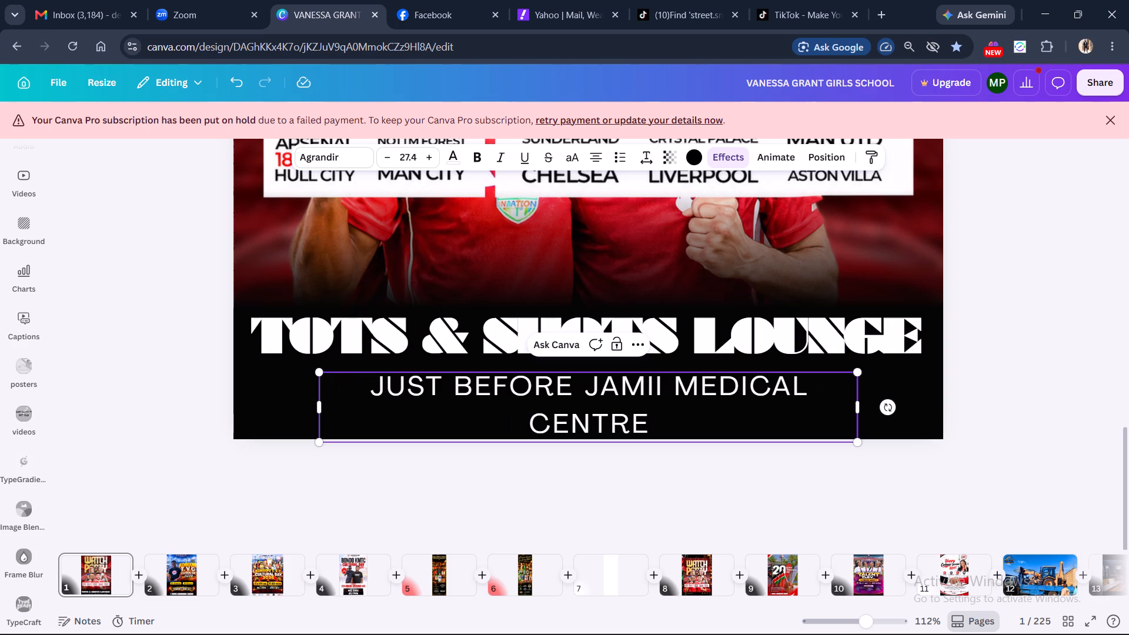
type("AL")
type("ONG")
key("space")
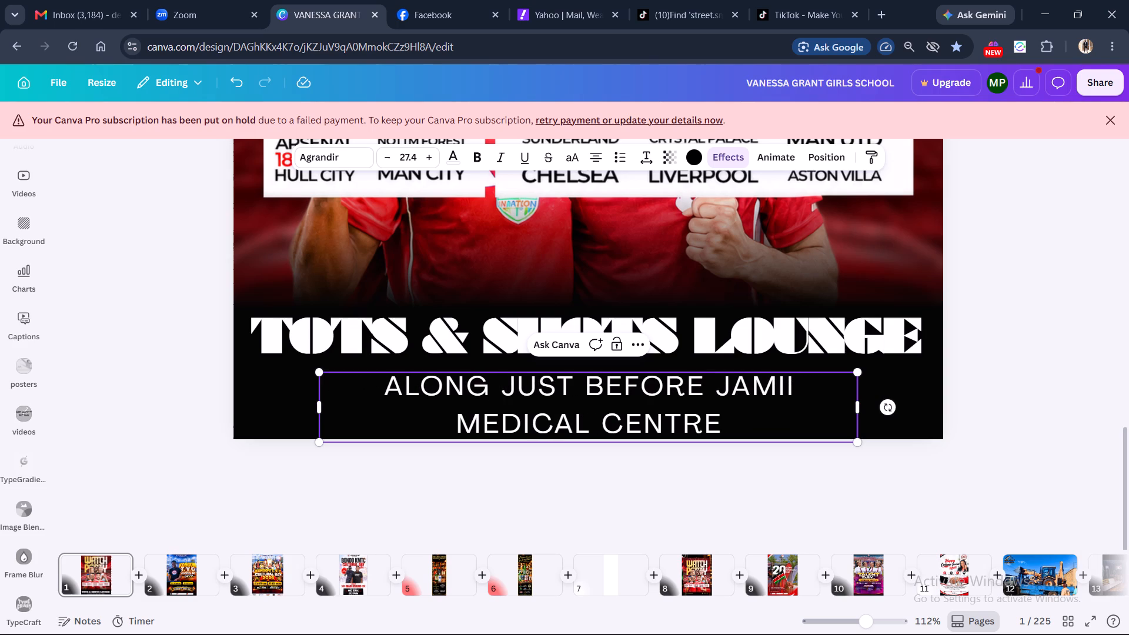
type("AA")
key("space")
type("ROAD")
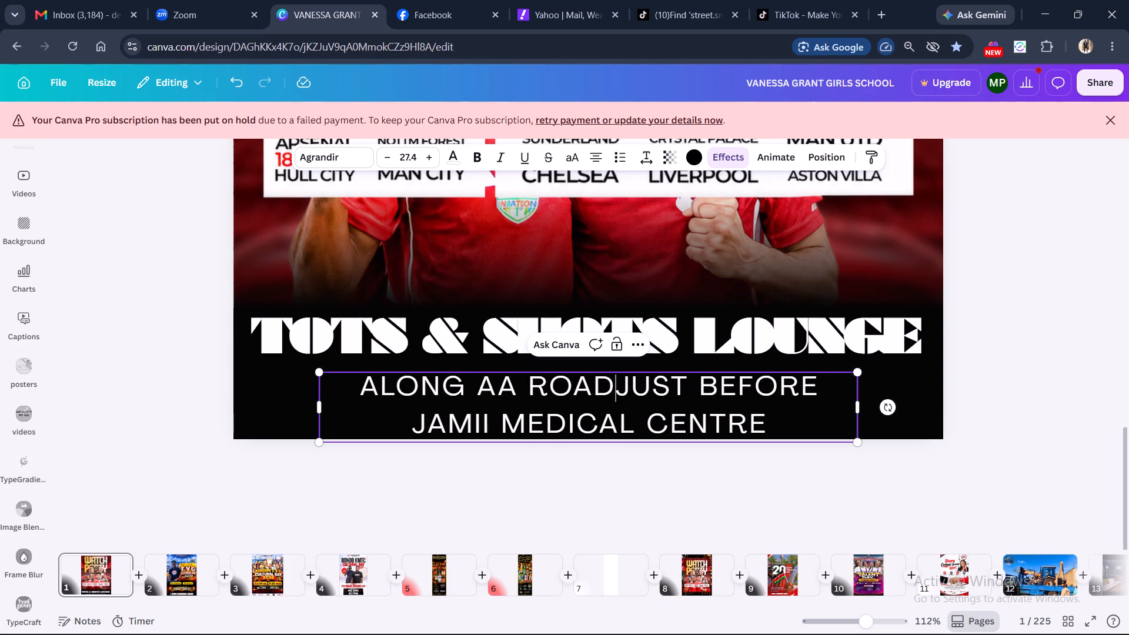
key("Return")
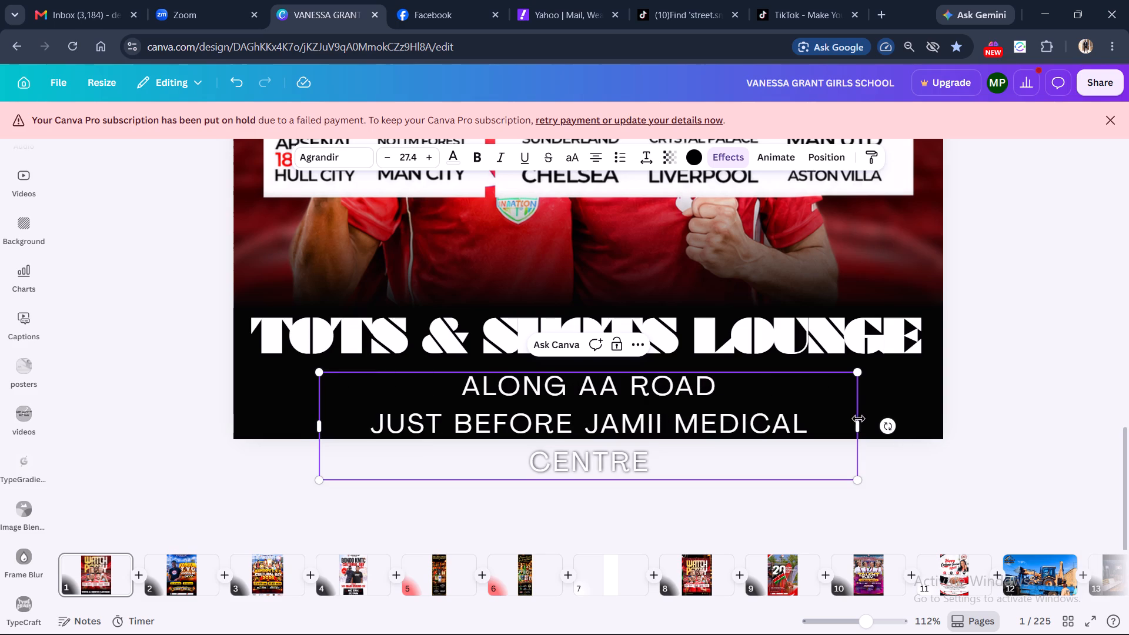
Widen the location text box so its second line fits unbroken, and centre it inside the black band under the venue name.
left_click_drag(859, 419, 902, 416)
left_click(1011, 393)
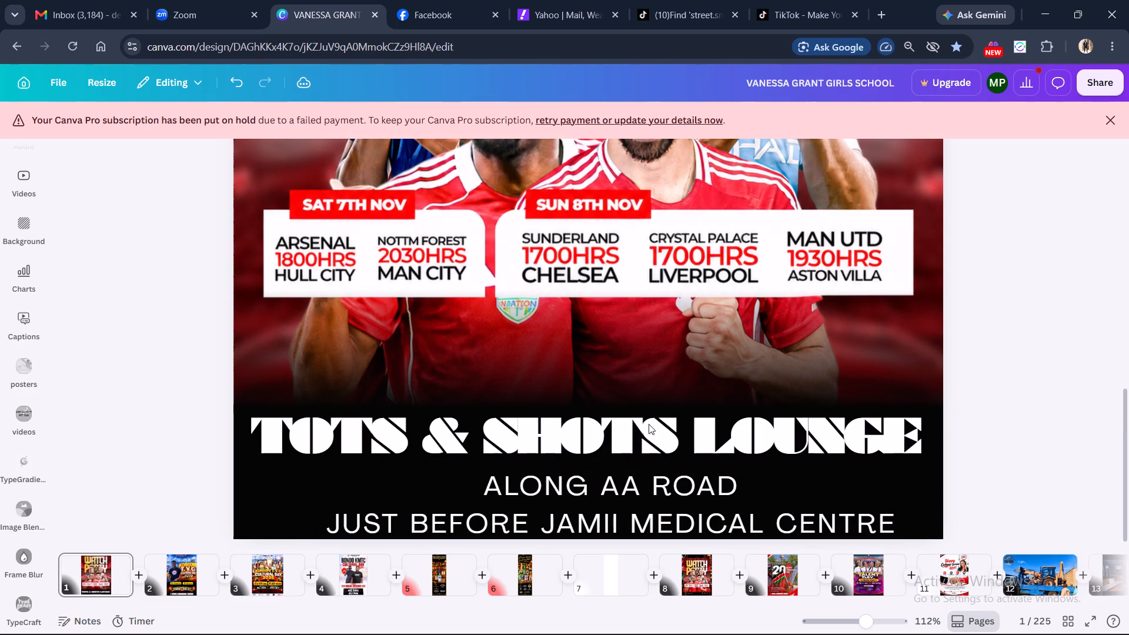
left_click(612, 500)
left_click_drag(607, 505, 596, 482)
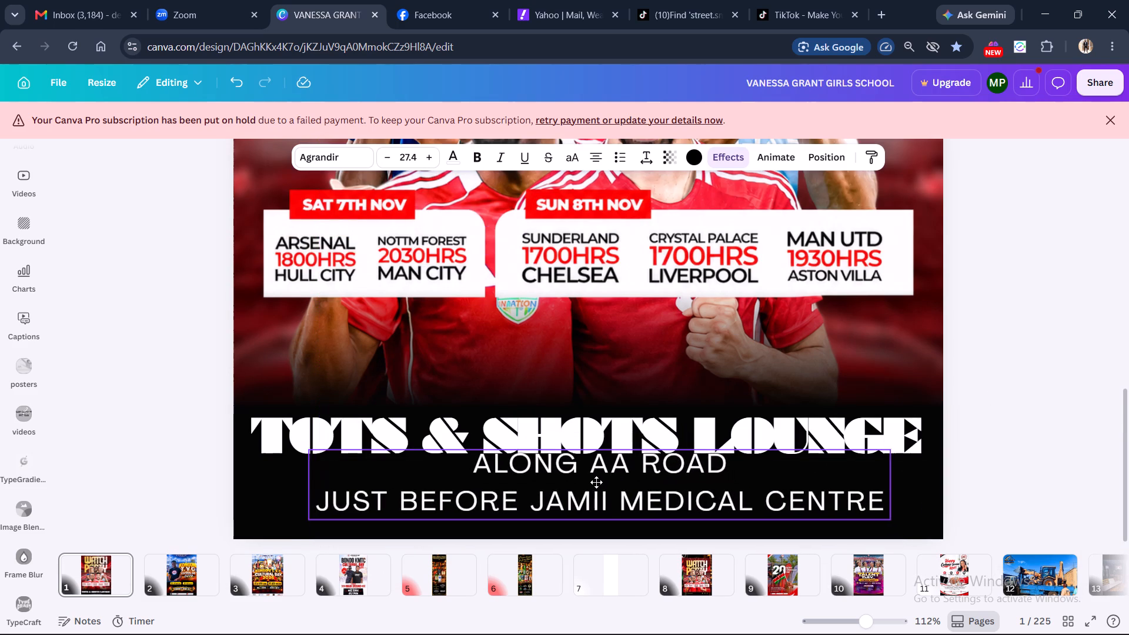
left_click_drag(596, 482, 584, 494)
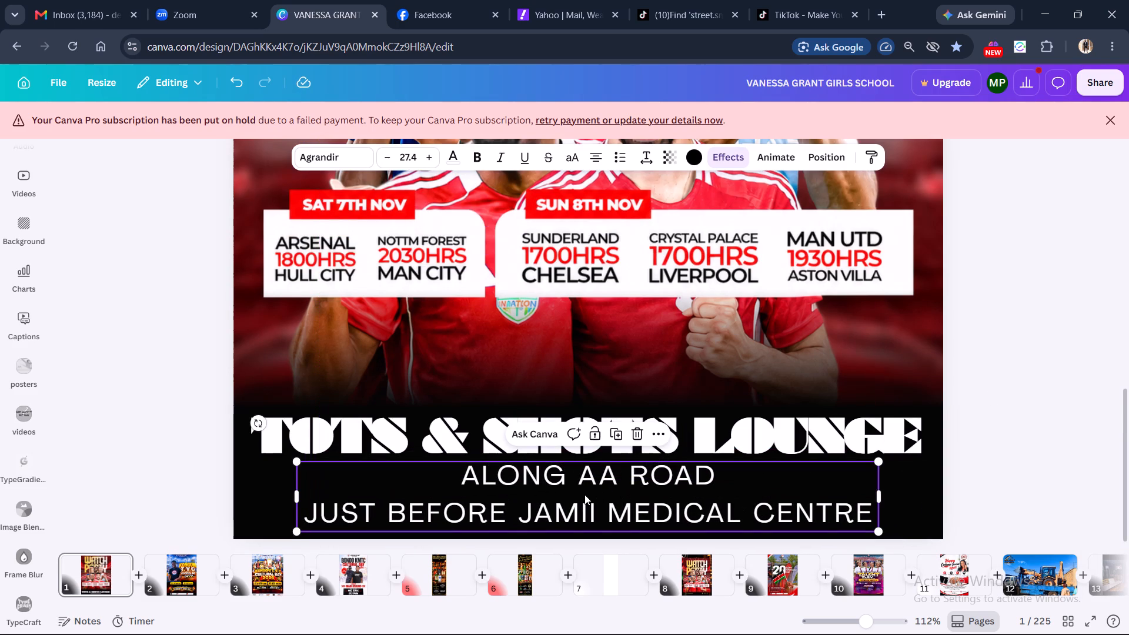
Shrink the location text to font size 18.9 and move it back towards the middle, close under the venue name.
left_click_drag(877, 530, 717, 515)
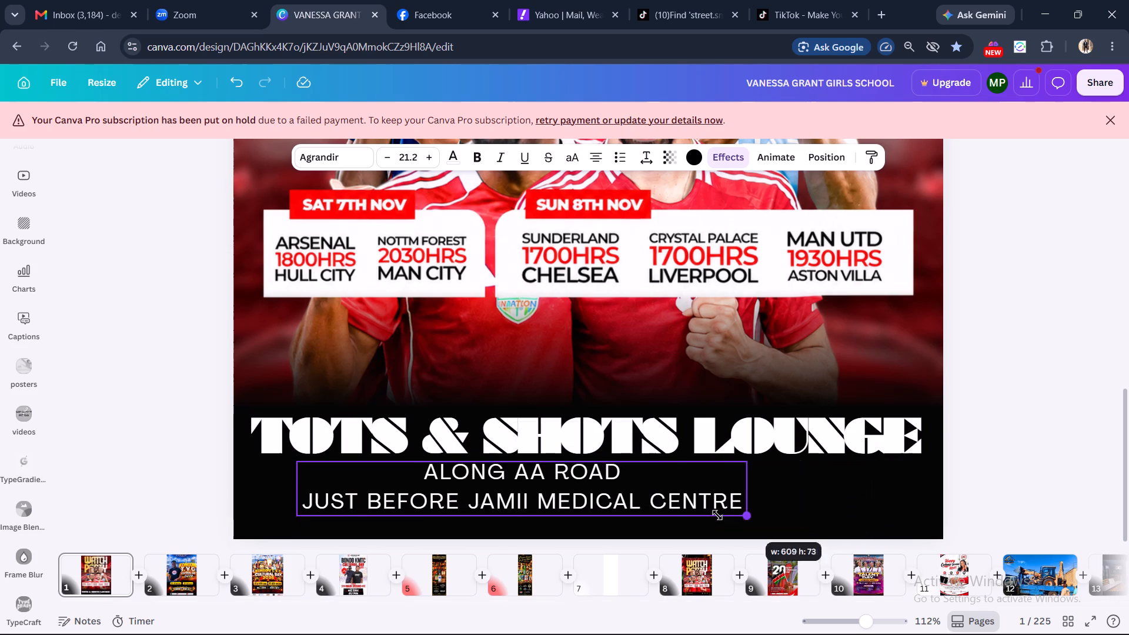
left_click_drag(717, 515, 696, 515)
left_click_drag(534, 493, 592, 496)
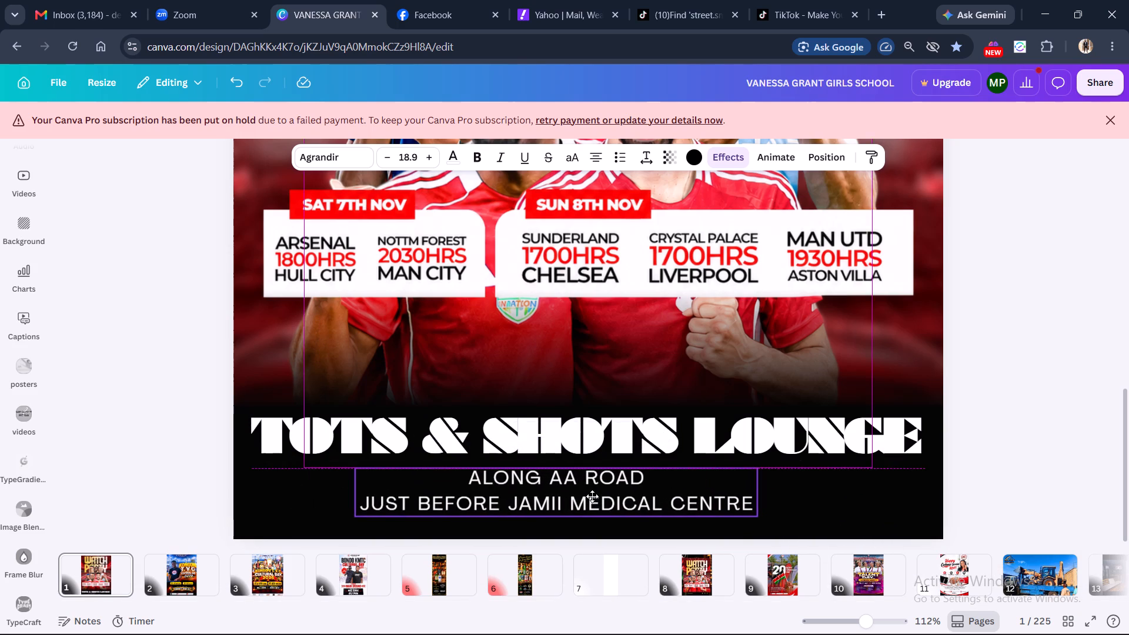
left_click_drag(592, 496, 589, 492)
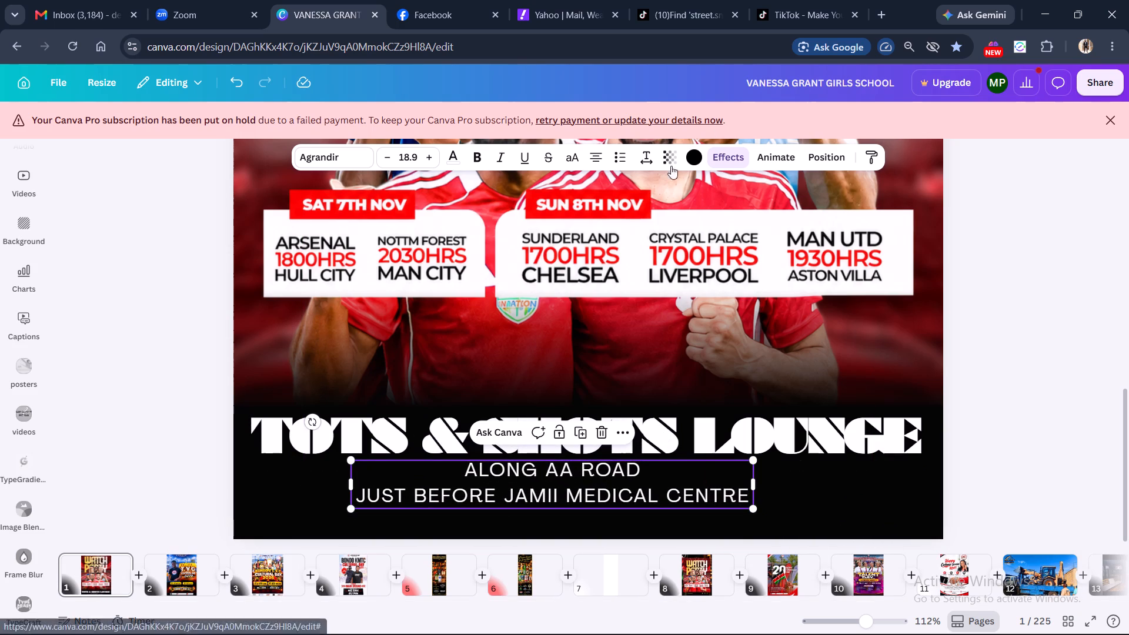
Tighten the line spacing between the two lines of the location text.
left_click(643, 159)
left_click_drag(622, 267, 603, 266)
left_click(1039, 443)
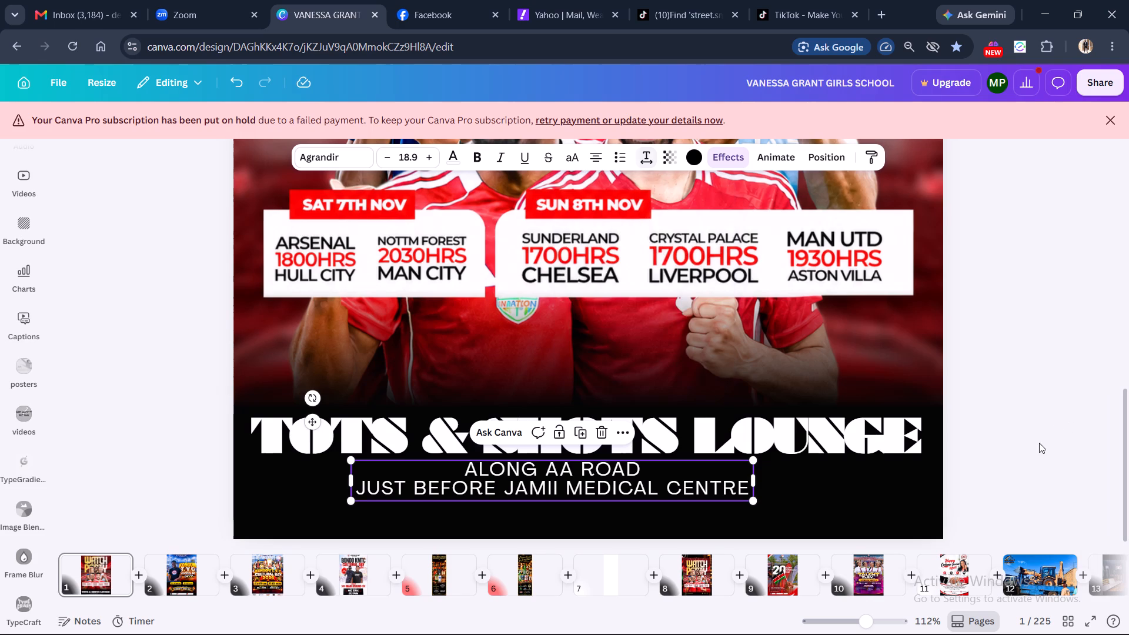
left_click(1057, 443)
Centre the location text horizontally beneath the venue name, leaving a small gap between them.
left_click(567, 476)
left_click(1101, 452)
left_click(519, 485)
left_click_drag(512, 484, 527, 488)
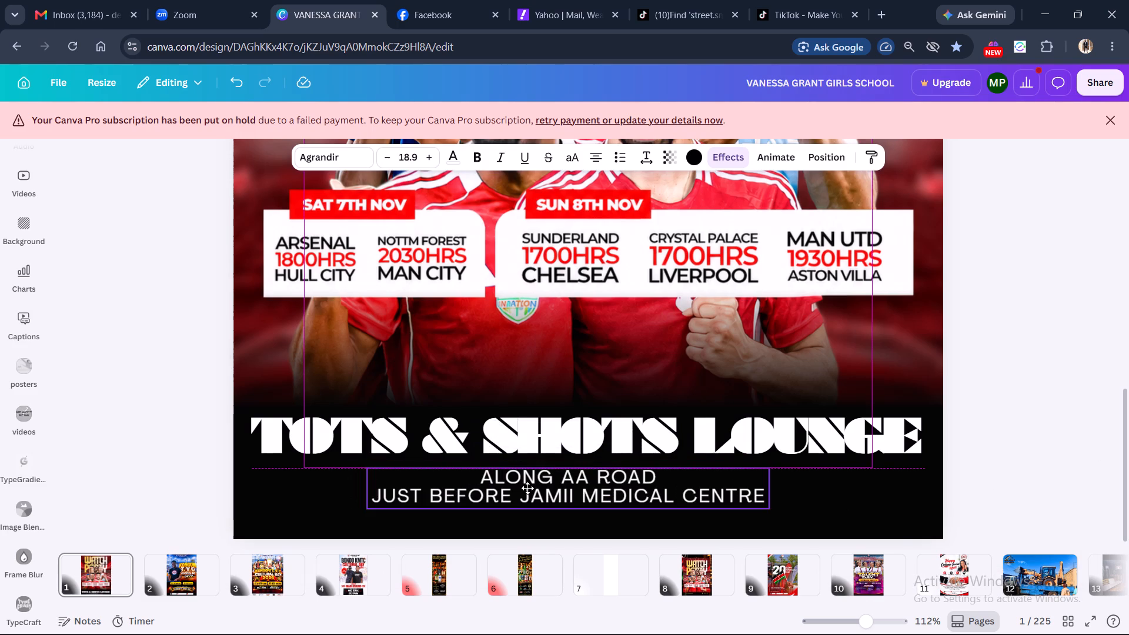
left_click_drag(527, 488, 543, 488)
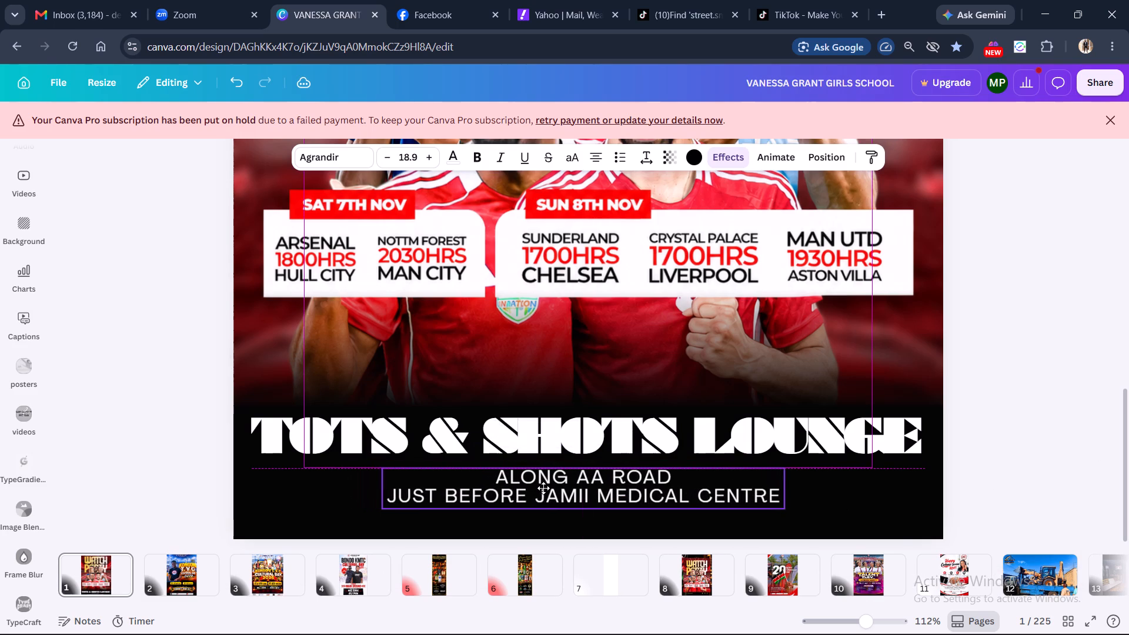
left_click_drag(543, 488, 549, 492)
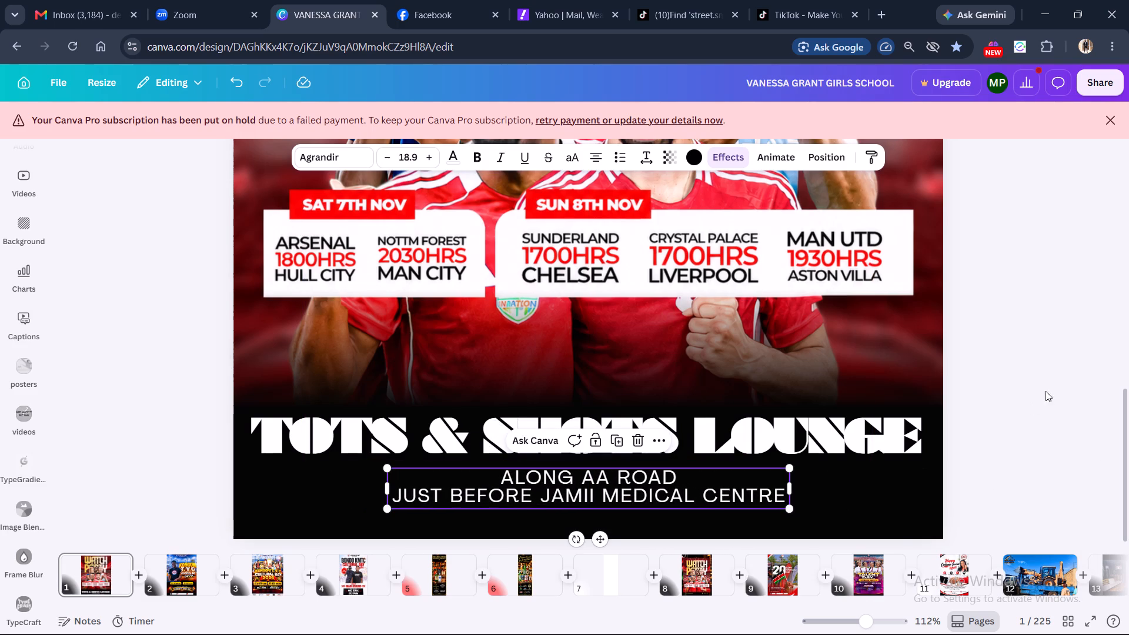
left_click(1061, 450)
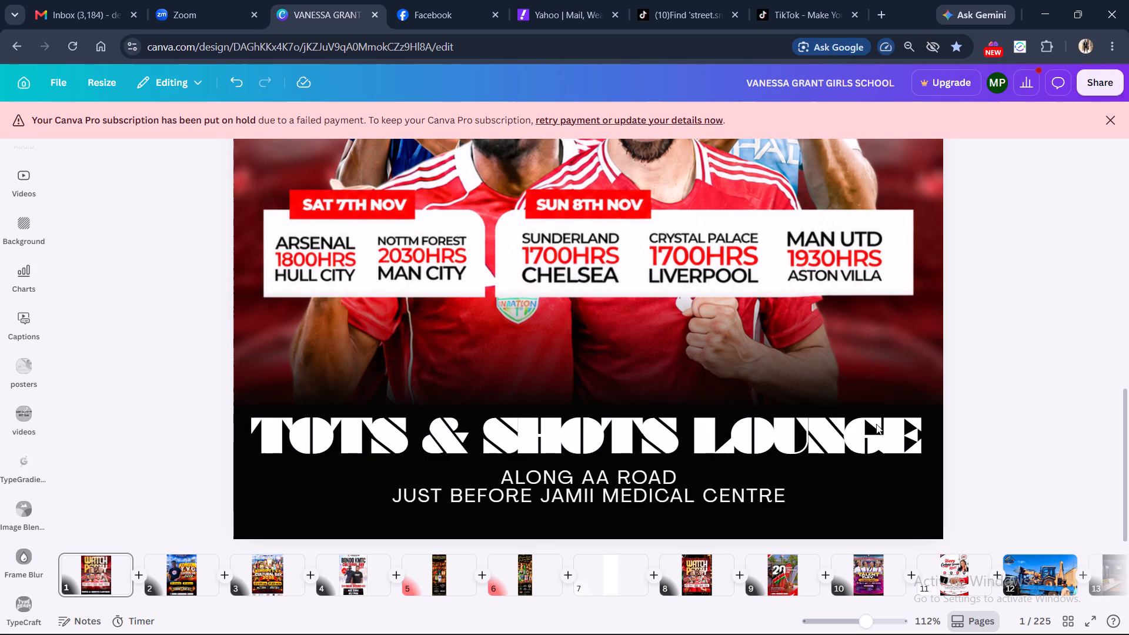
Add a full stop at the end of "JUST BEFORE JAMII MEDICAL CENTRE".
left_click(778, 495)
left_click(786, 493)
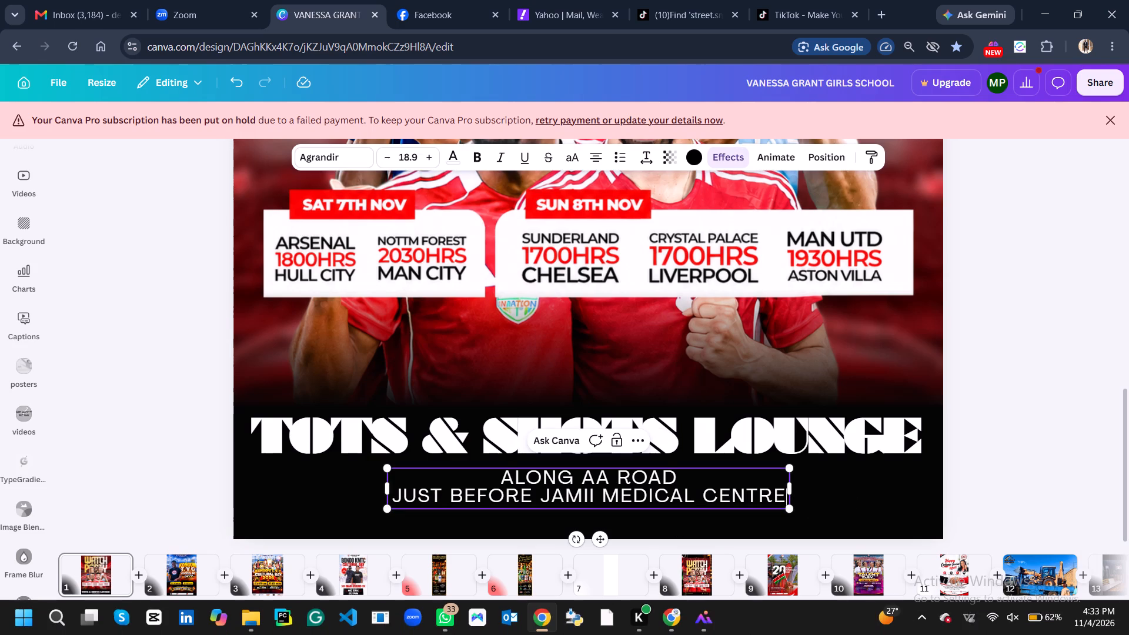
key("period")
left_click(996, 486)
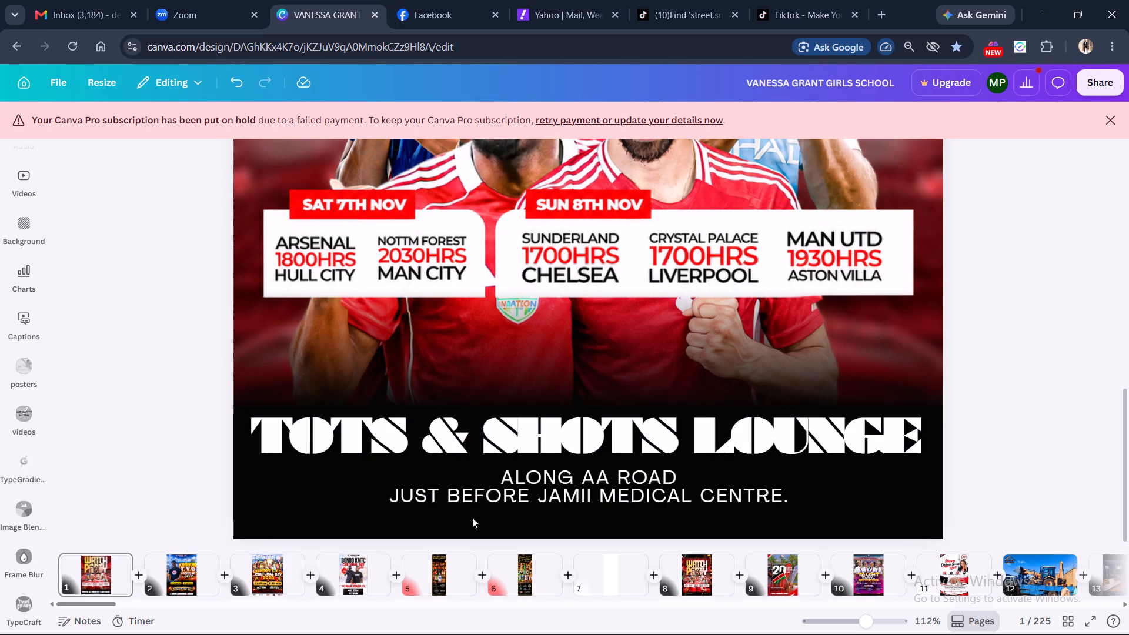
Delete "JUST" from the second location line so it reads "BEFORE JAMII MEDICAL CENTRE.".
left_click(448, 500)
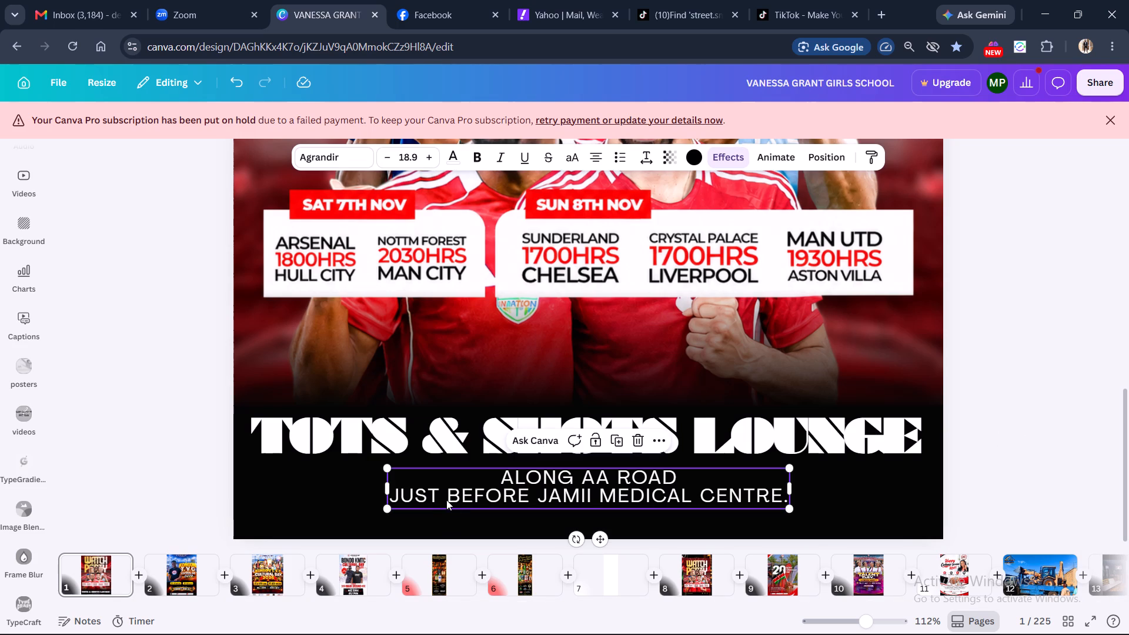
left_click(446, 498)
key("BackSpace")
key("BackSpace")
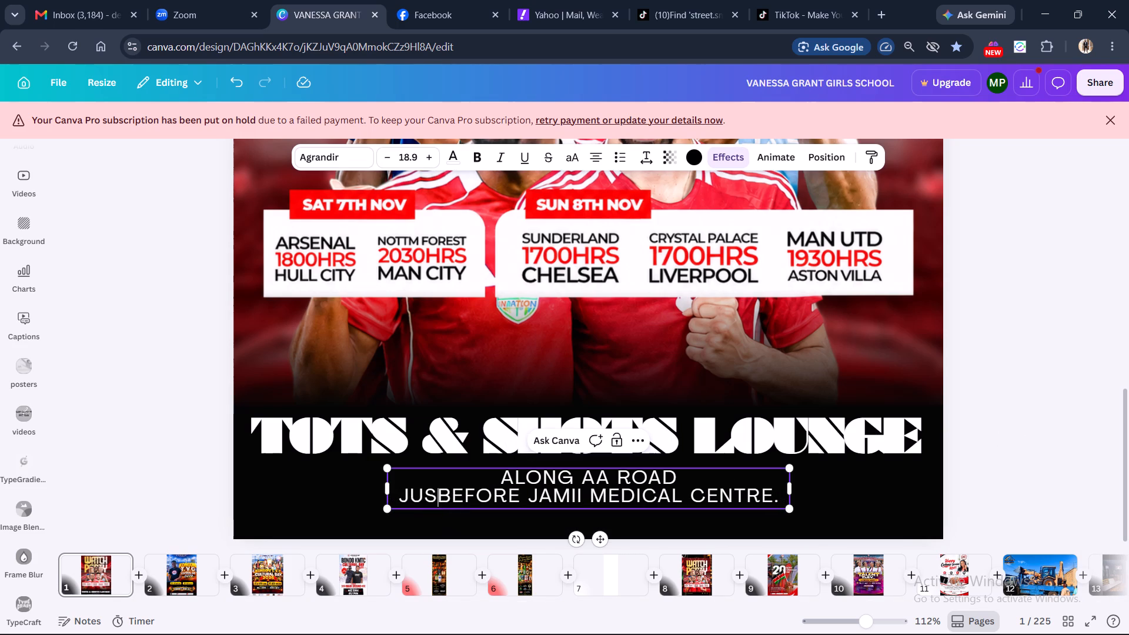
key("BackSpace")
key("BackSpace")
key("BackSpace")
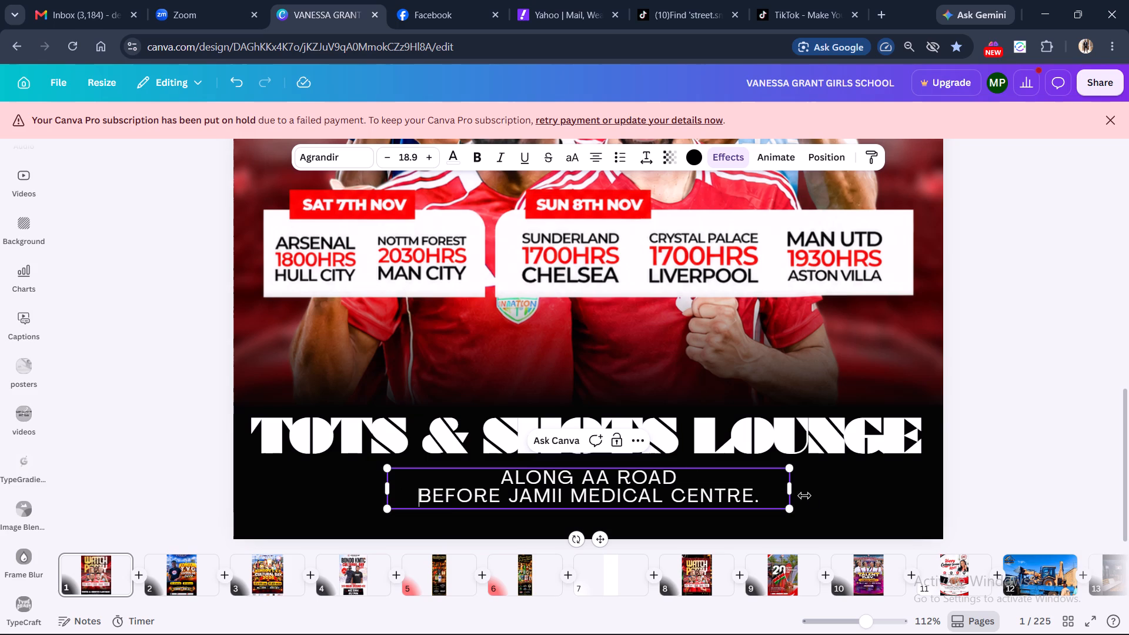
Narrow the location text box to fit its lettering, about 469 wide, keeping "BEFORE JAMII MEDICAL CENTRE." on one line.
left_click_drag(794, 492, 737, 492)
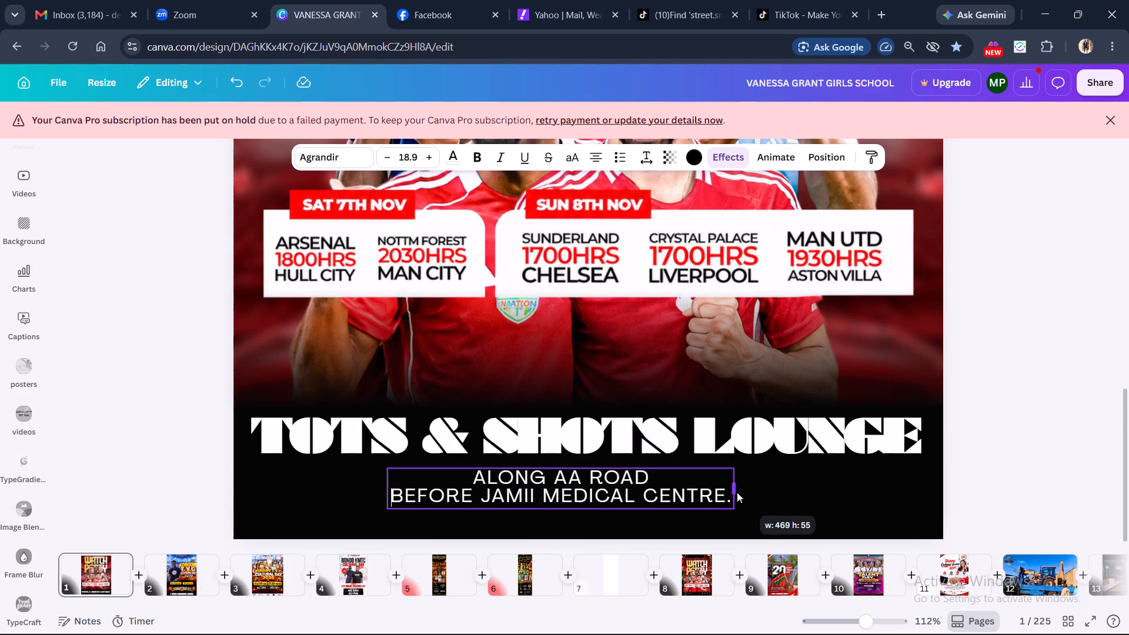
left_click_drag(737, 492, 733, 492)
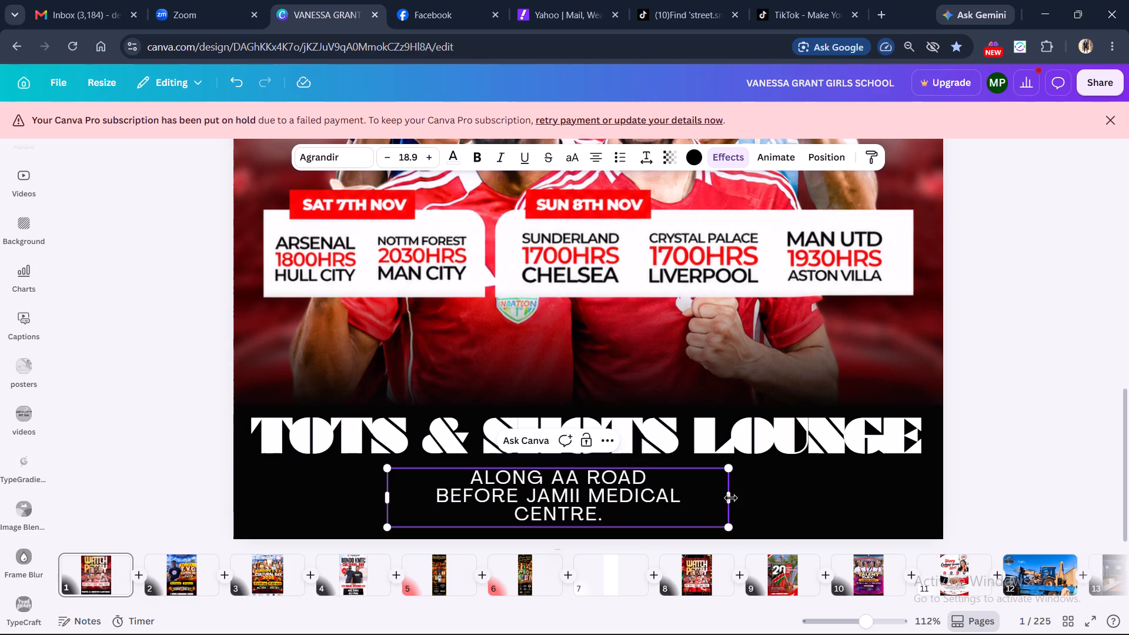
left_click_drag(730, 498, 736, 500)
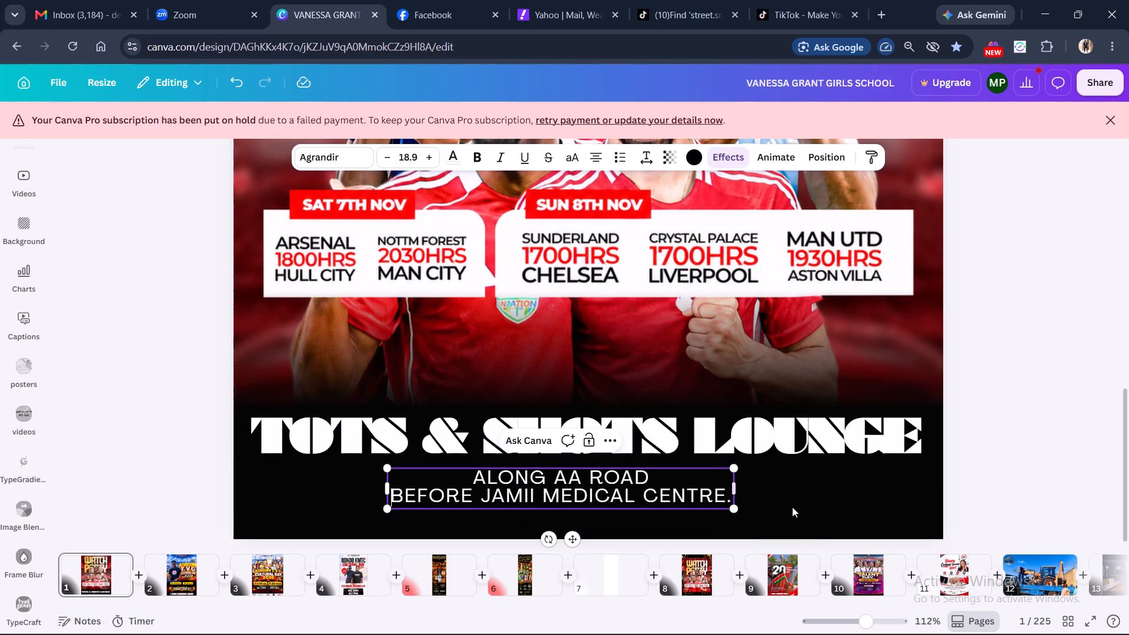
Centre the narrowed two-line location text horizontally on the poster, just beneath the TOTS & SHOTS LOUNGE name.
left_click(792, 507)
left_click(537, 490)
left_click_drag(537, 490, 534, 492)
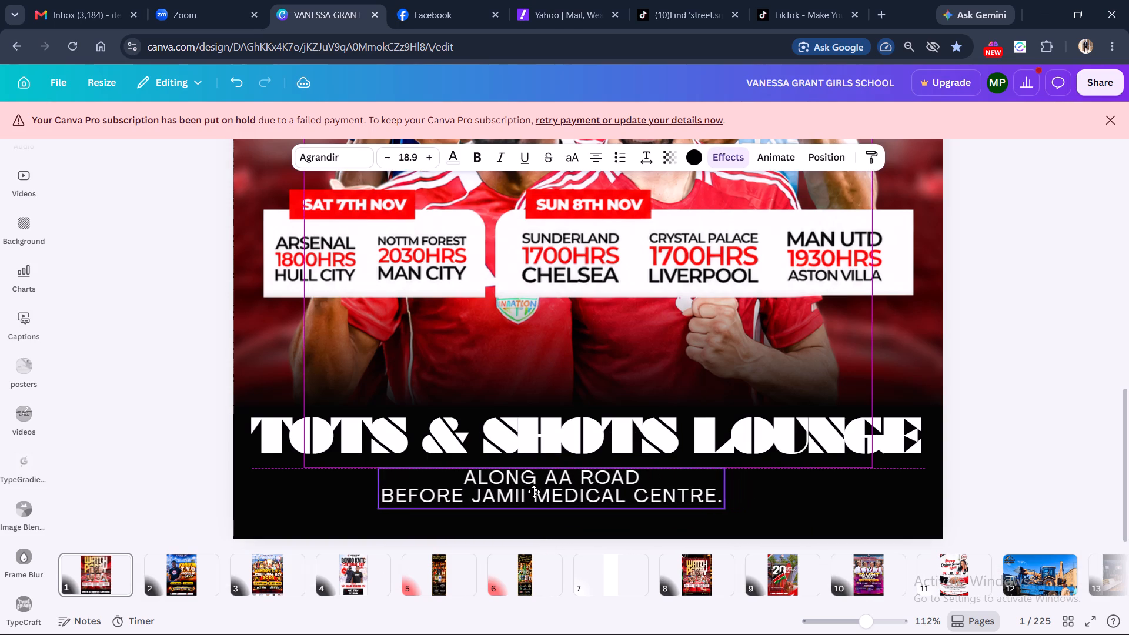
left_click_drag(534, 492, 568, 495)
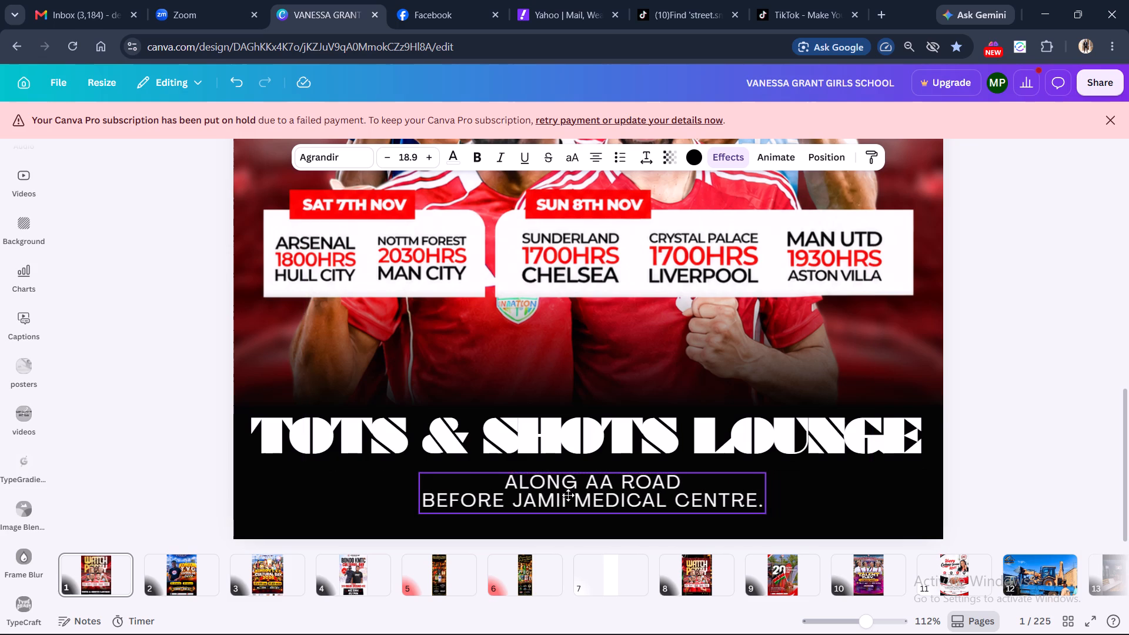
left_click_drag(568, 495, 568, 492)
left_click(1028, 390)
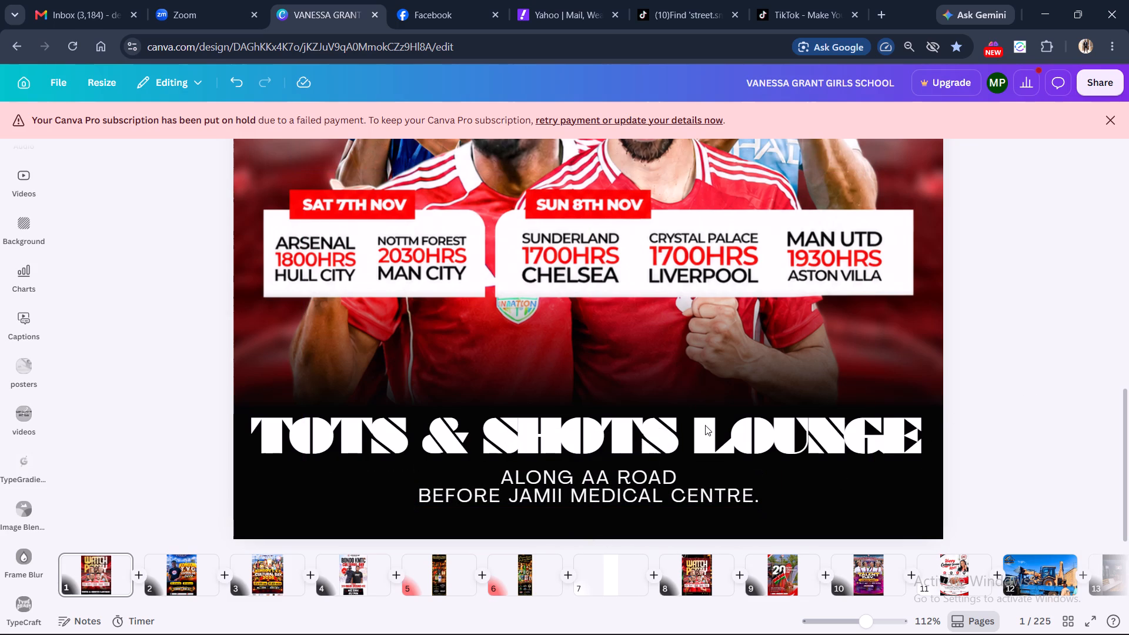
Review the full Watch Party poster layout, look at the Kongoni T.V.C Cultural Day poster on page 3, and return to page 1.
scroll(764, 326, "up", 1)
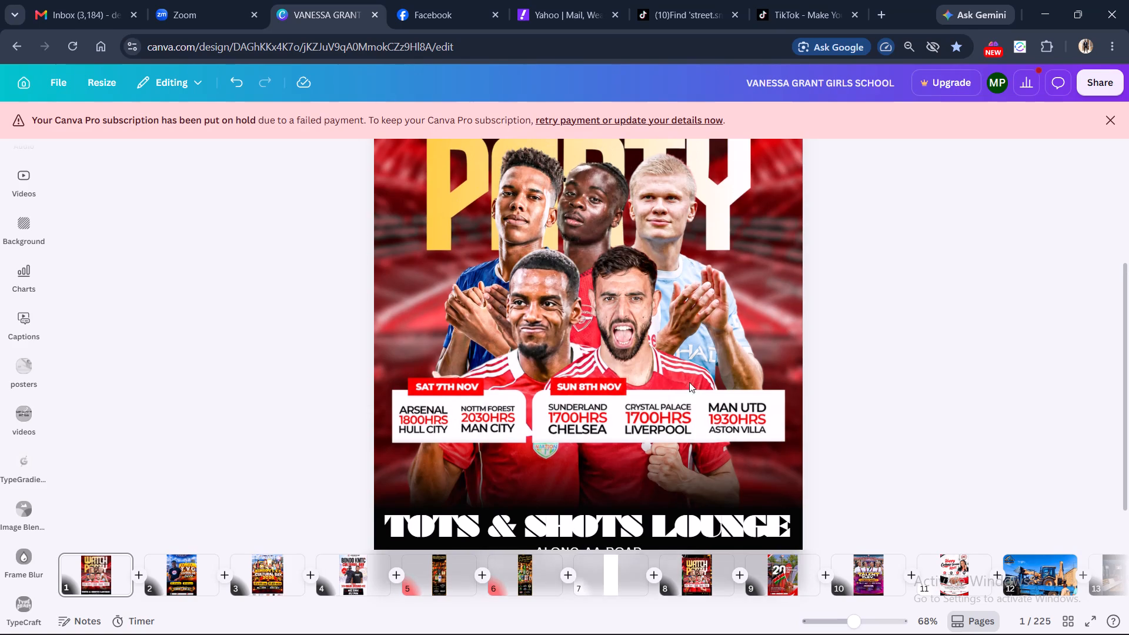
scroll(679, 387, "down", 1)
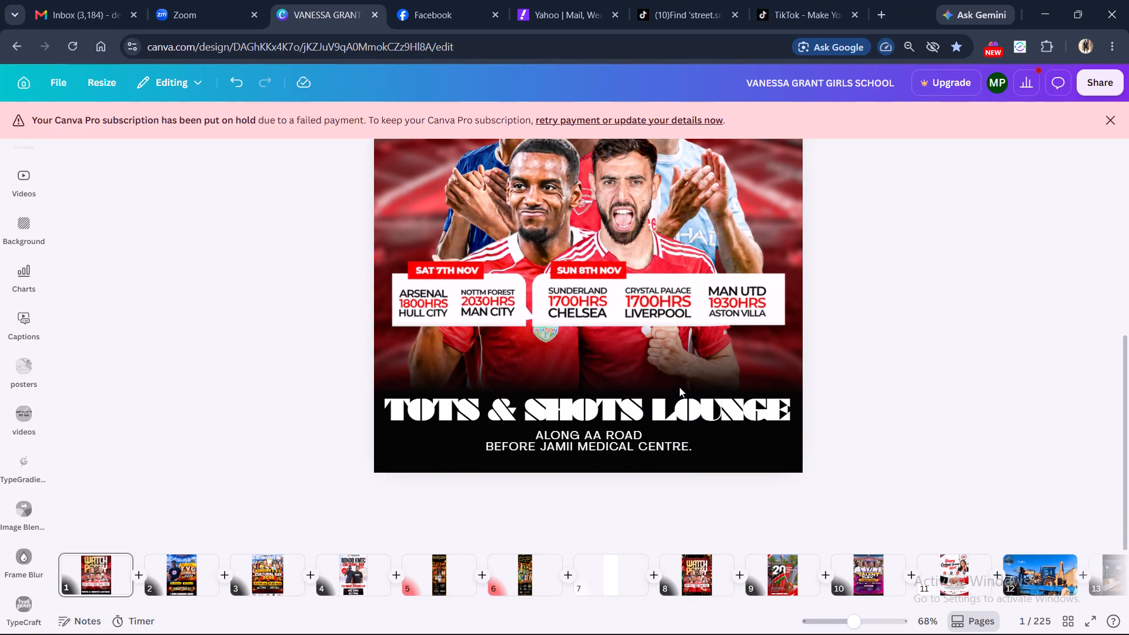
scroll(847, 263, "up", 1)
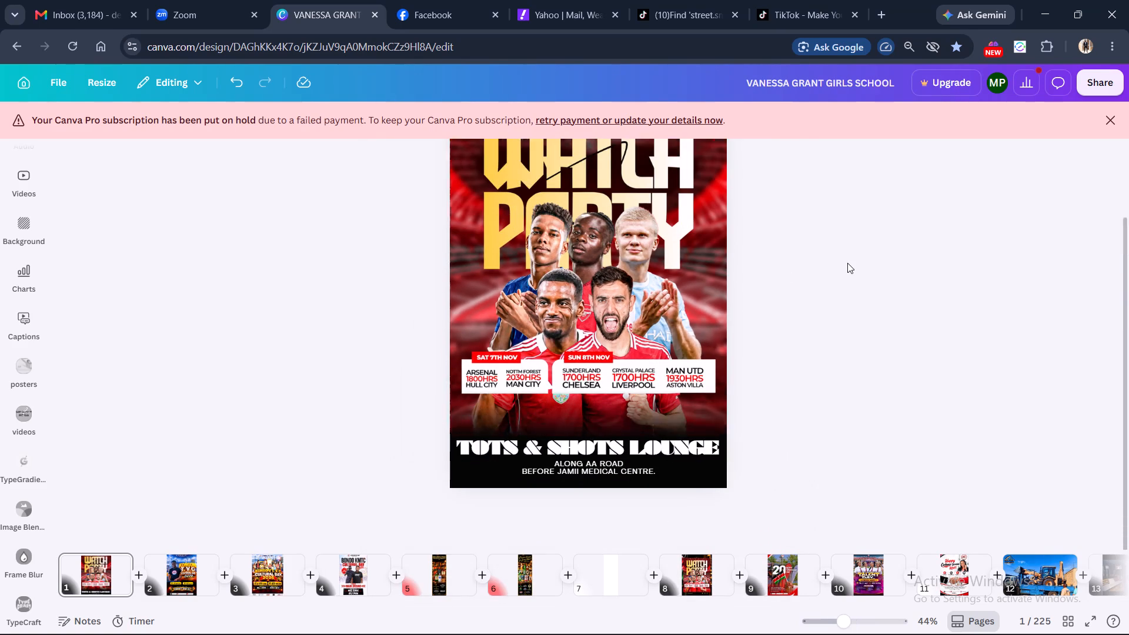
scroll(847, 263, "up", 1)
scroll(847, 263, "down", 1)
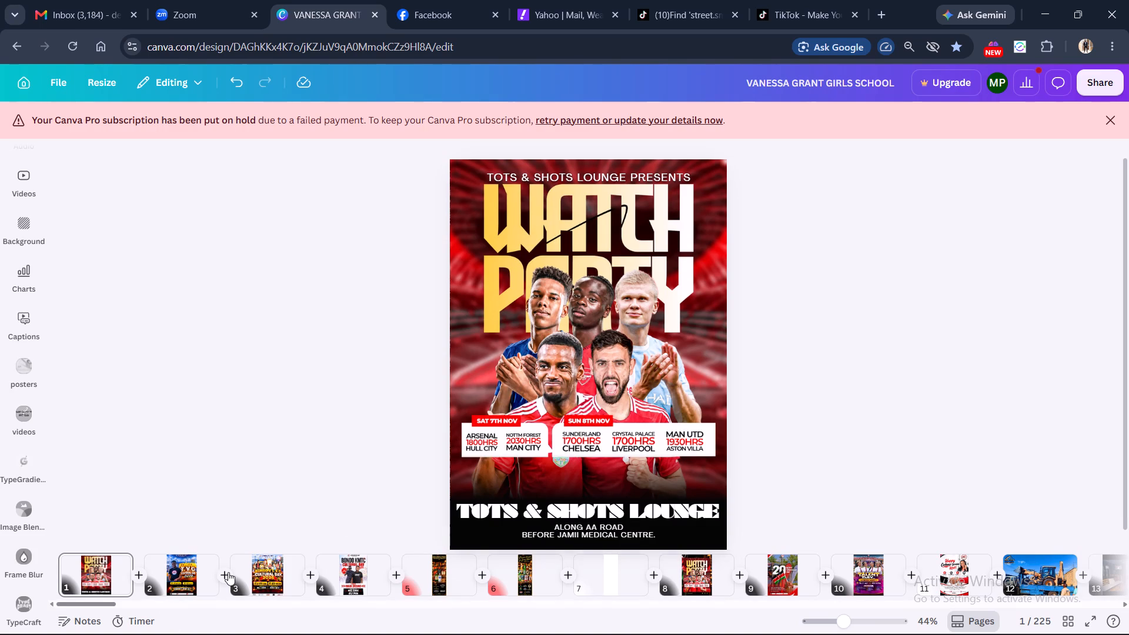
left_click(259, 579)
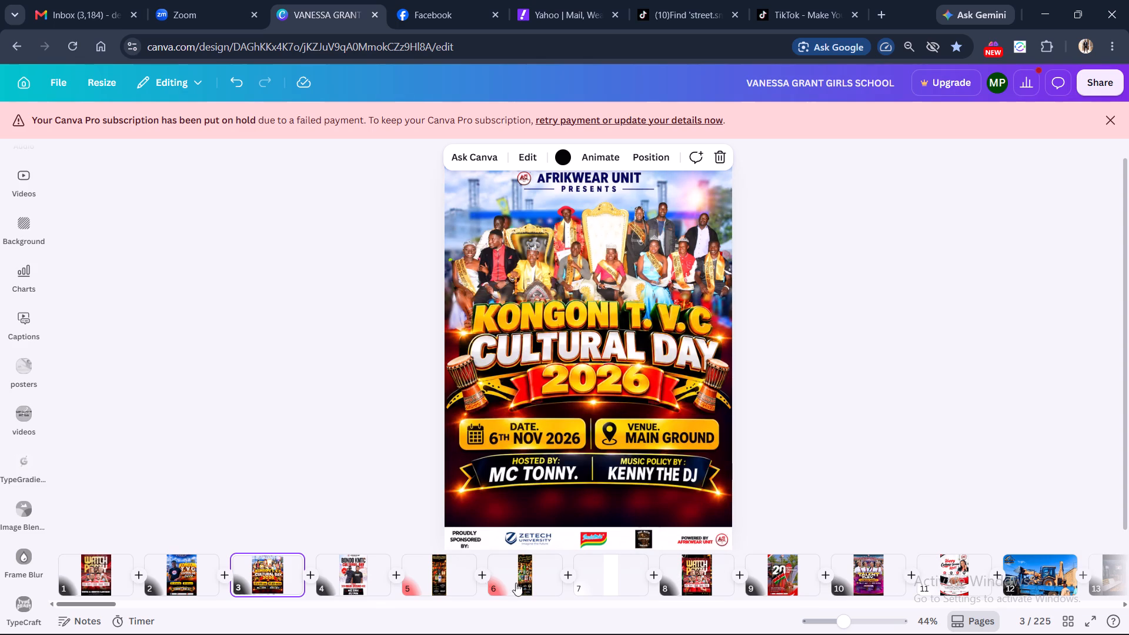
scroll(525, 581, "left", 1)
scroll(597, 577, "left", 2)
left_click(102, 573)
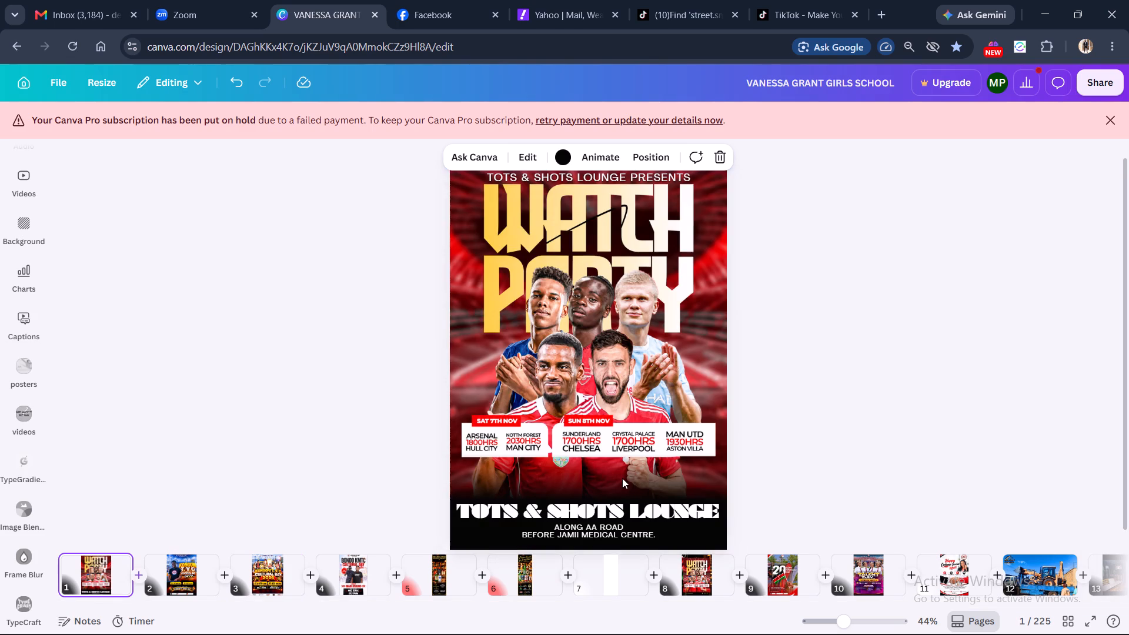
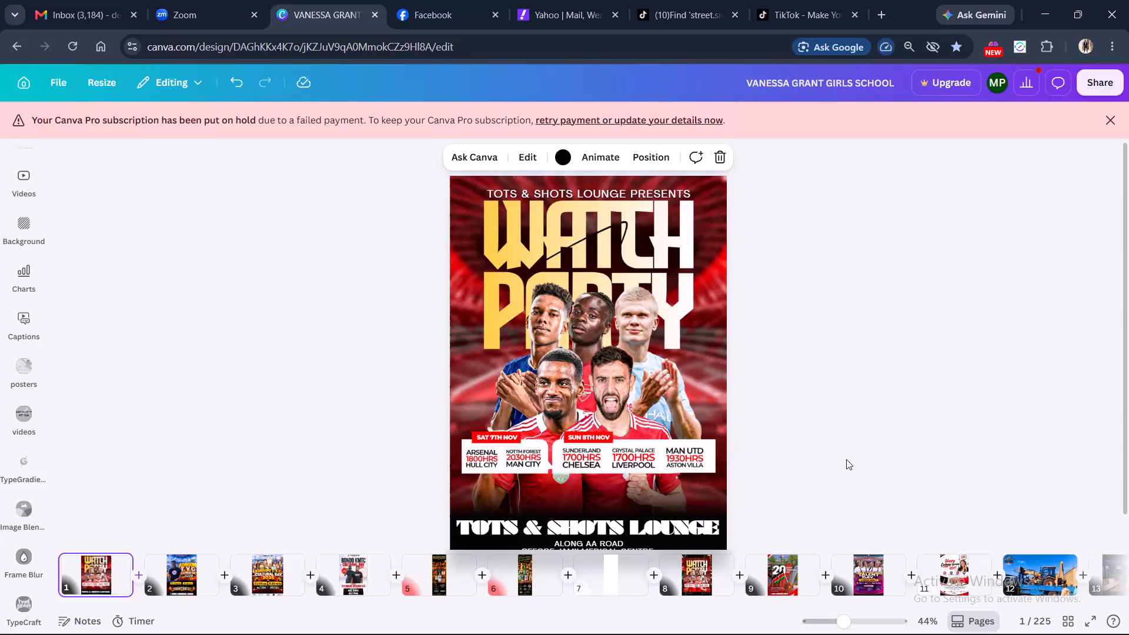
Remove the line break after "ALONG AA ROAD" in the location text and widen its box so the address fits on one line.
scroll(741, 450, "down", 3)
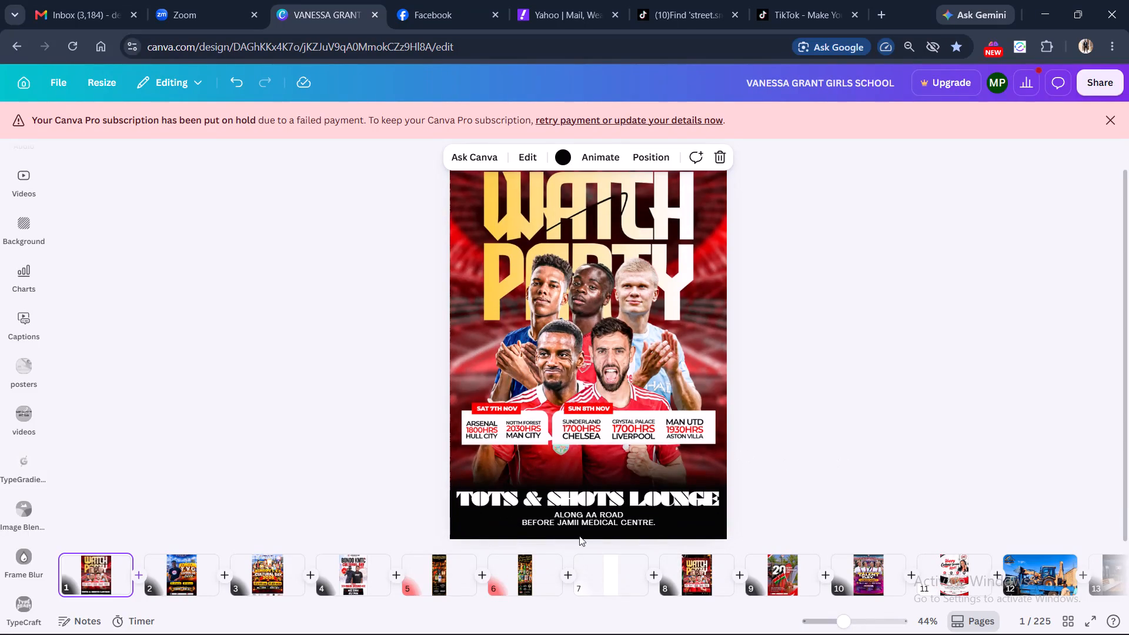
left_click(566, 519)
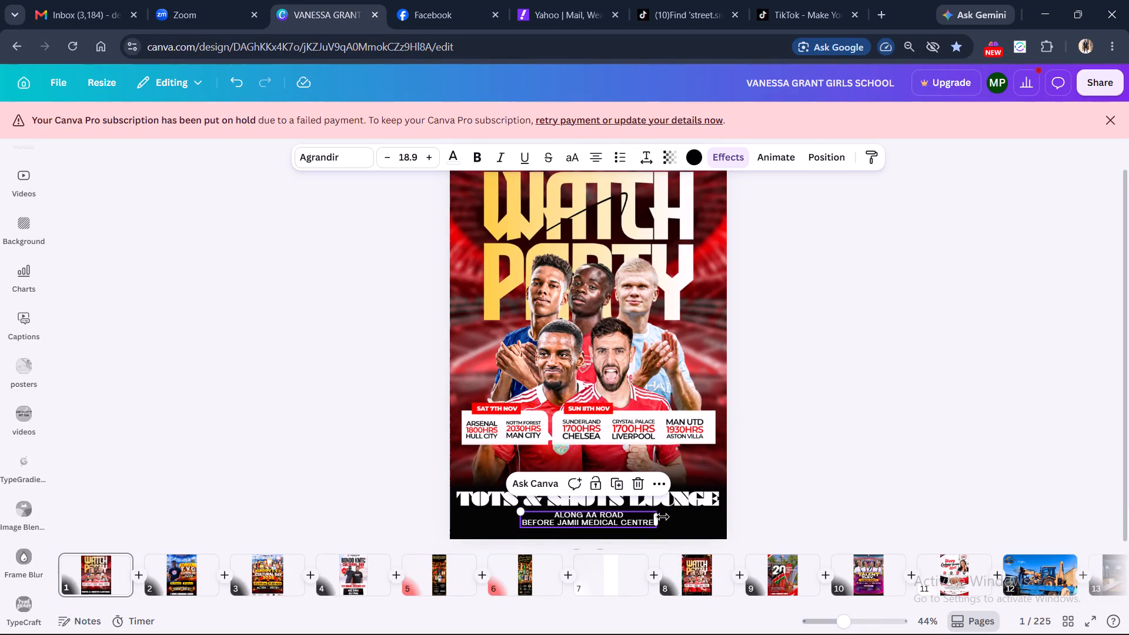
left_click(662, 518)
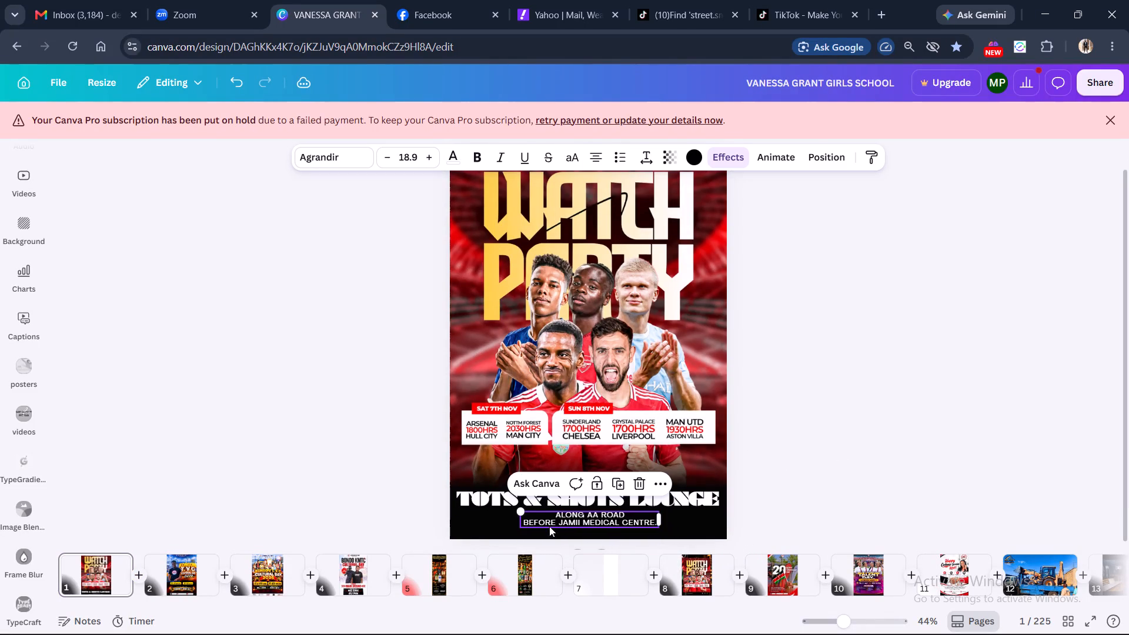
left_click(634, 515)
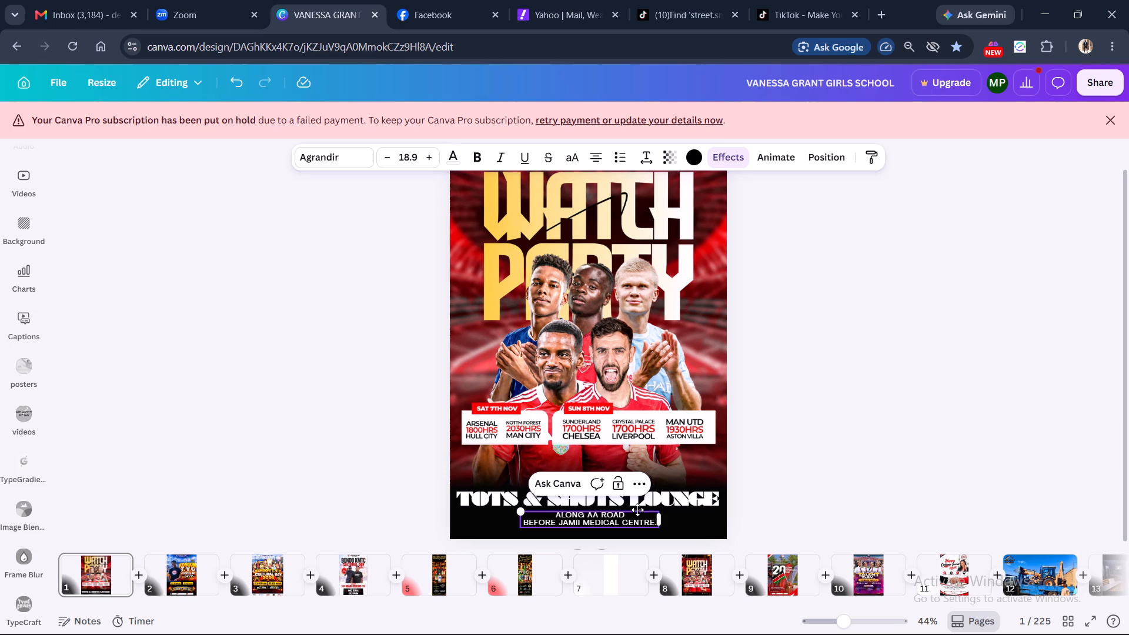
key("Delete")
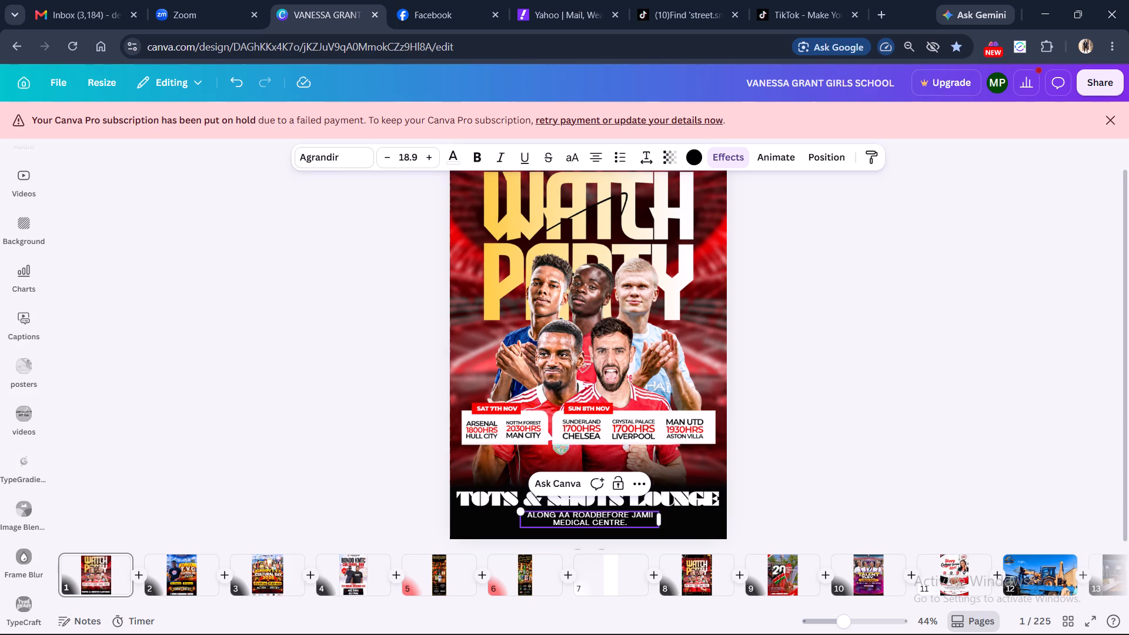
left_click_drag(662, 521, 731, 524)
left_click(793, 516)
Centre the single-line location text horizontally on the poster beneath the TOTS & SHOTS LOUNGE name.
left_click(620, 513)
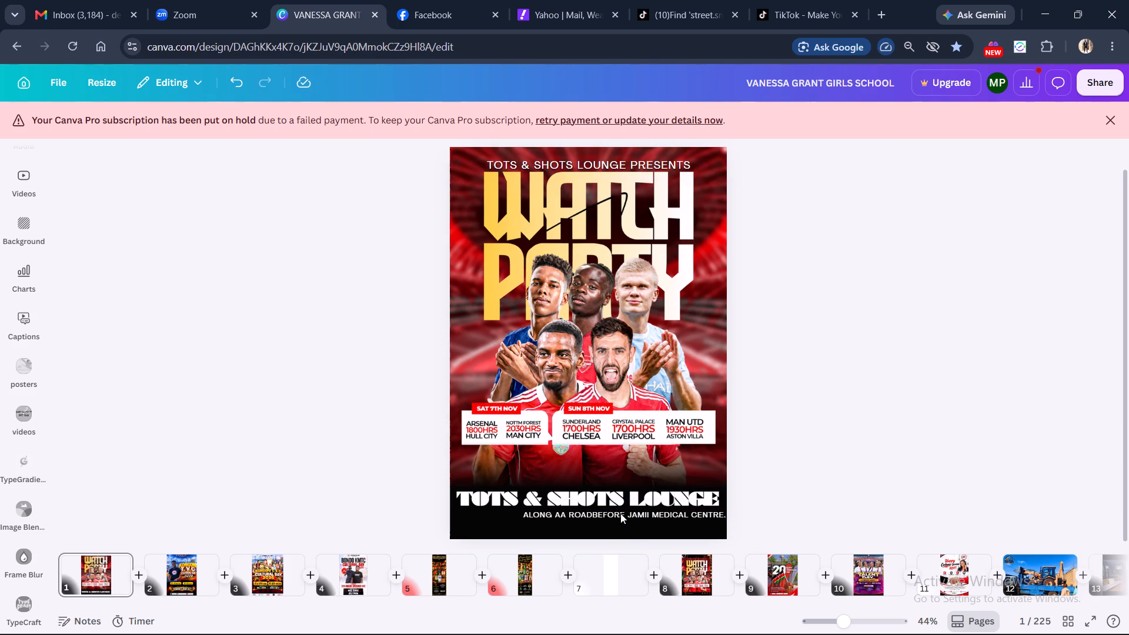
left_click_drag(620, 513, 586, 513)
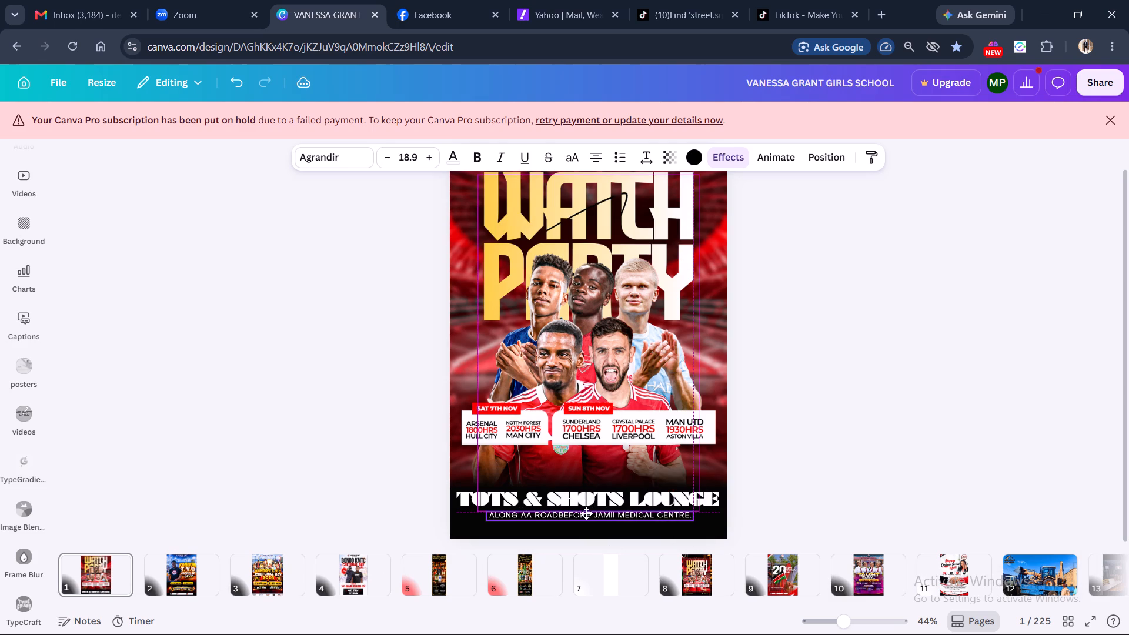
left_click_drag(586, 513, 584, 513)
left_click(847, 502)
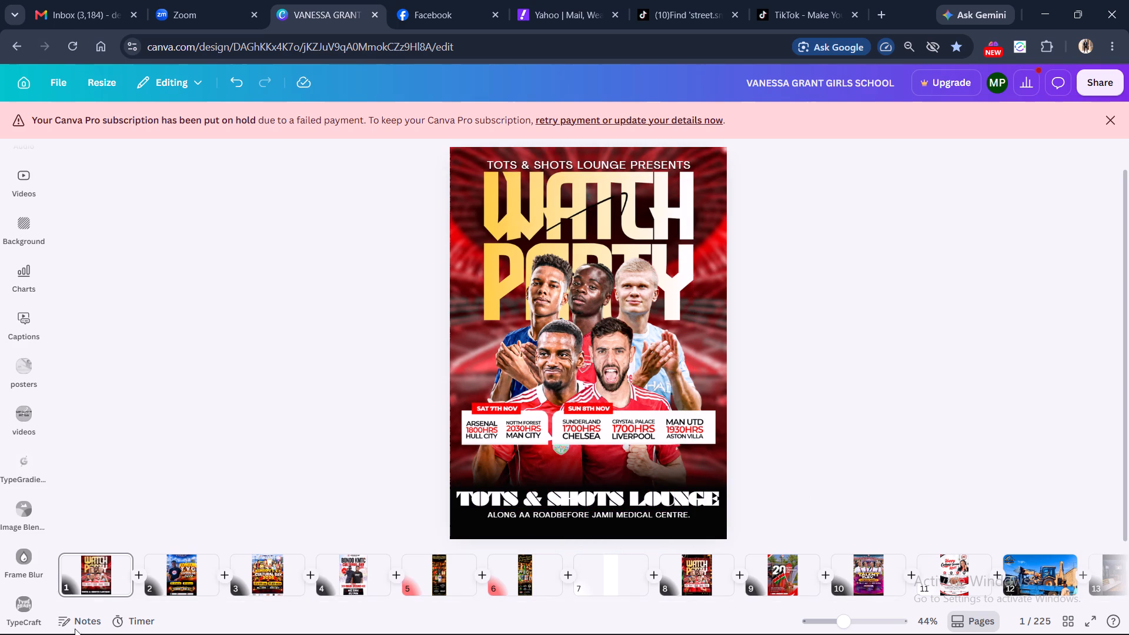
Look through the recently used elements for a location icon suitable for the address line.
scroll(10, 244, "up", 3)
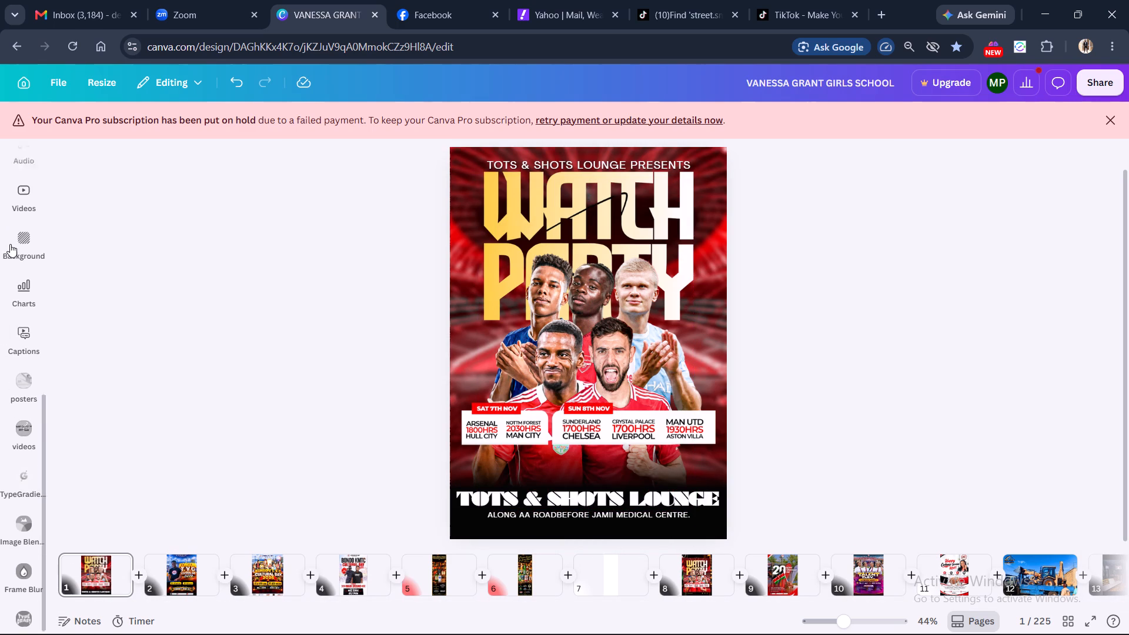
scroll(10, 244, "up", 14)
left_click(24, 248)
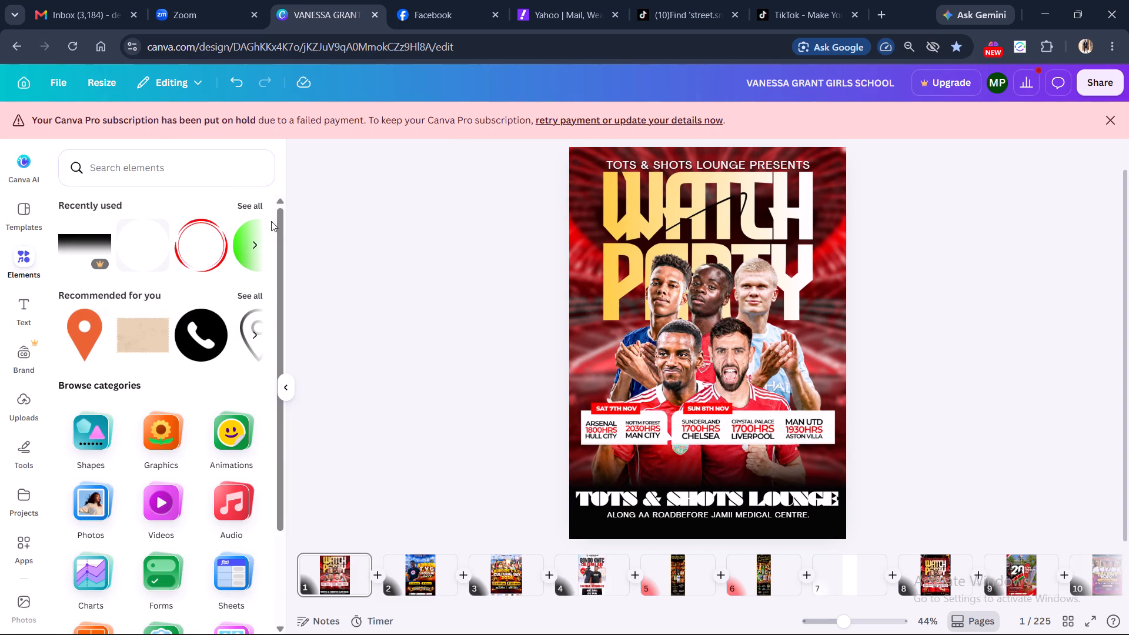
left_click(248, 205)
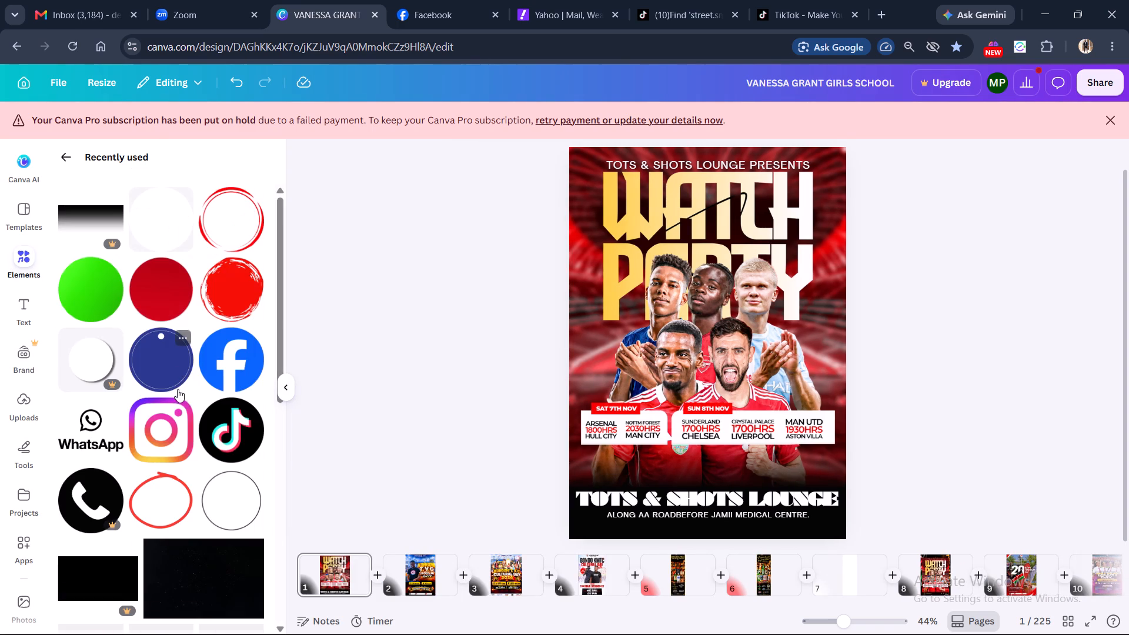
scroll(162, 426, "down", 7)
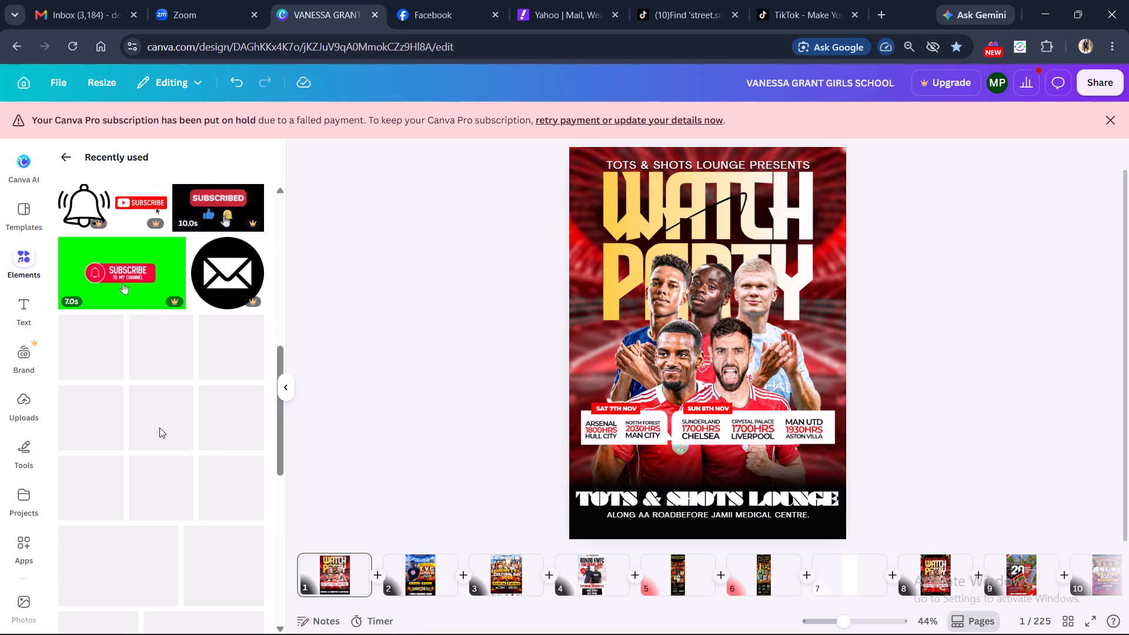
scroll(159, 427, "down", 1)
scroll(195, 463, "down", 3)
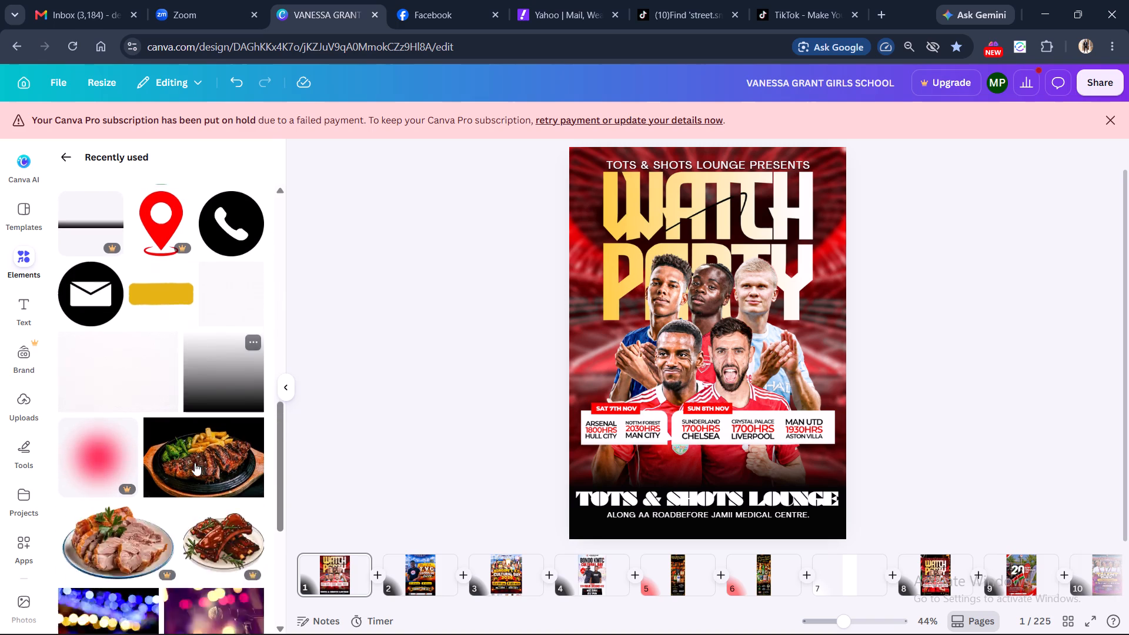
scroll(195, 463, "down", 4)
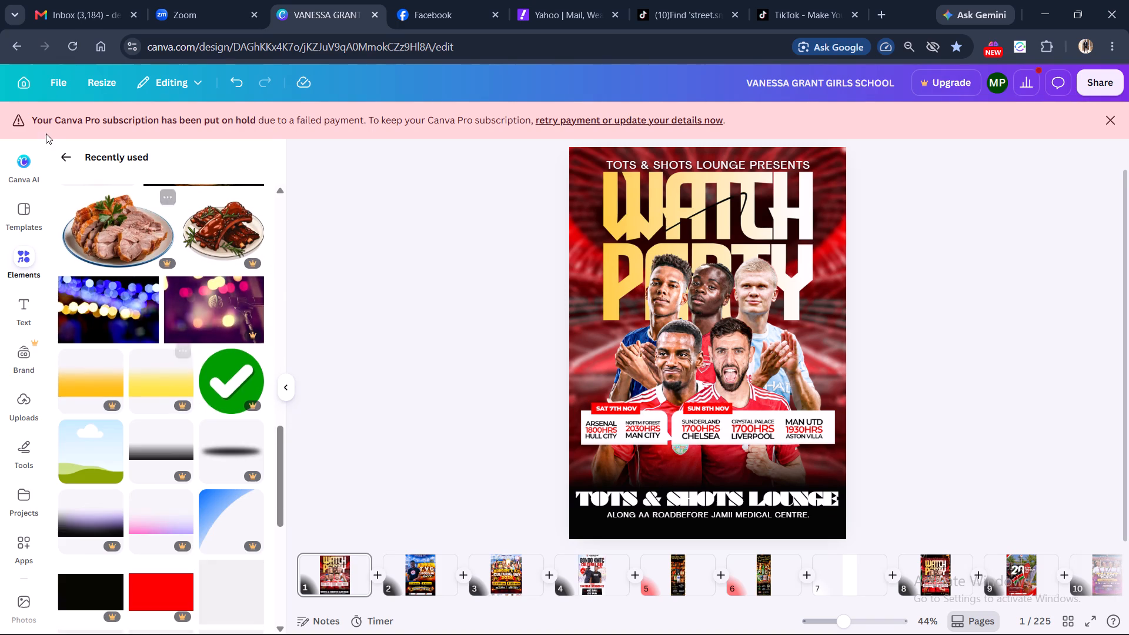
left_click(69, 161)
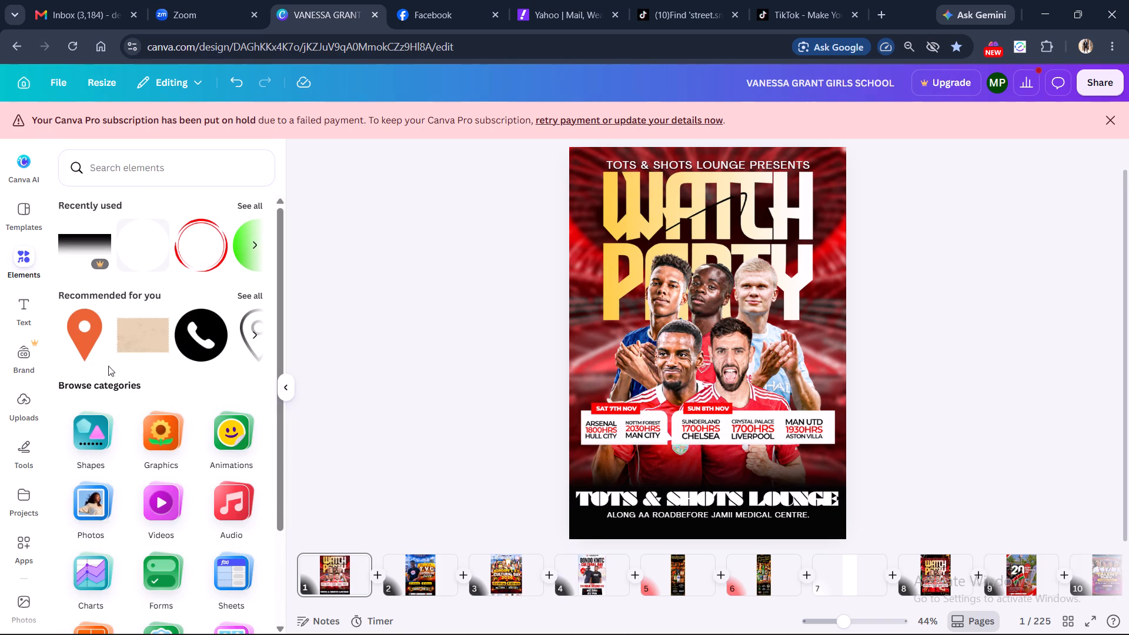
Insert the orange location pin graphic from the recommended elements and recolour it white.
left_click(86, 335)
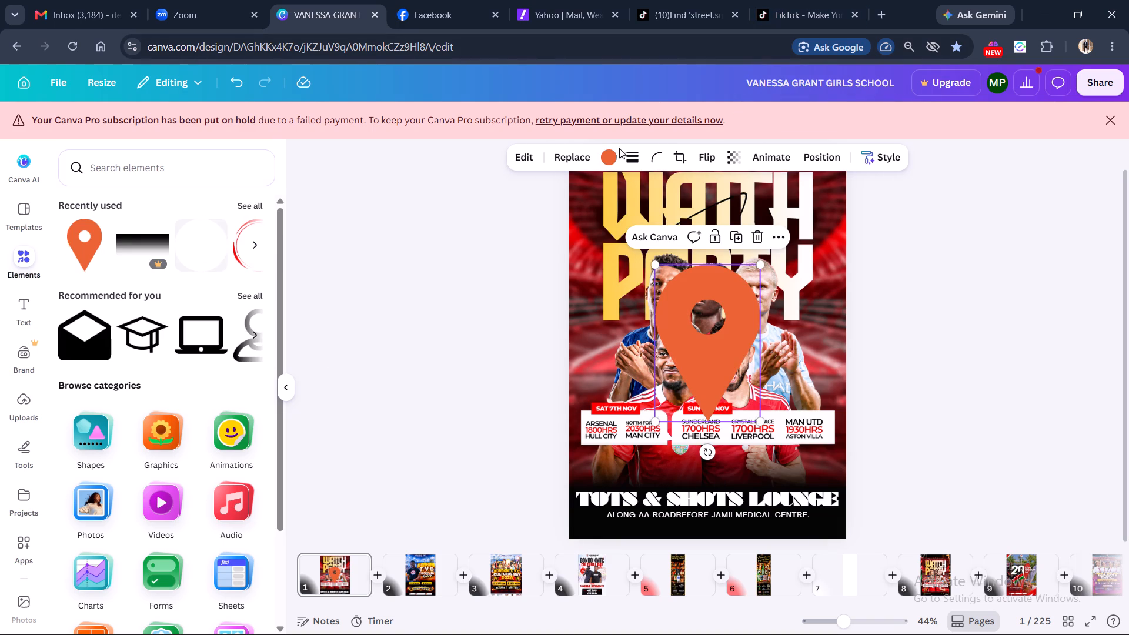
left_click(610, 163)
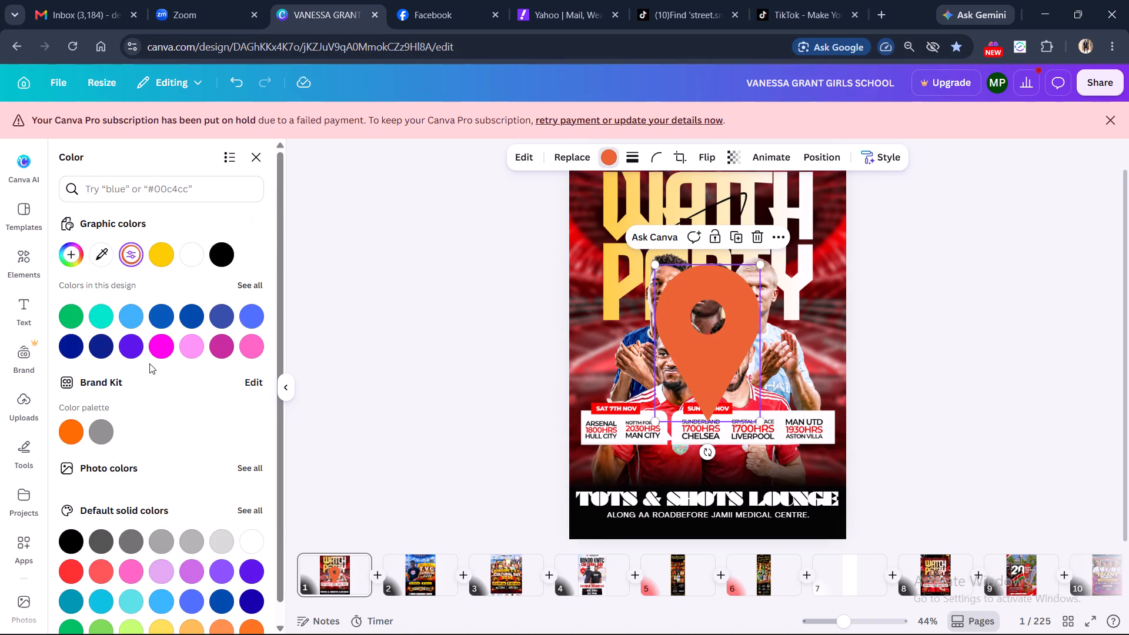
left_click(192, 250)
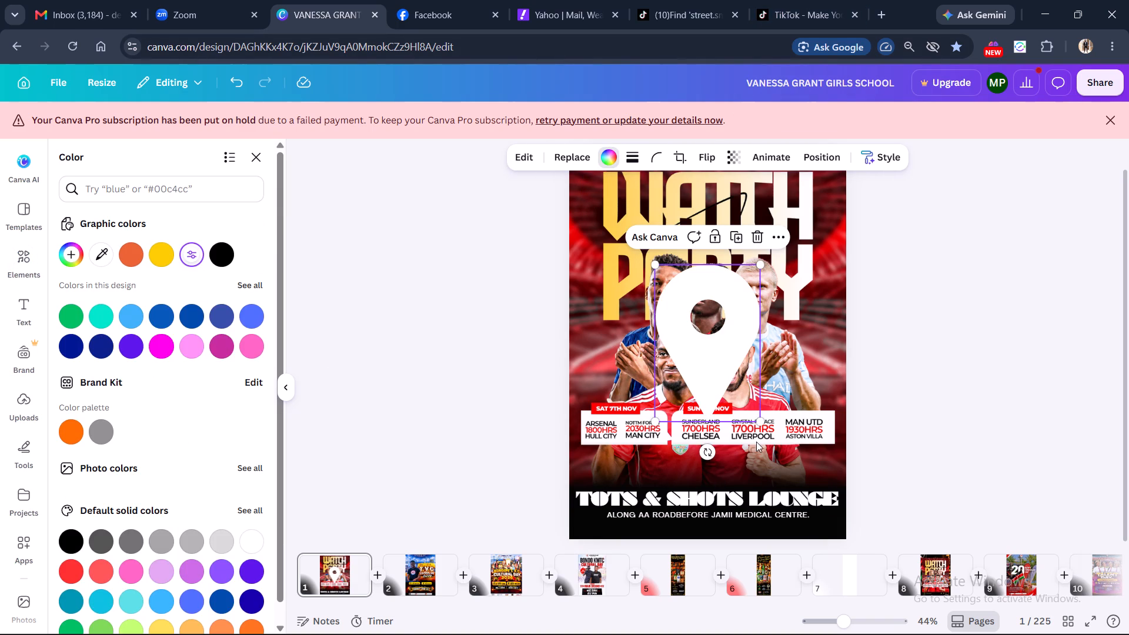
Shrink the white location pin to a small icon and move it near the start of the address line.
left_click_drag(757, 426, 627, 350)
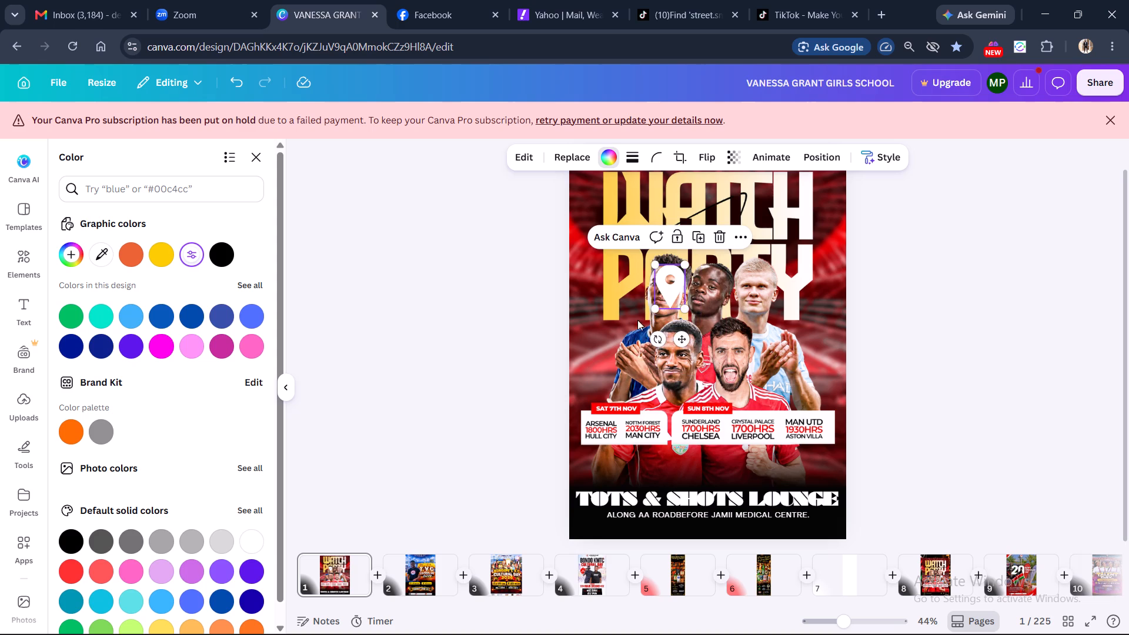
left_click_drag(669, 290, 652, 456)
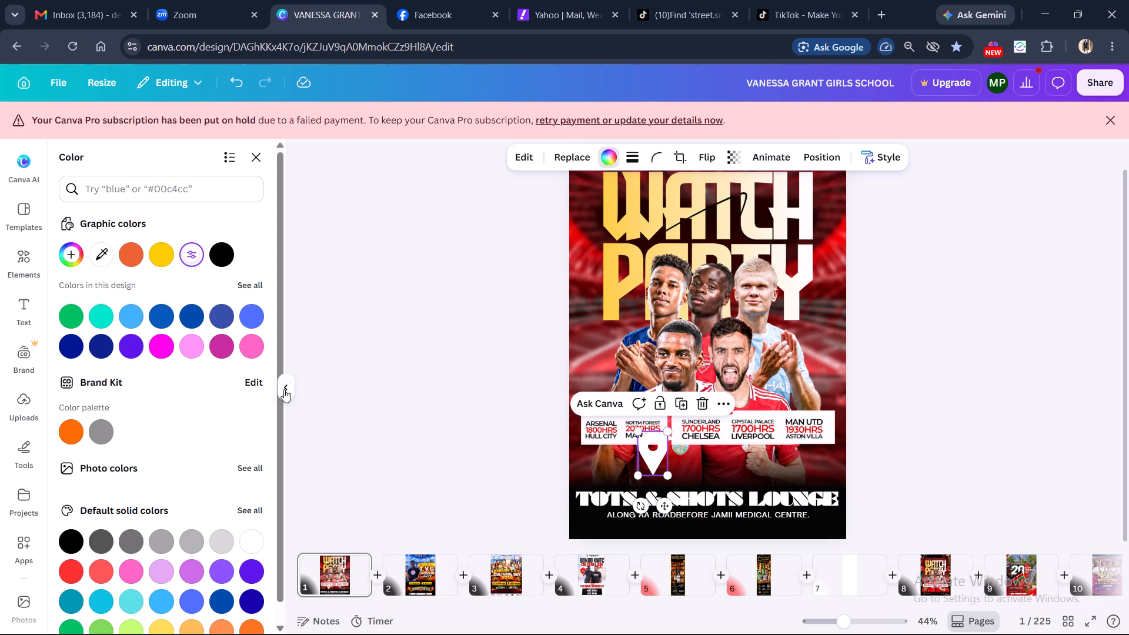
left_click(286, 385)
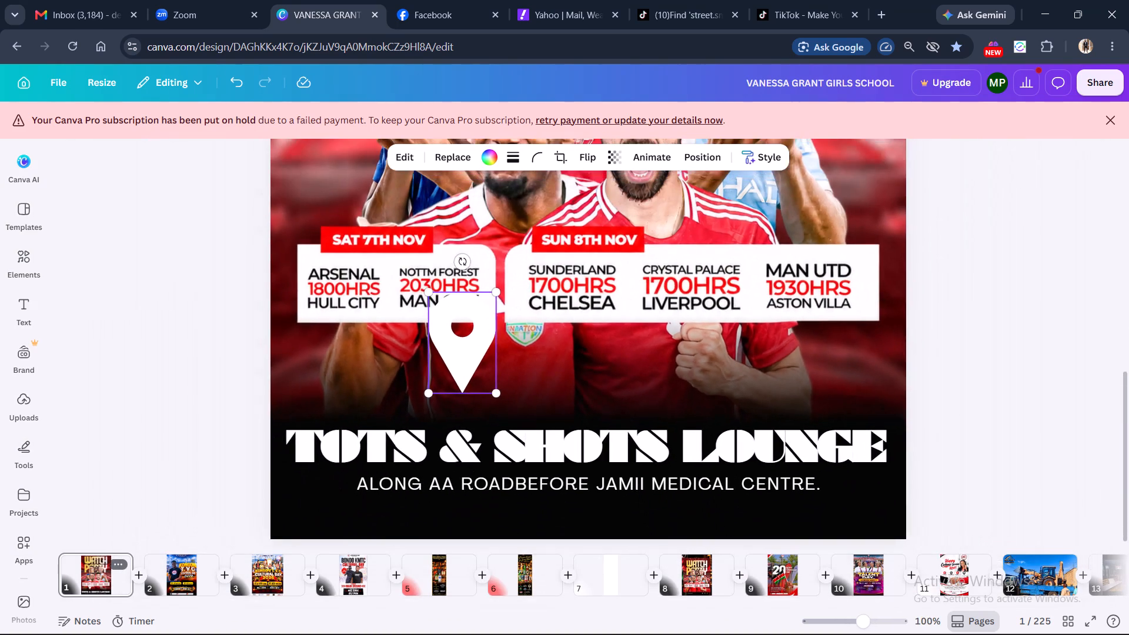
left_click_drag(499, 399, 450, 346)
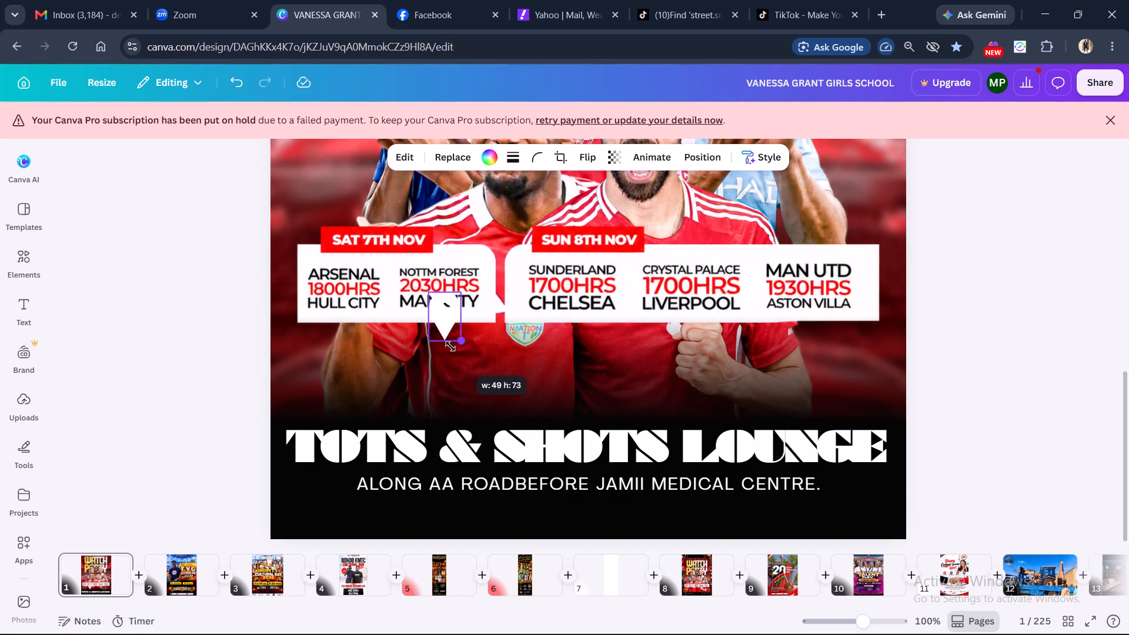
left_click_drag(450, 346, 446, 340)
left_click_drag(446, 311, 342, 480)
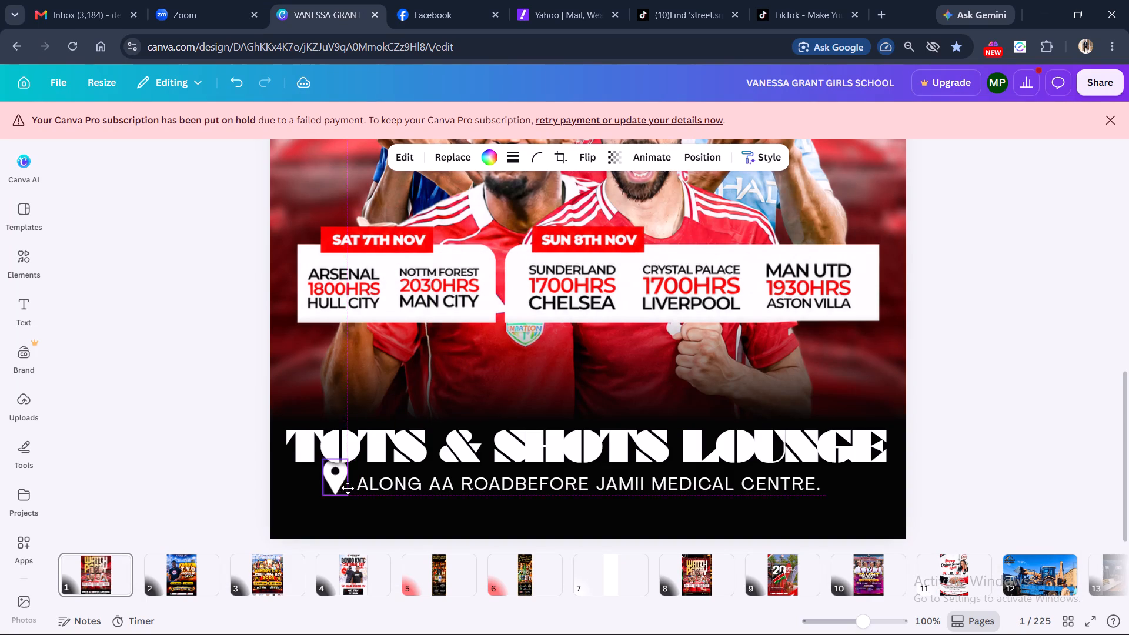
left_click_drag(348, 493, 327, 489)
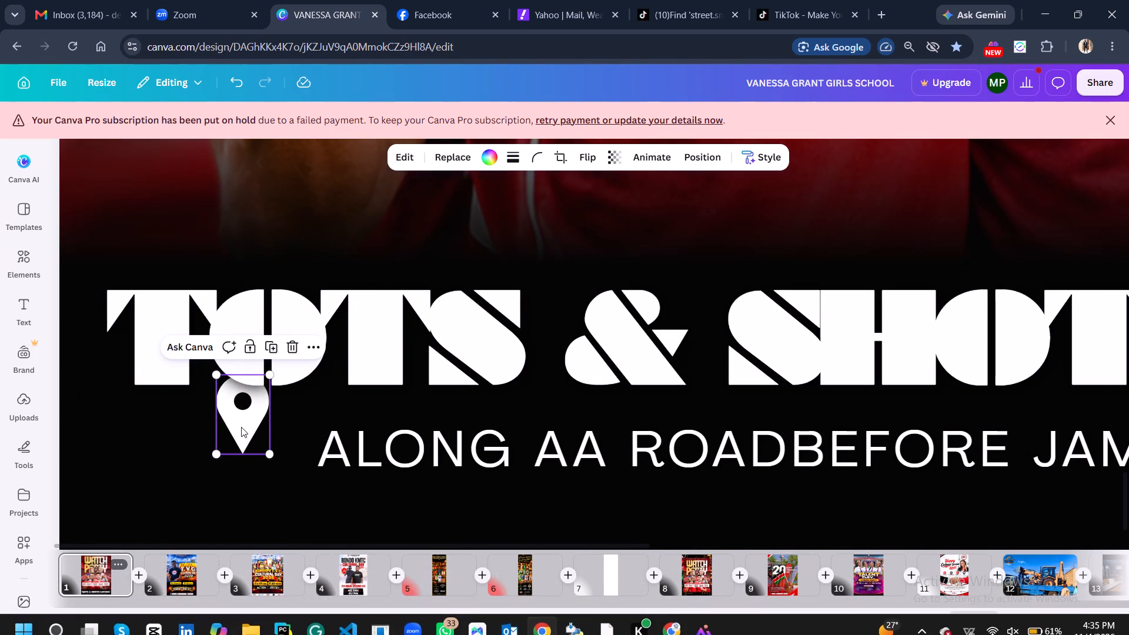
Resize the location pin to about the height of the address lettering and place it just before "ALONG" with a small gap.
left_click_drag(241, 427, 270, 462)
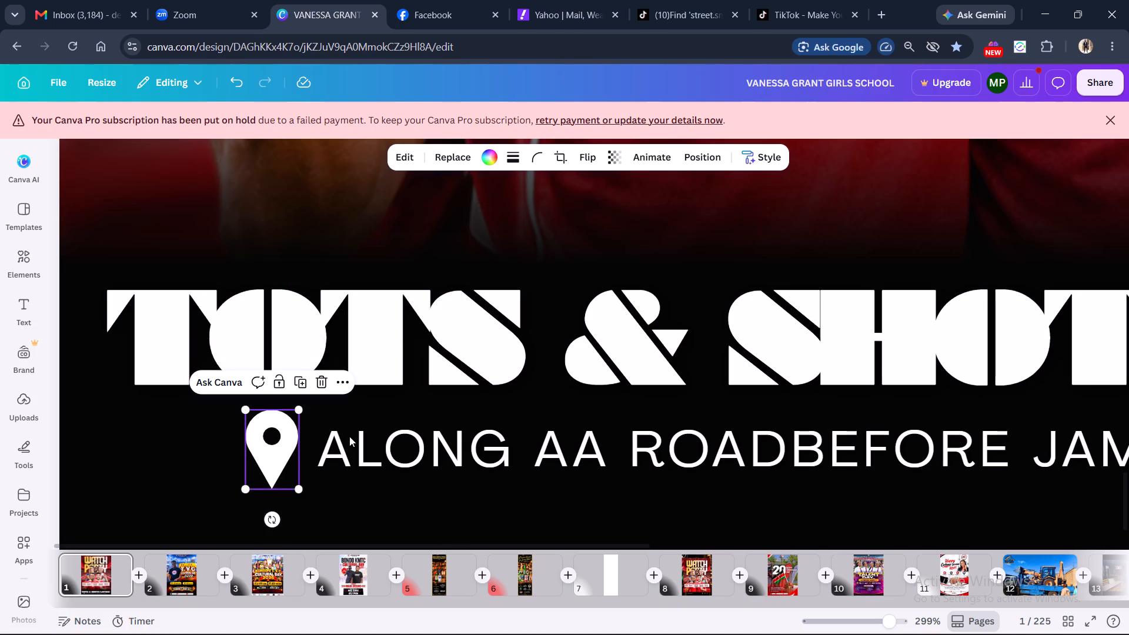
left_click_drag(299, 487, 280, 482)
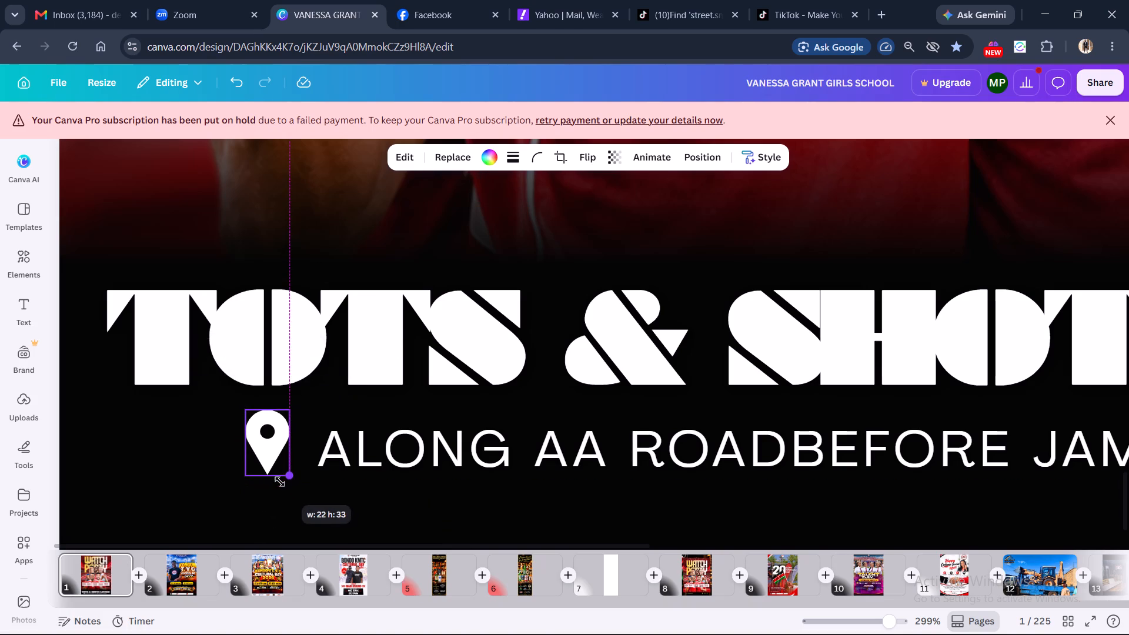
left_click_drag(280, 482, 275, 482)
left_click_drag(268, 440, 289, 457)
left_click_drag(310, 489, 291, 463)
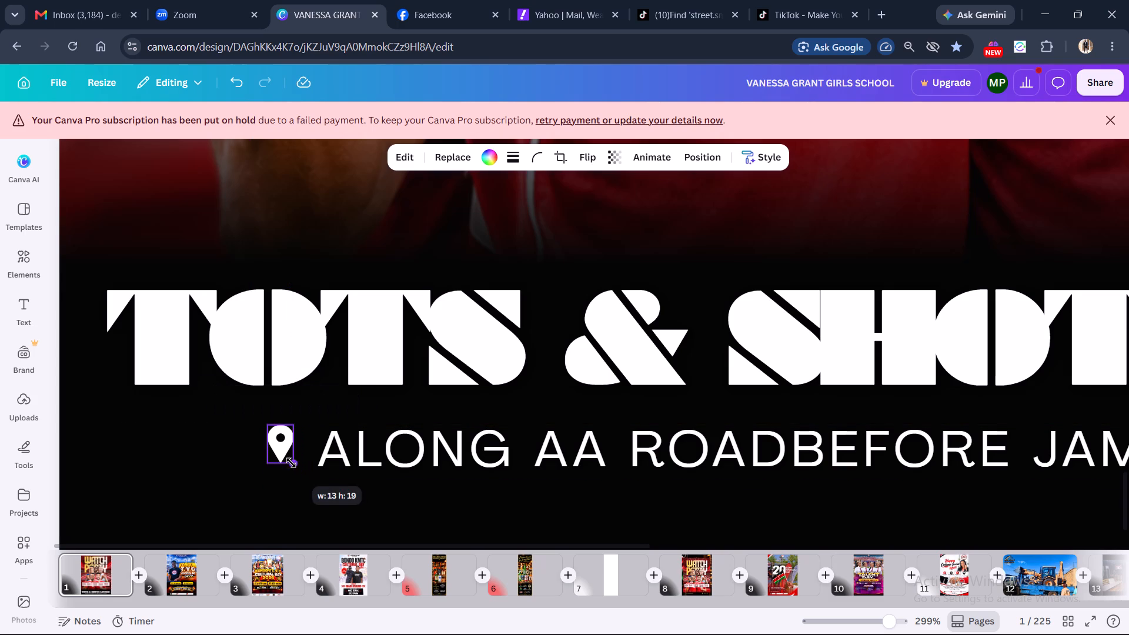
left_click_drag(291, 463, 299, 464)
left_click(282, 436)
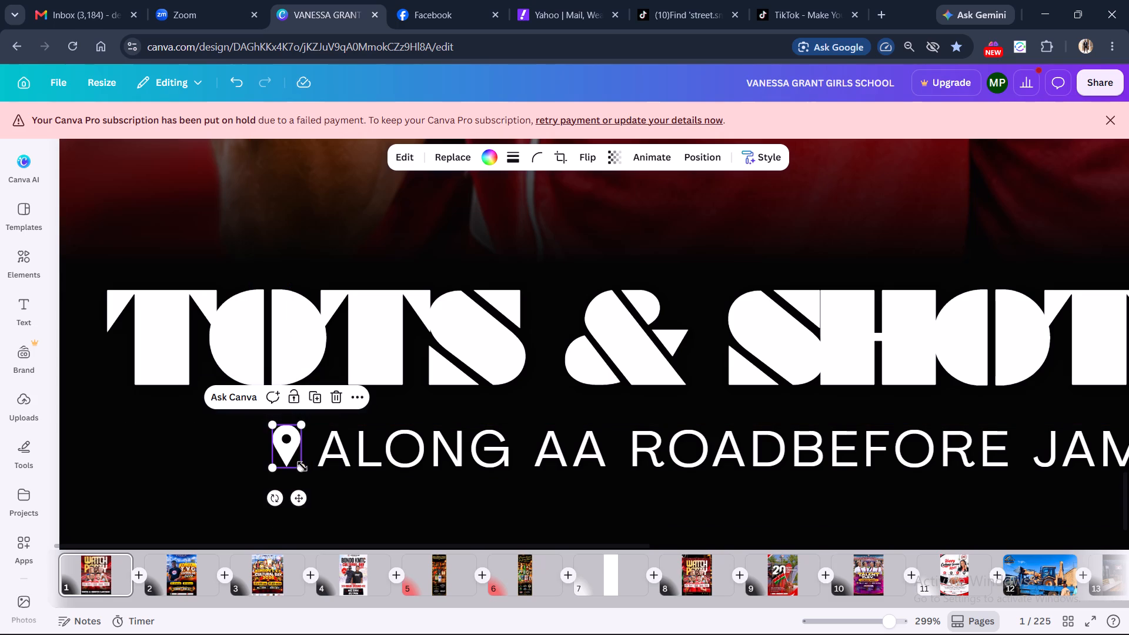
left_click_drag(302, 466, 309, 472)
left_click_drag(286, 446, 287, 447)
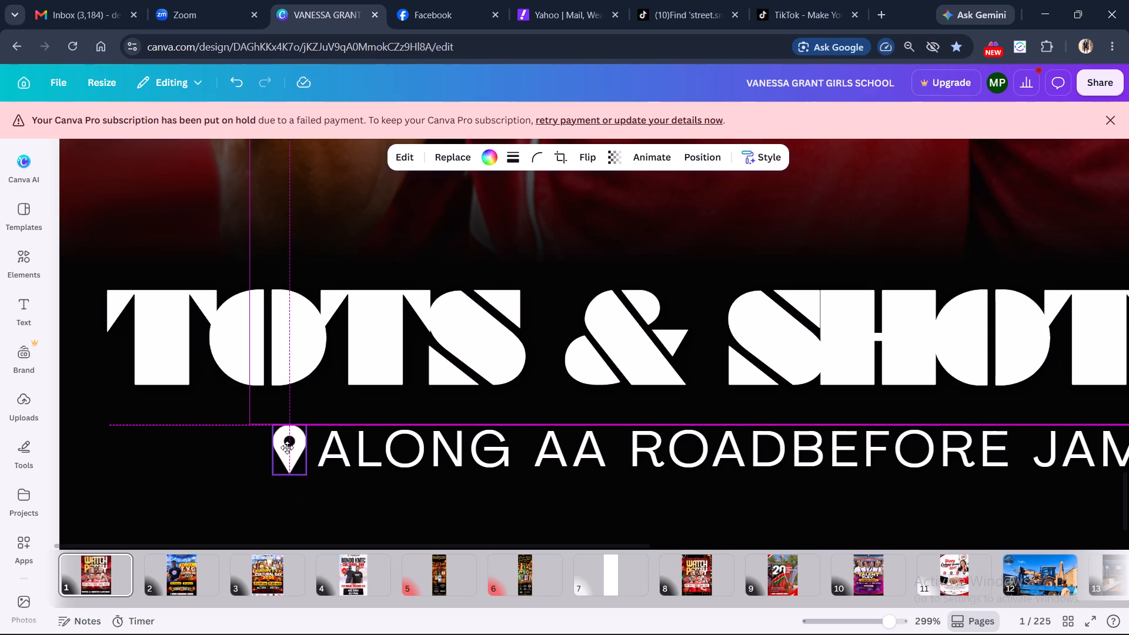
left_click_drag(287, 447, 268, 445)
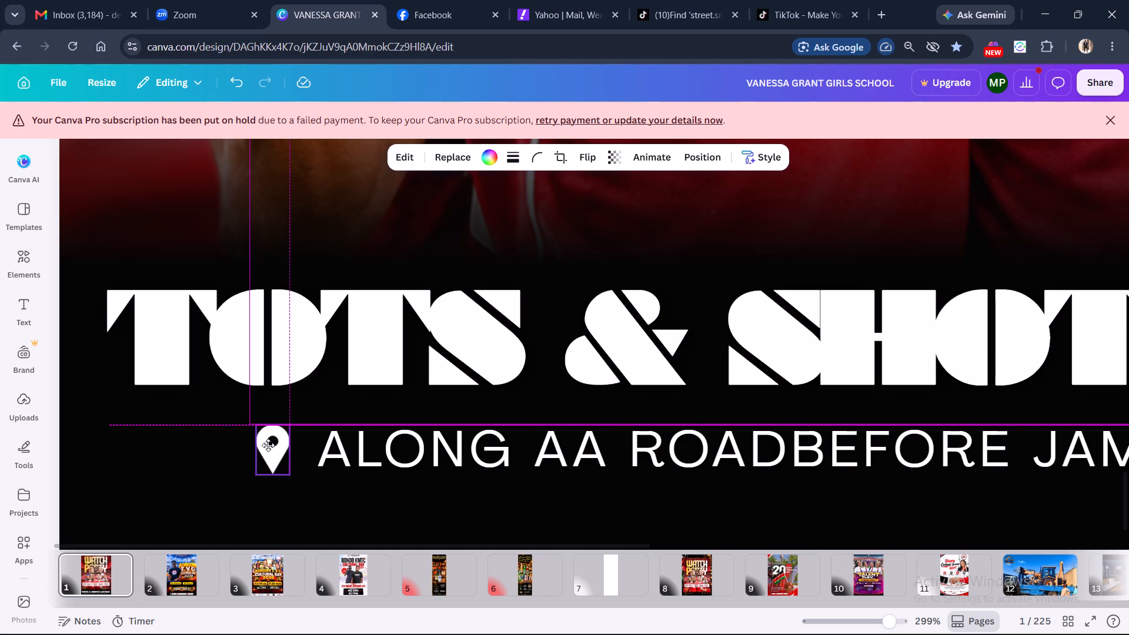
left_click_drag(268, 445, 275, 445)
left_click(353, 458)
left_click(386, 499)
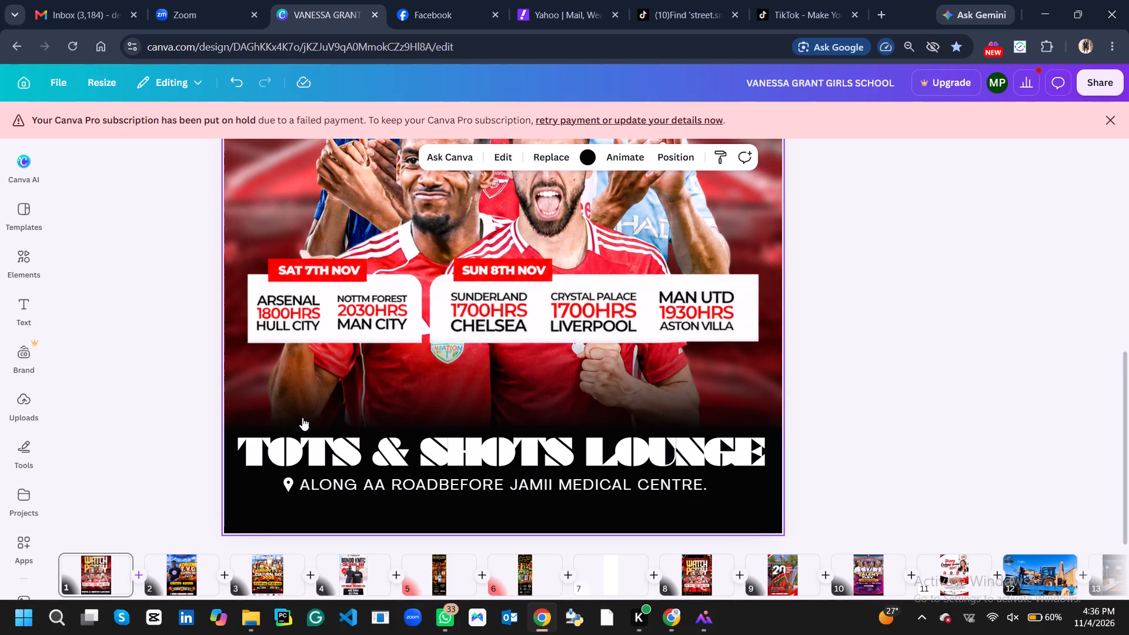
Select the location pin and address line together and centre them horizontally on the poster, slightly below the venue name.
left_click(313, 486)
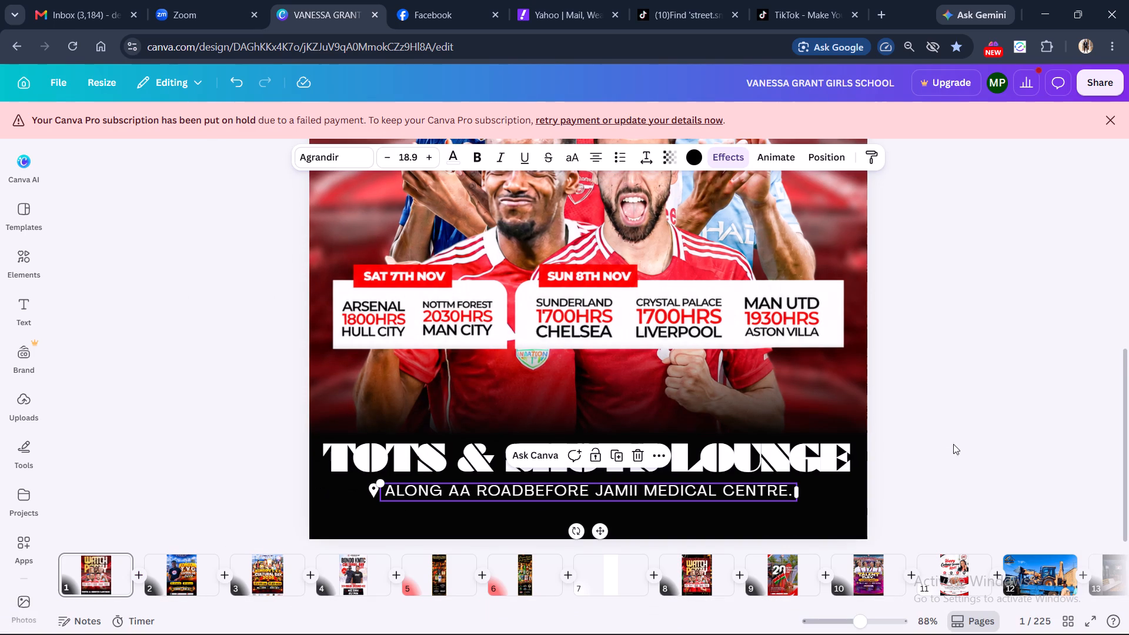
left_click(960, 453)
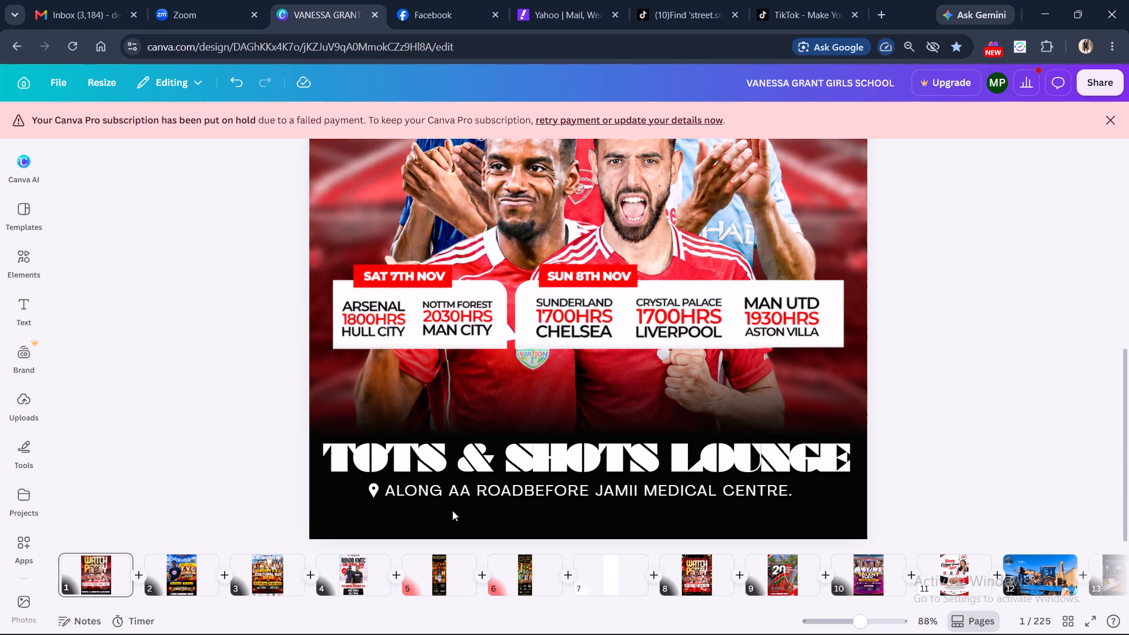
left_click(376, 496)
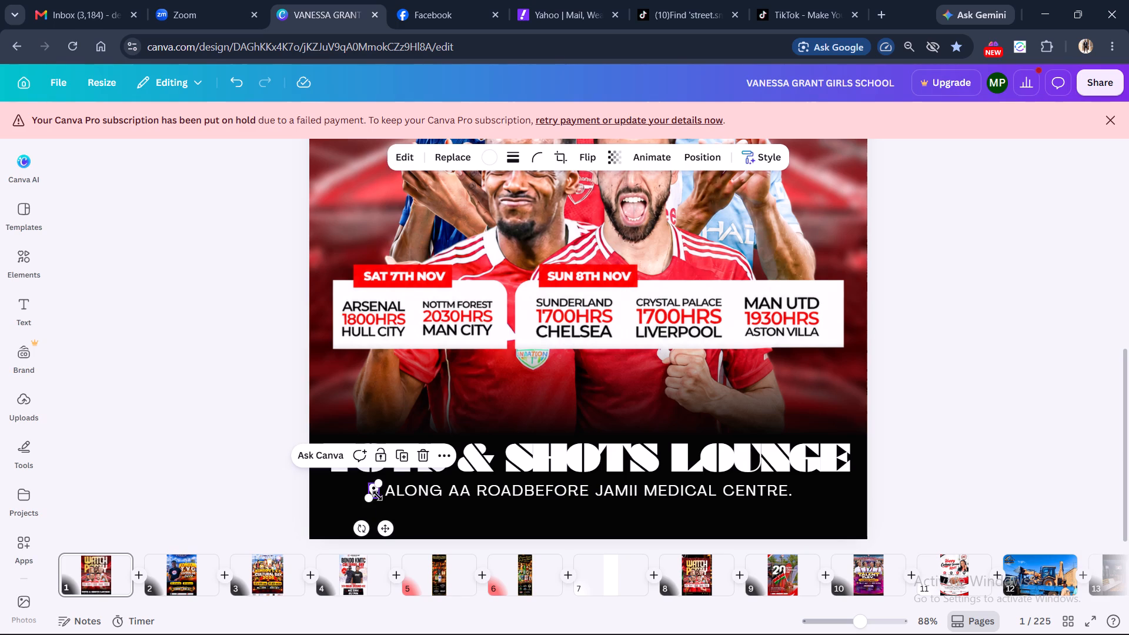
left_click(456, 495, "shift")
left_click_drag(471, 492, 464, 494)
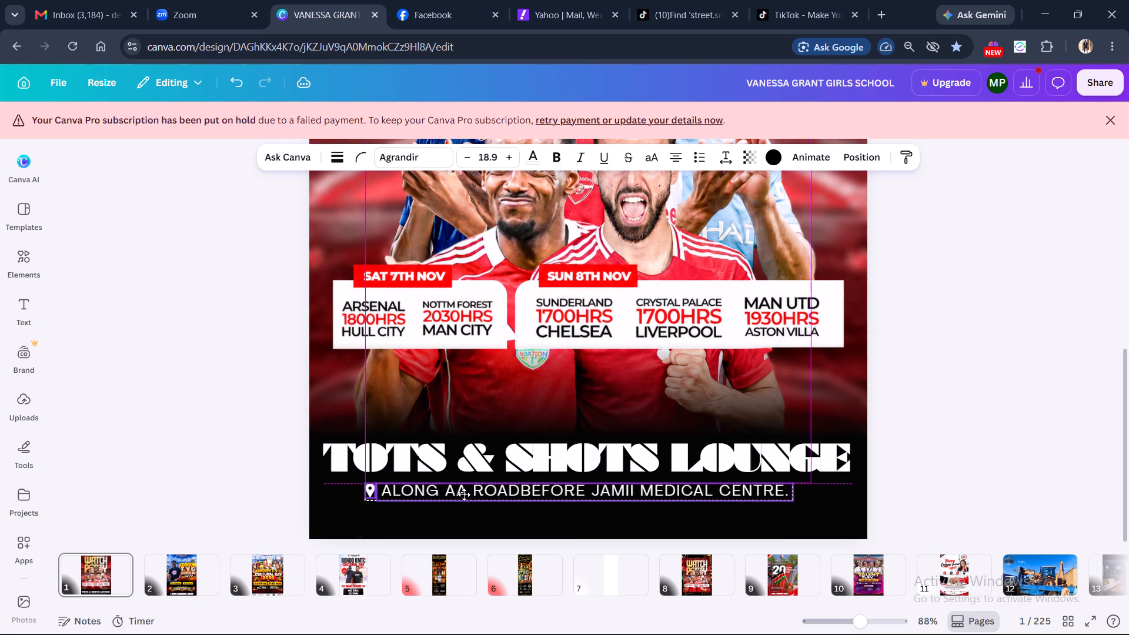
left_click_drag(464, 494, 478, 502)
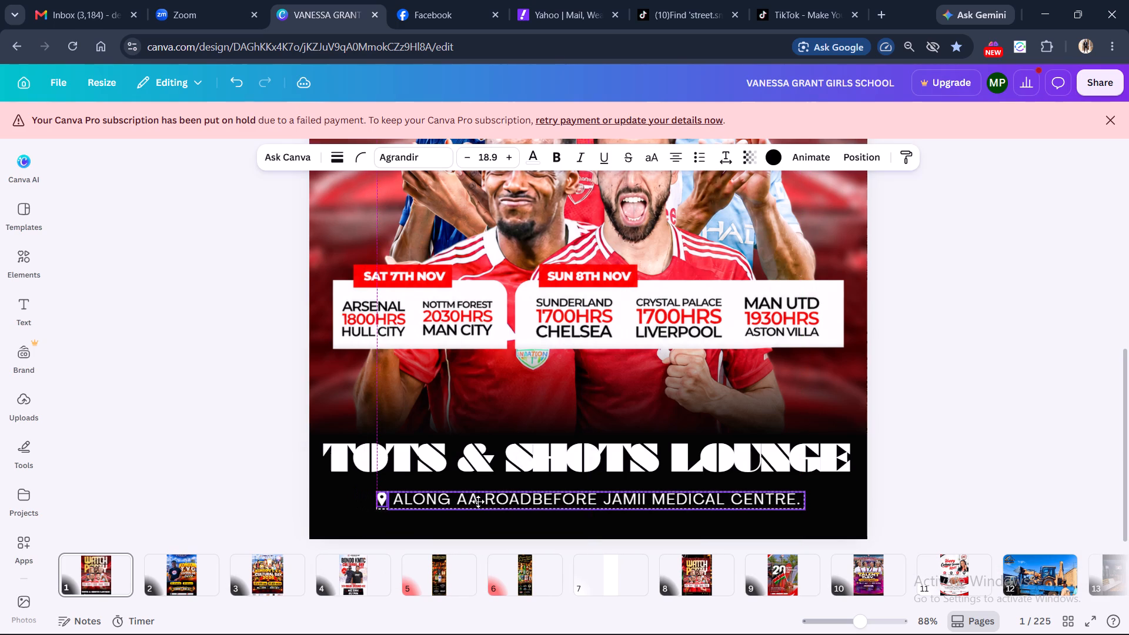
left_click_drag(478, 502, 476, 502)
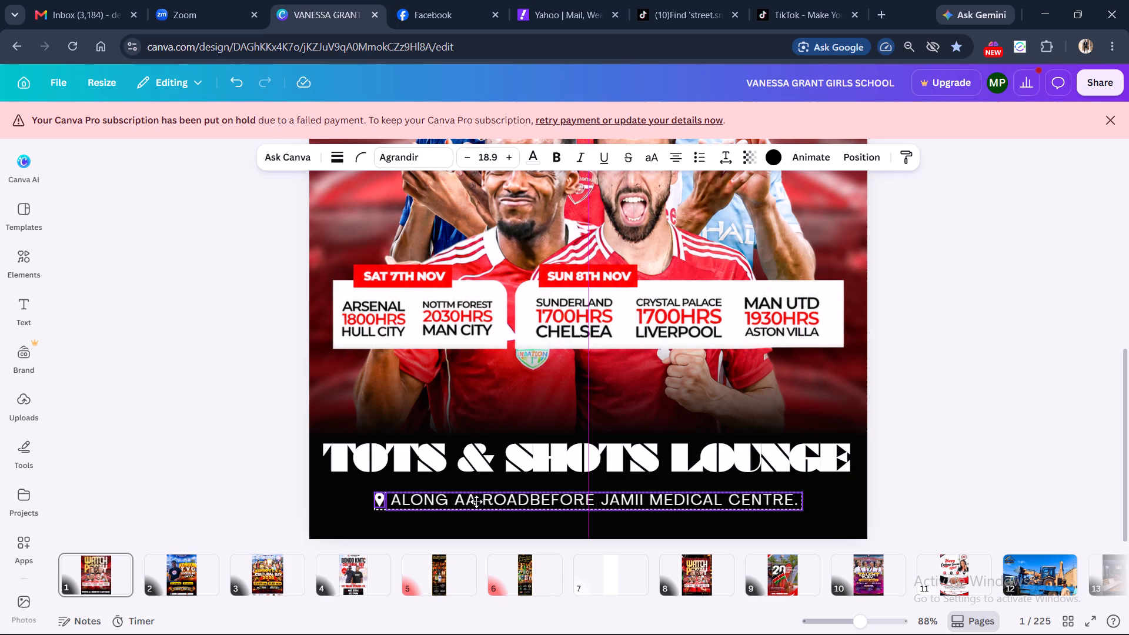
left_click_drag(476, 502, 479, 496)
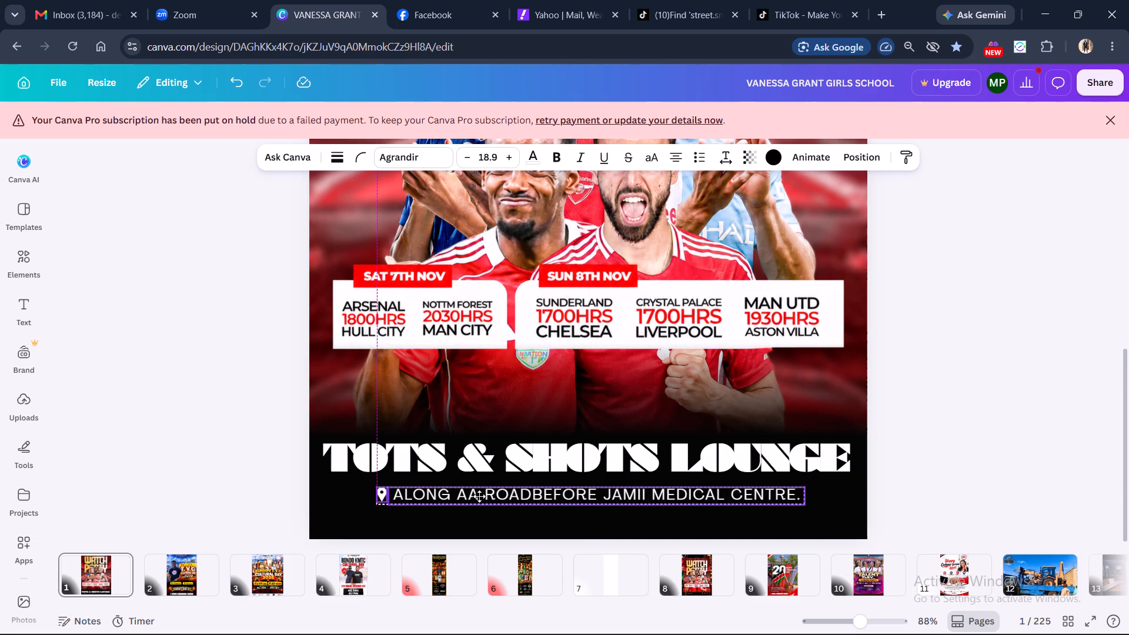
left_click_drag(479, 496, 478, 496)
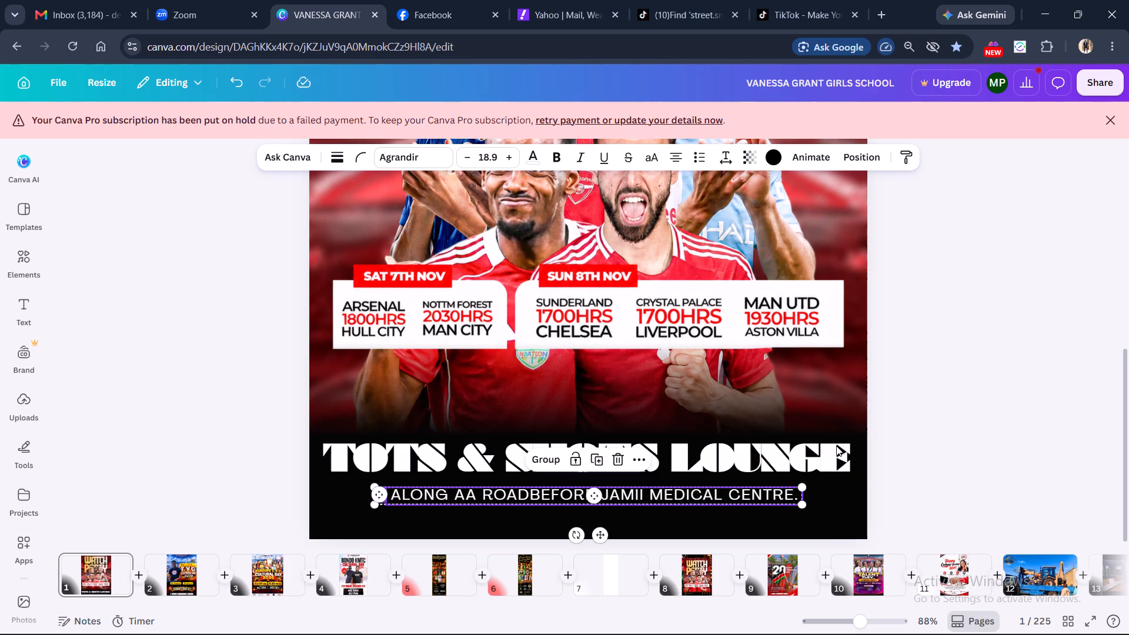
left_click(1065, 476)
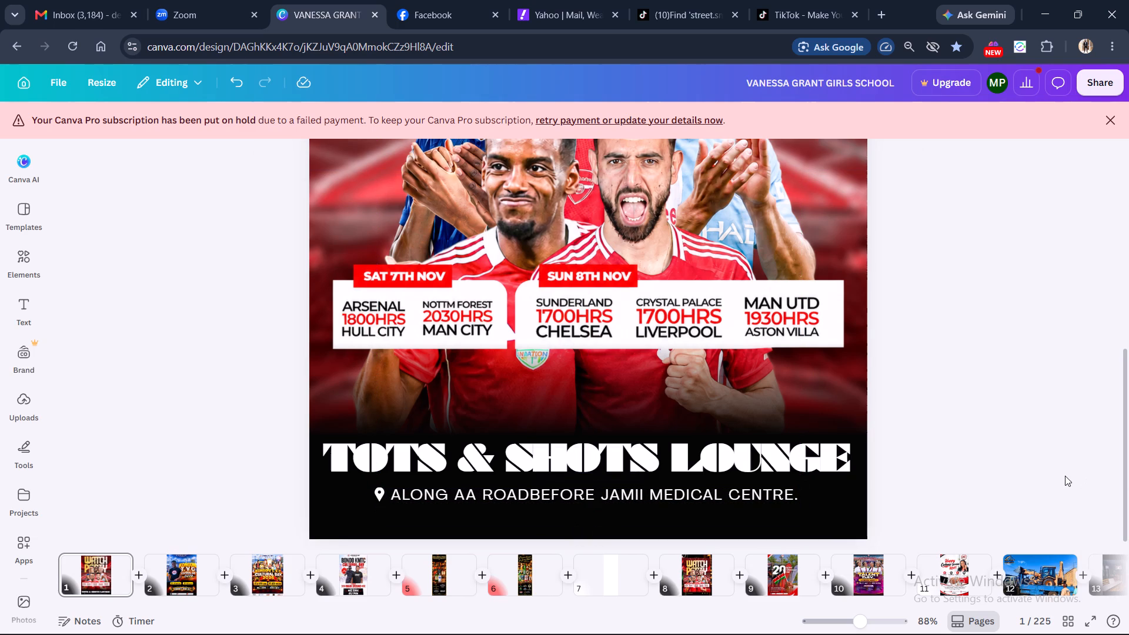
Move the location pin and address line together up close beneath the venue name, keeping them horizontally centred.
left_click(414, 498)
left_click(373, 494)
left_click(380, 494)
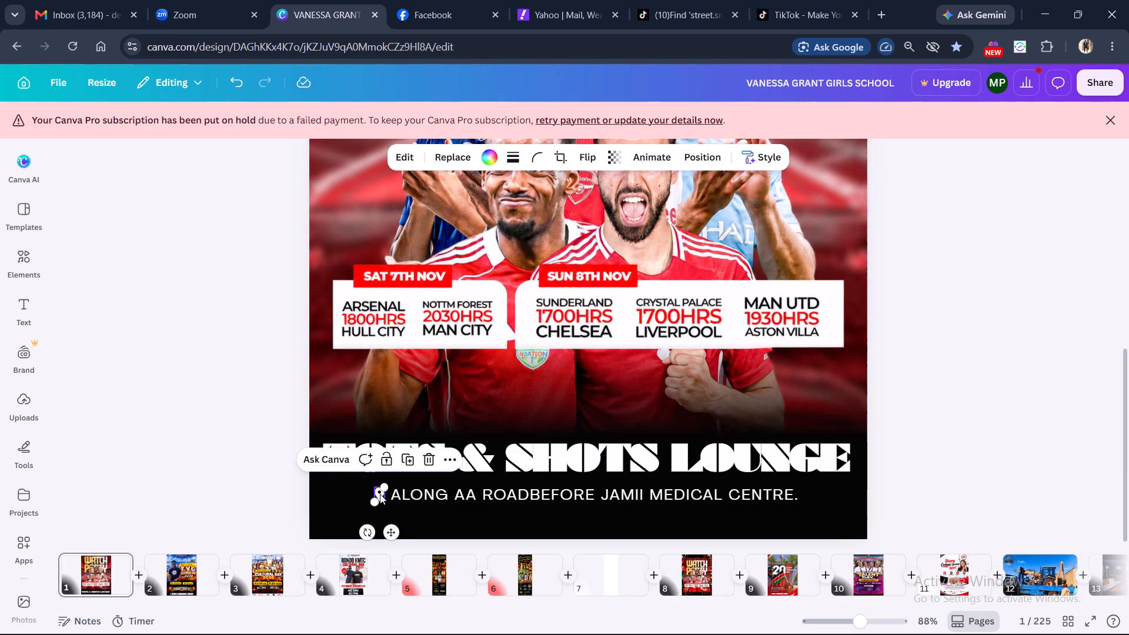
left_click(416, 491, "shift")
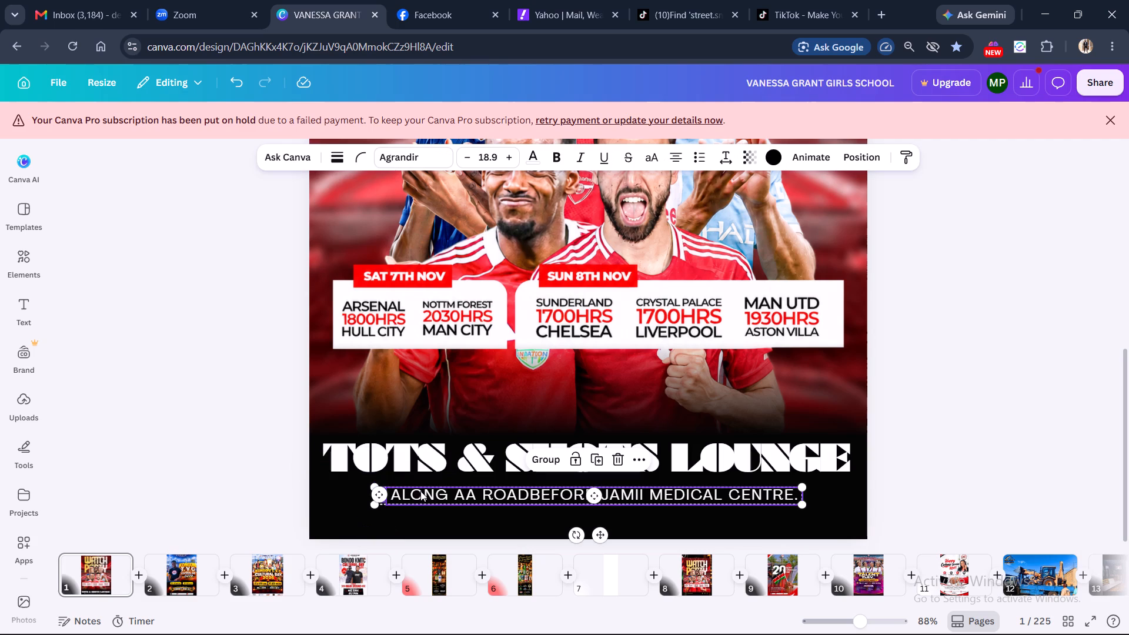
left_click_drag(629, 499, 630, 494)
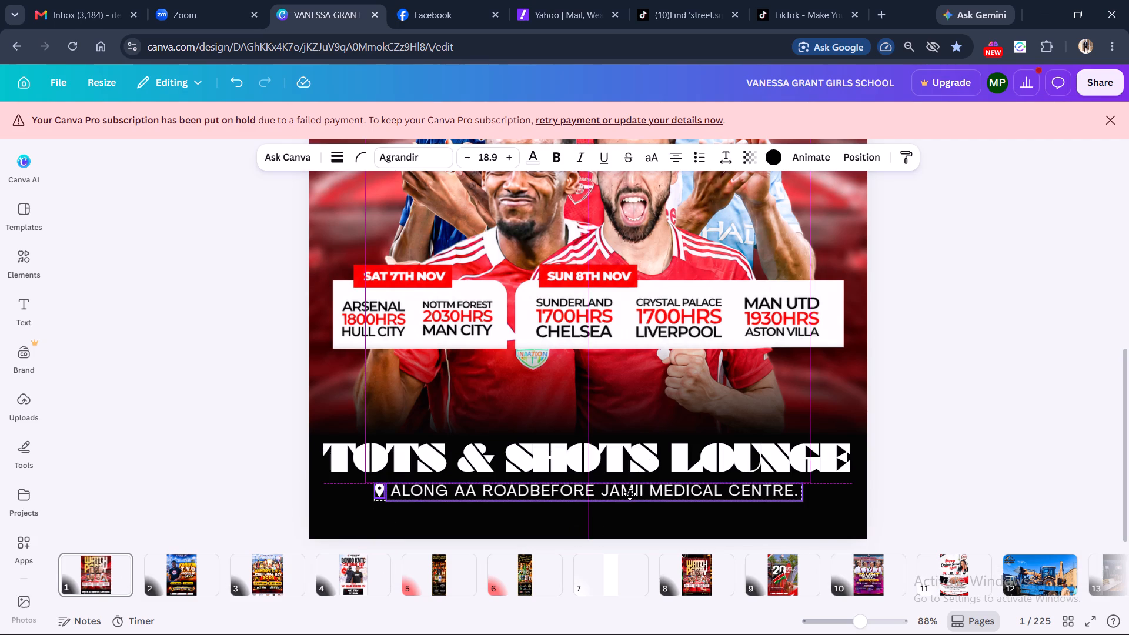
left_click_drag(630, 494, 630, 487)
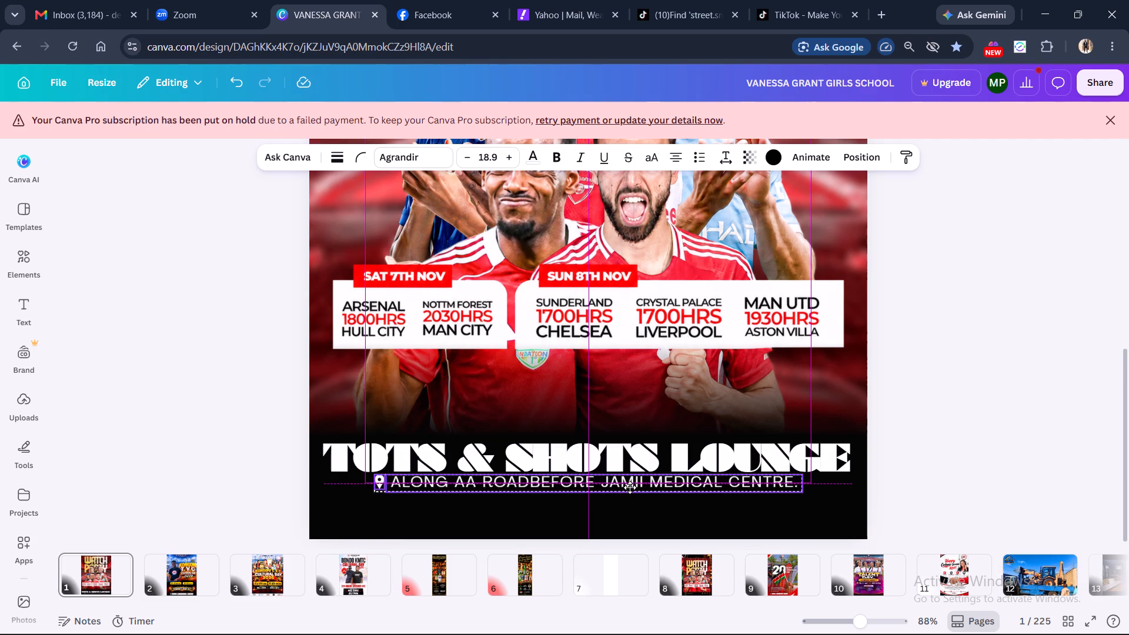
left_click_drag(630, 487, 629, 499)
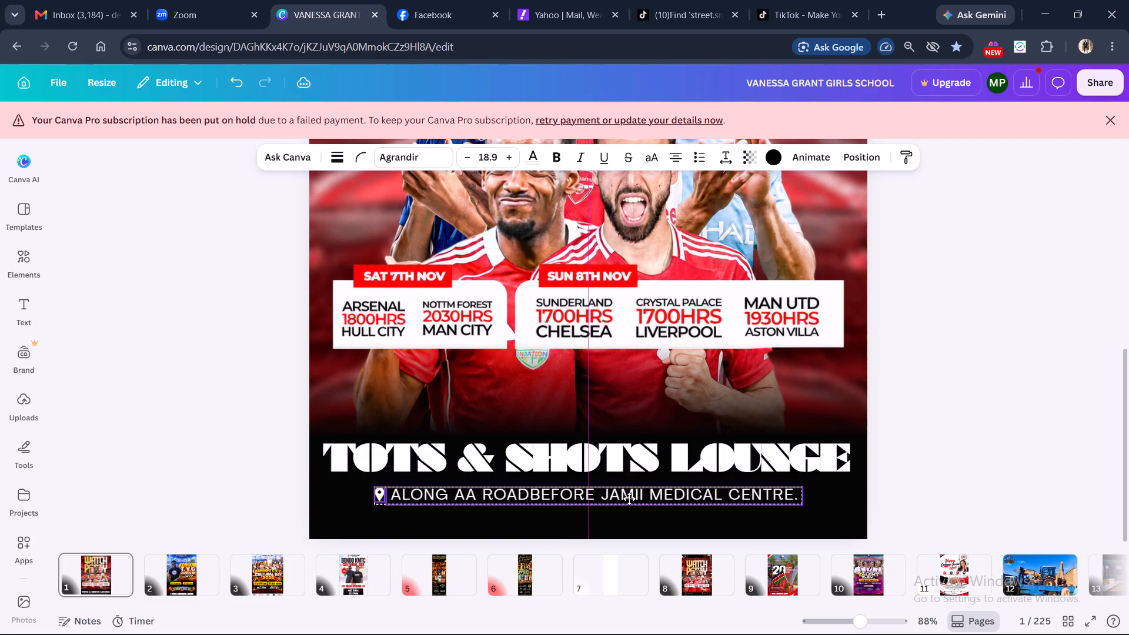
left_click_drag(629, 499, 629, 491)
left_click(634, 514)
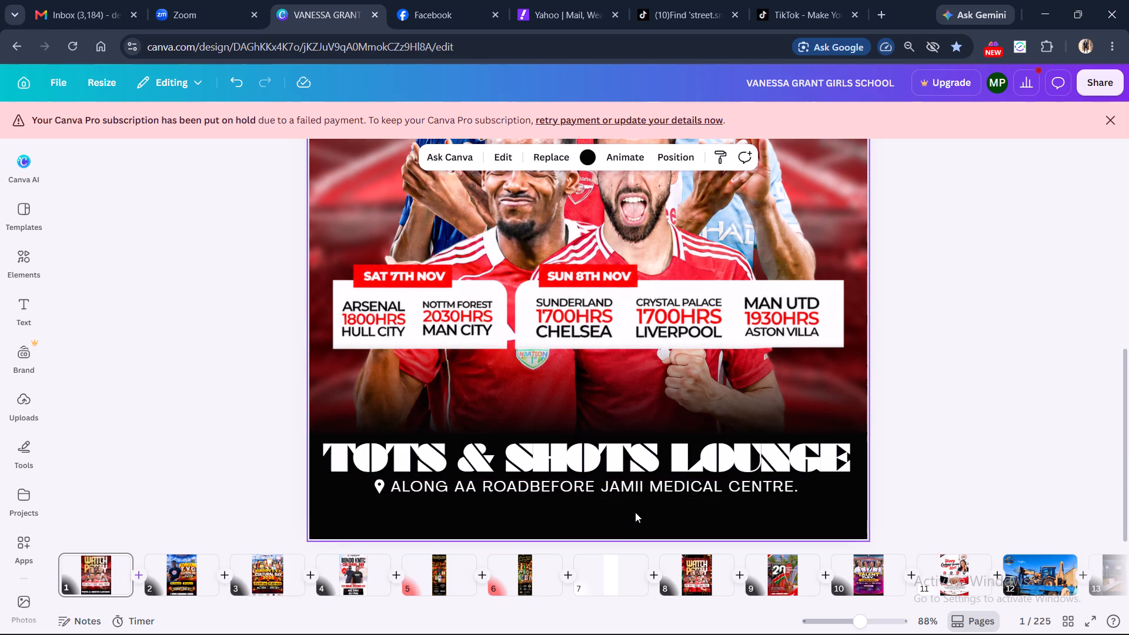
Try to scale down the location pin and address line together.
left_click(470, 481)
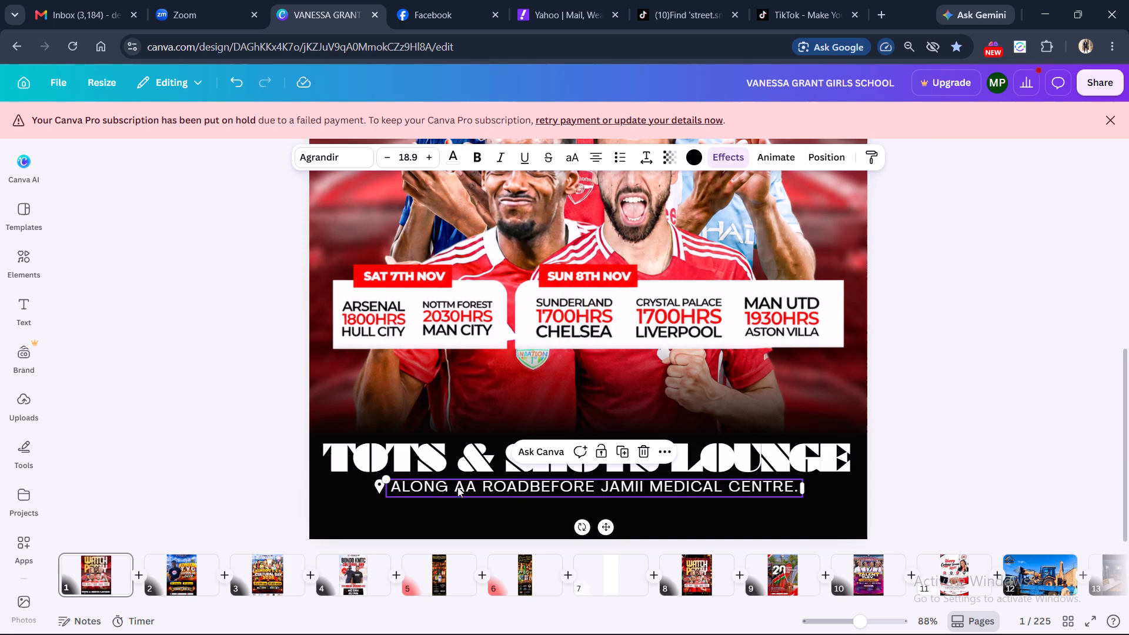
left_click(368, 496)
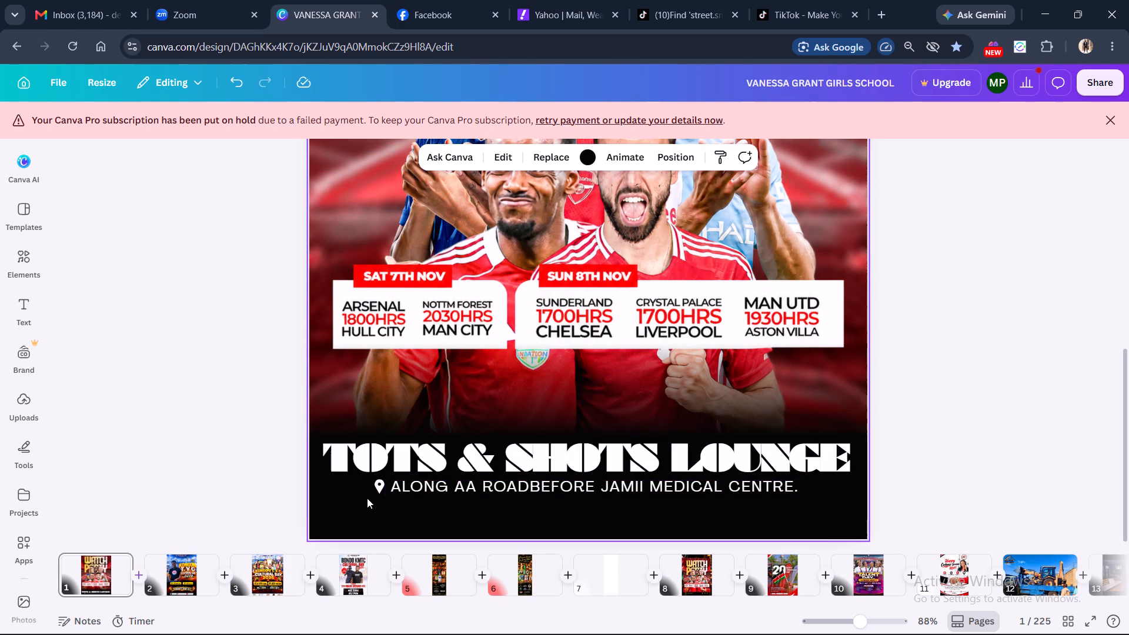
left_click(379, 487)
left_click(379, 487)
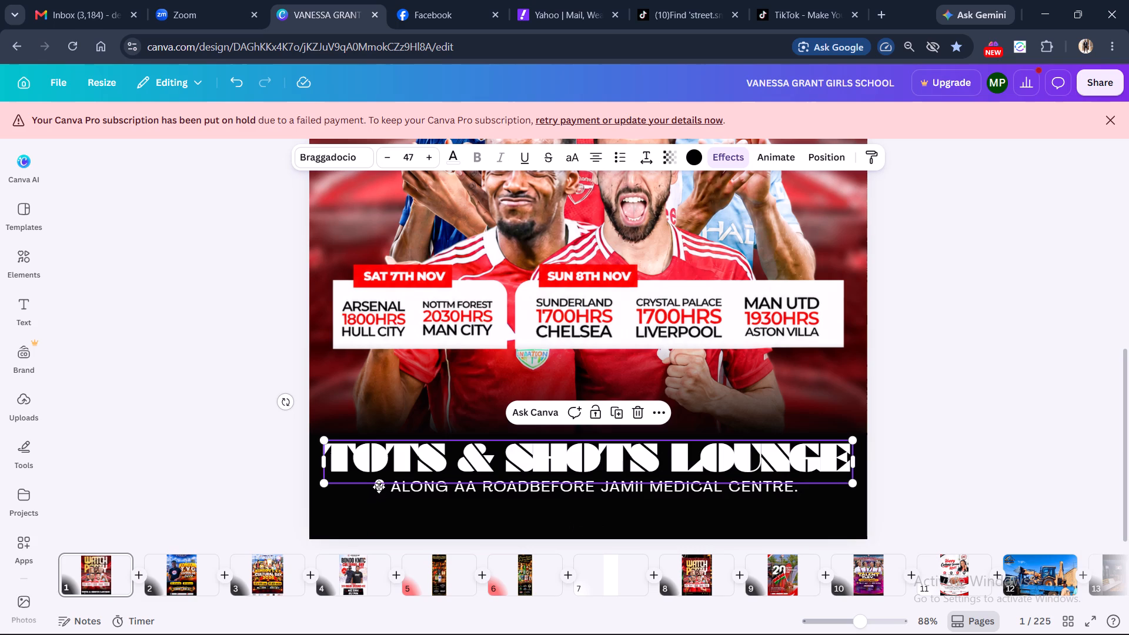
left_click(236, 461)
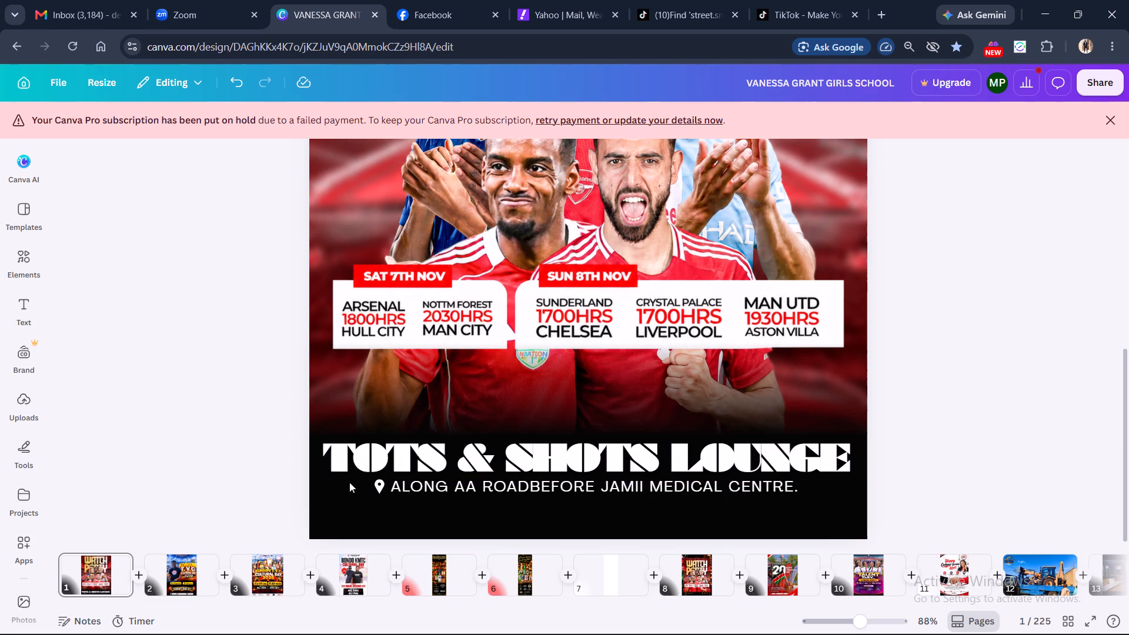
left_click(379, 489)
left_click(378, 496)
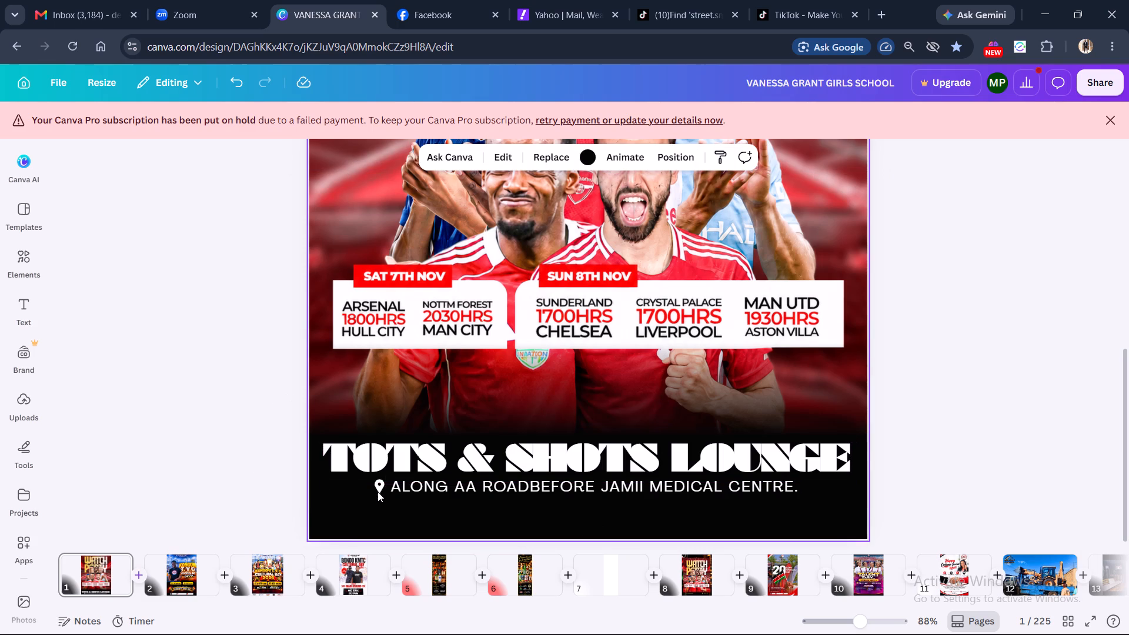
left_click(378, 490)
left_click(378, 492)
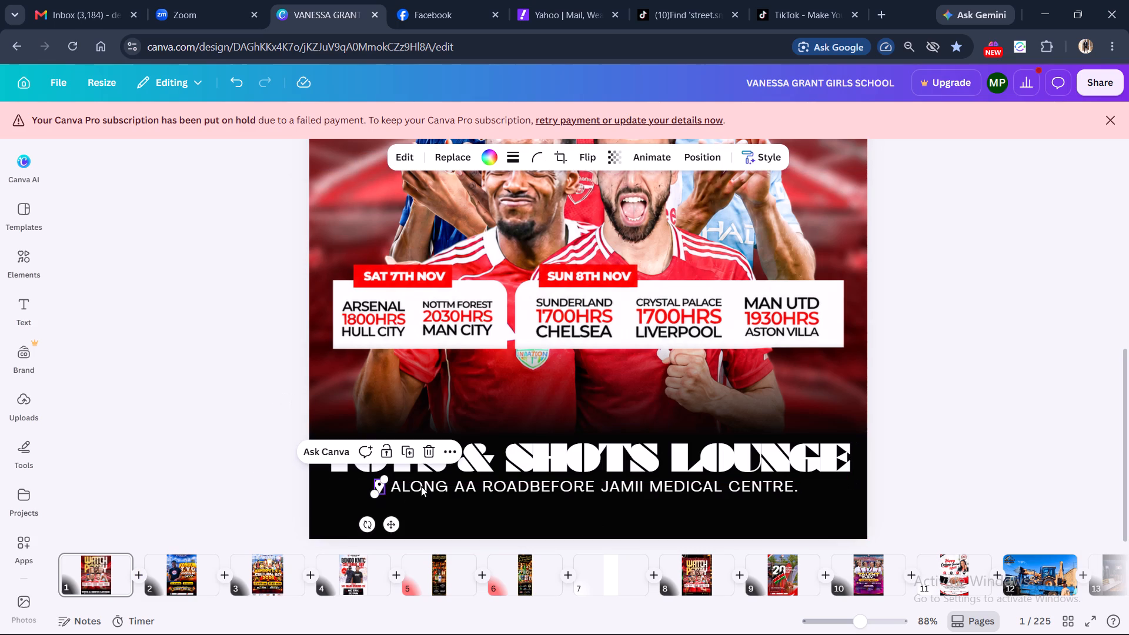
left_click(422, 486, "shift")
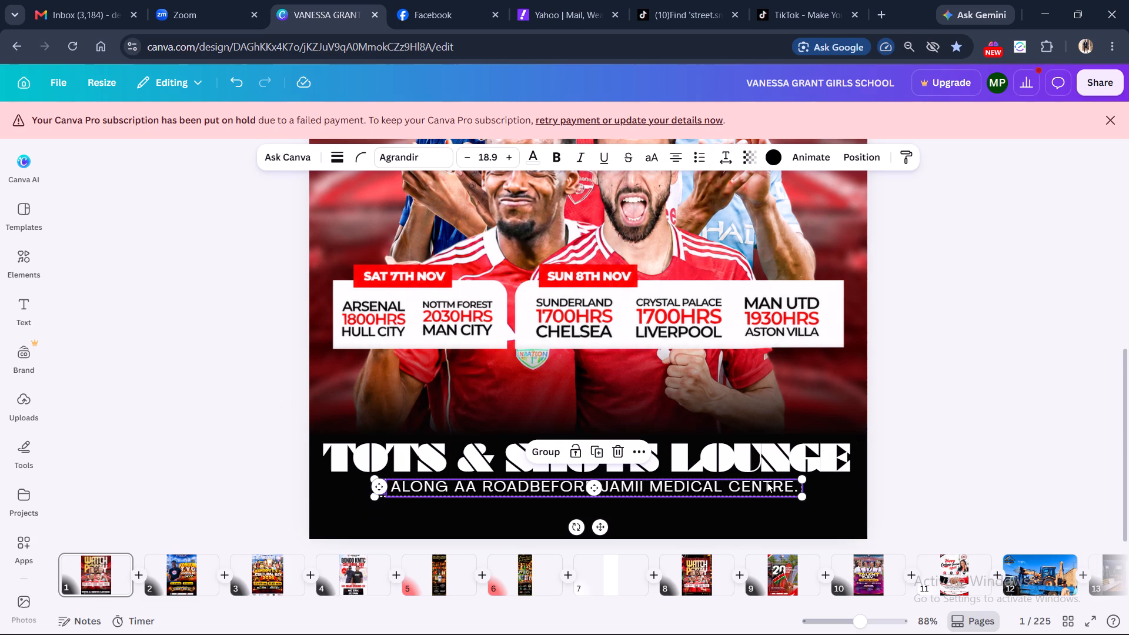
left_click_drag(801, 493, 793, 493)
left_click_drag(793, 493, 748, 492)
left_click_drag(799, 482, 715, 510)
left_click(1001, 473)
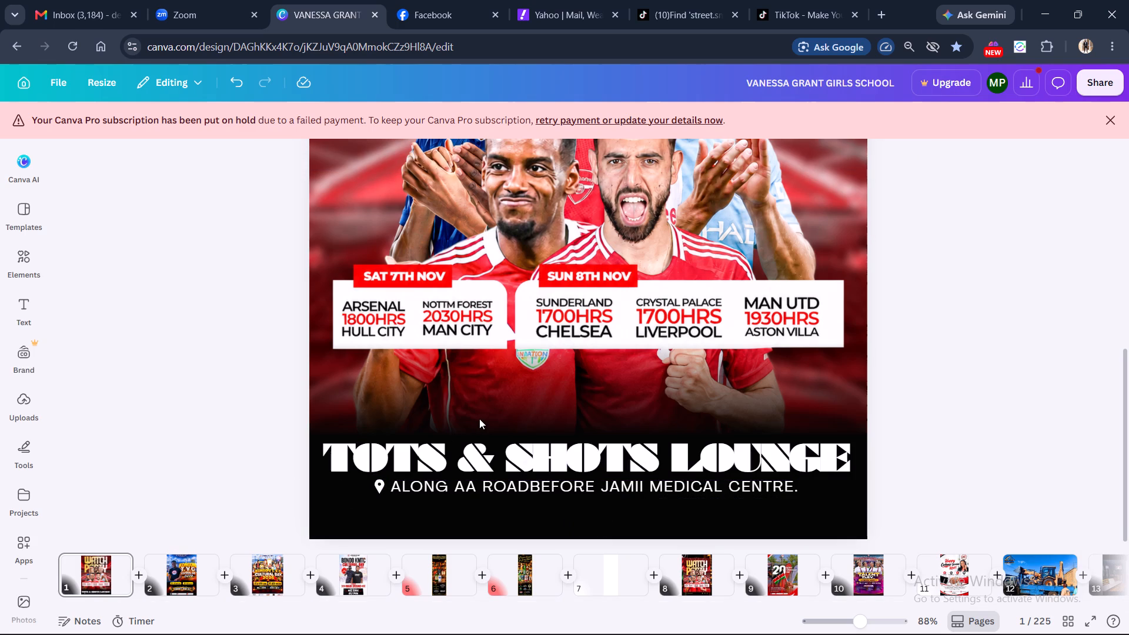
Duplicate the address text and place the copy as a second line beneath the original address.
left_click(628, 486)
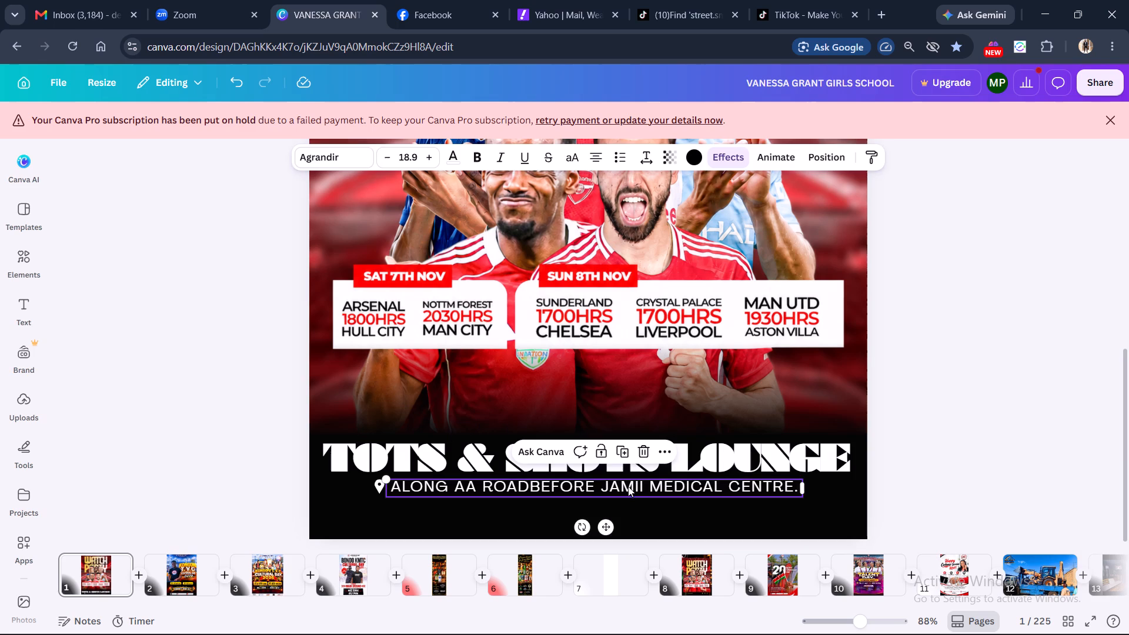
left_click(619, 453)
left_click_drag(599, 497, 587, 532)
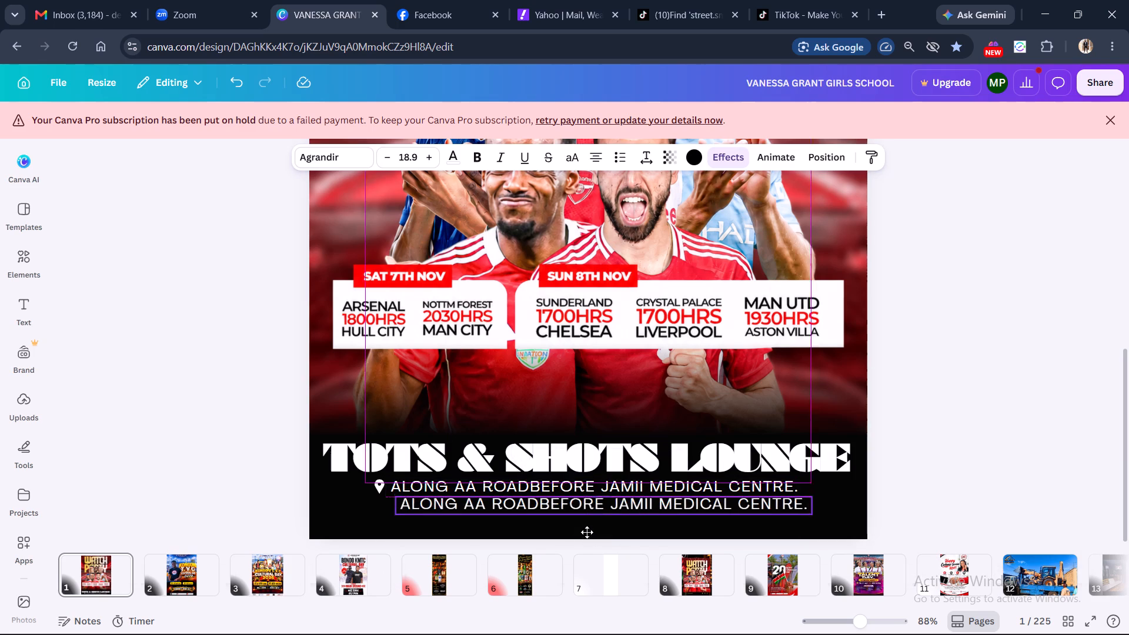
left_click_drag(587, 532, 546, 518)
scroll(610, 460, "up", 8)
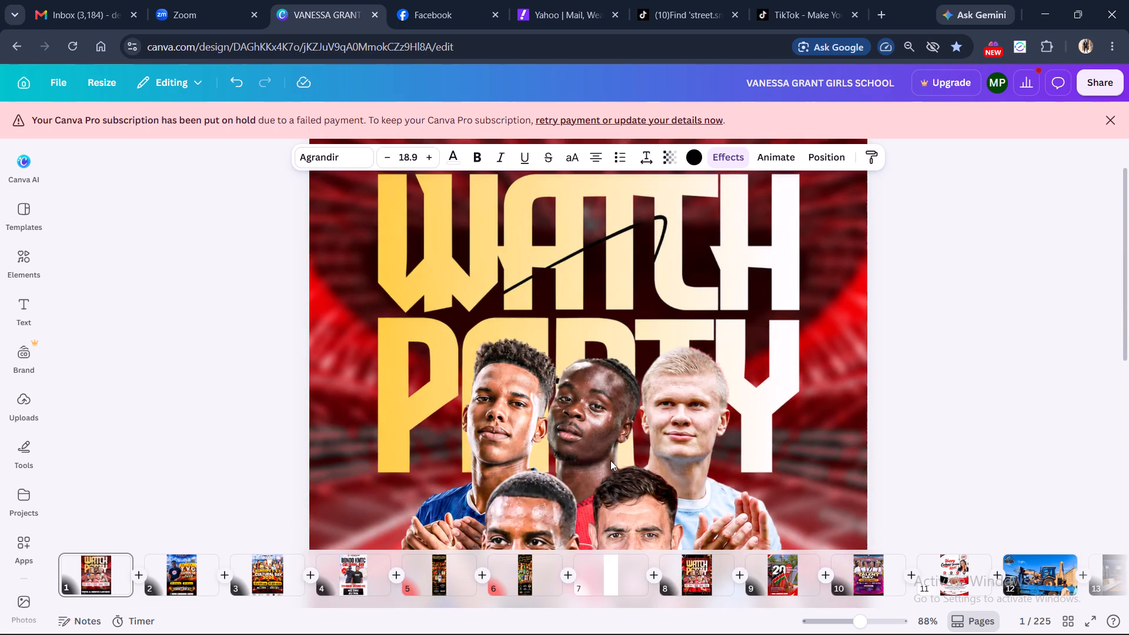
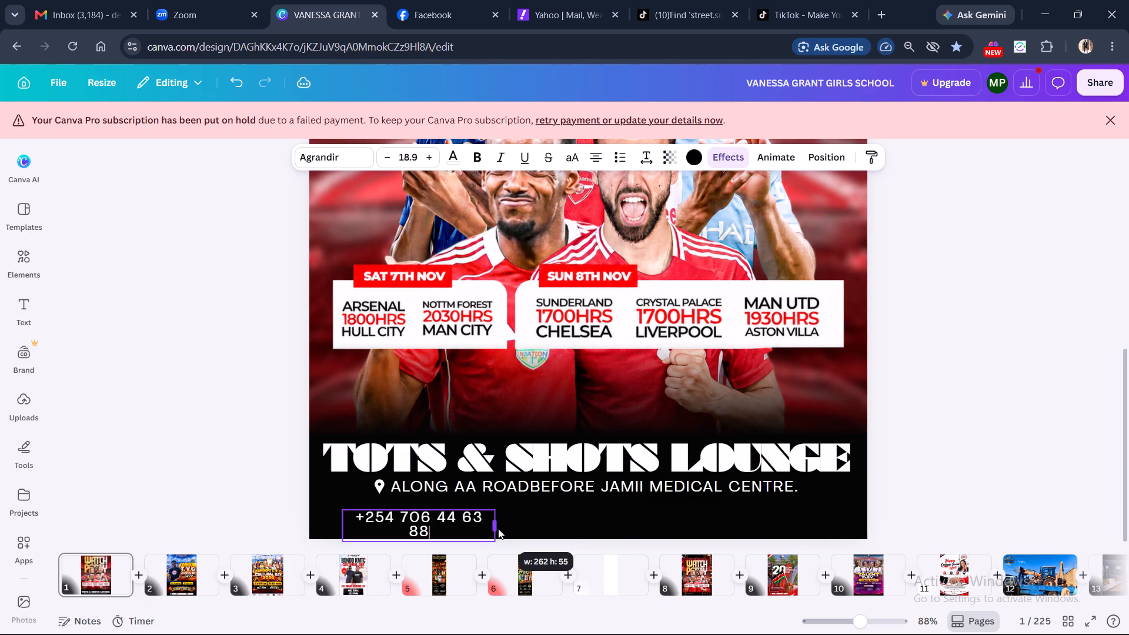
Widen the phone number's text box so the number fits on a single line beneath the address.
left_click_drag(498, 529, 502, 529)
left_click(183, 467)
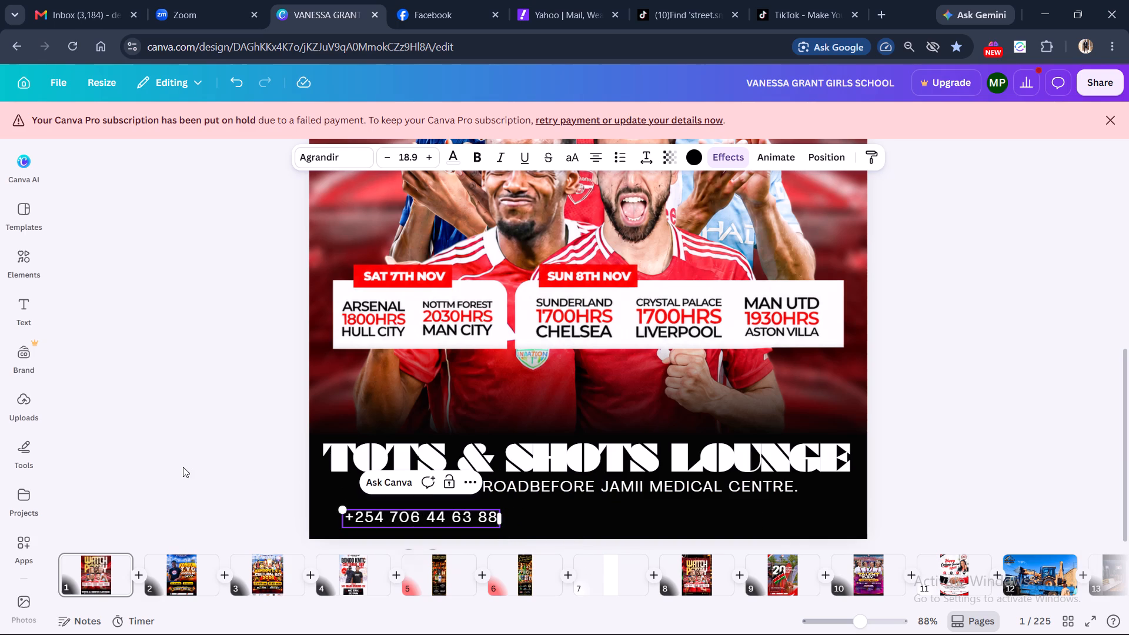
Scale the phone number down to font size 16.2 and move it slightly lower and to the right beneath the address.
left_click(378, 516)
left_click_drag(342, 510, 361, 510)
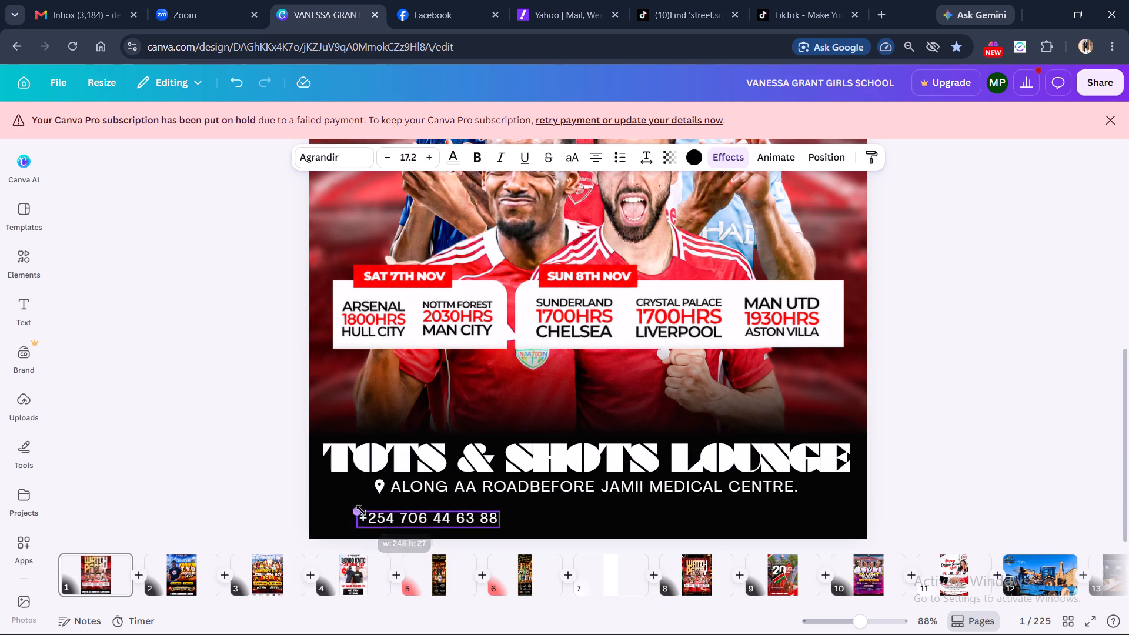
left_click_drag(361, 510, 367, 510)
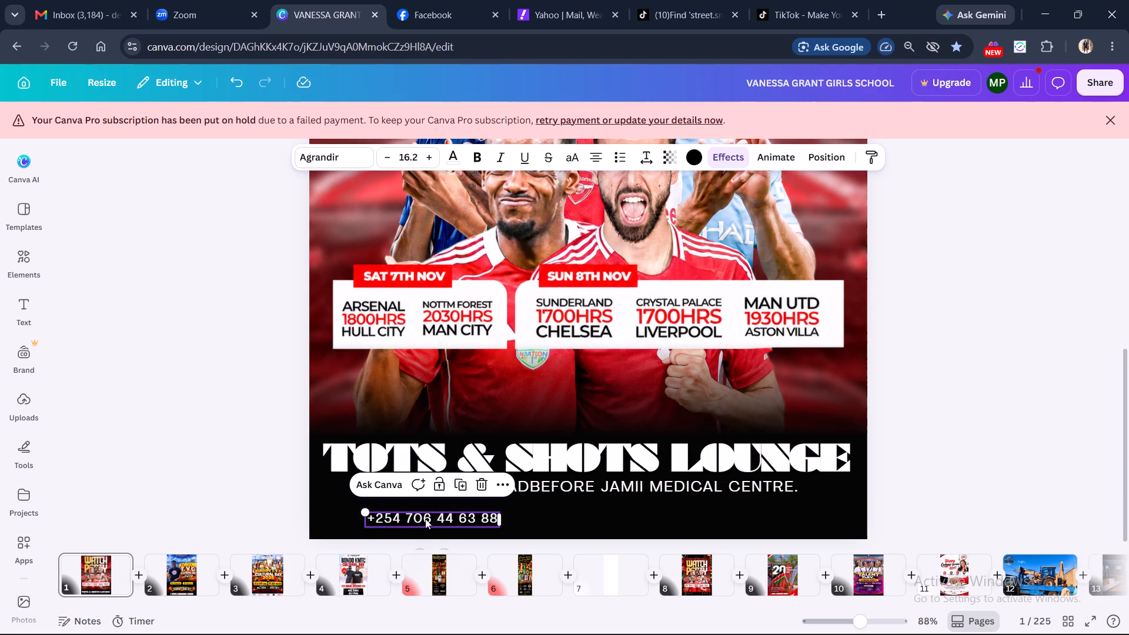
left_click_drag(414, 518, 425, 524)
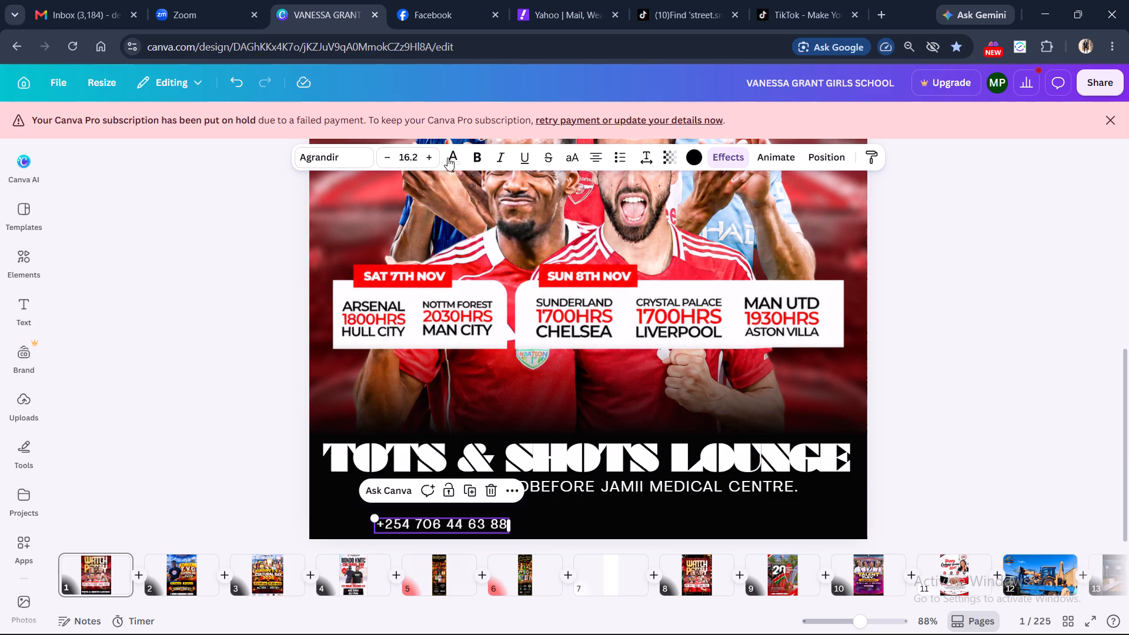
Recolour the phone number with the golden yellow sampled from the first letter of the WATCH title.
left_click(447, 157)
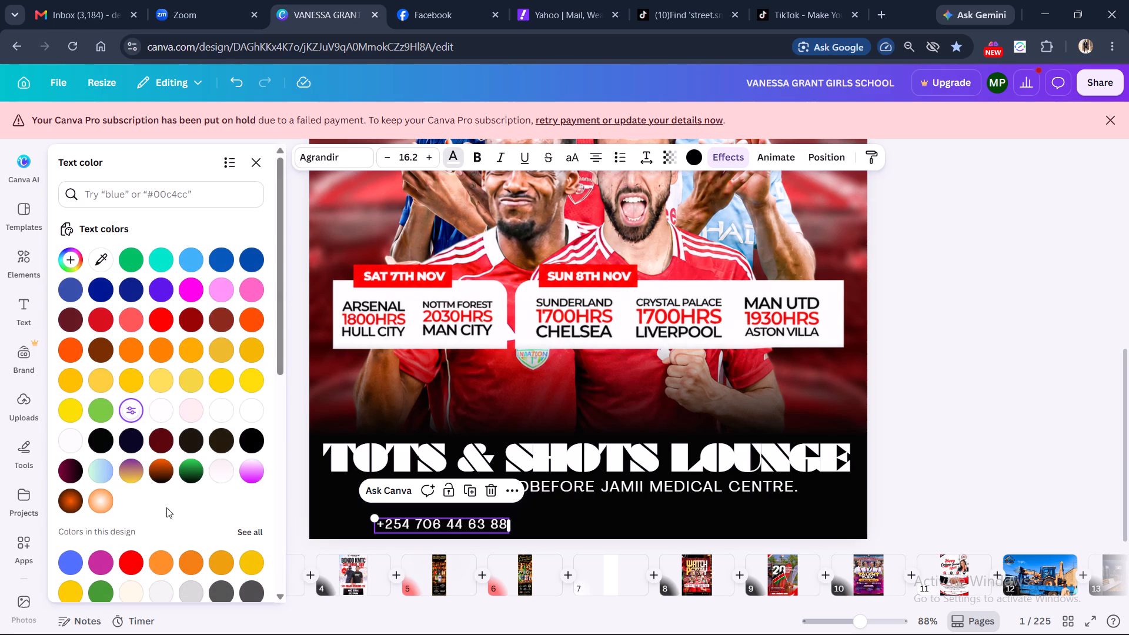
scroll(166, 507, "down", 1)
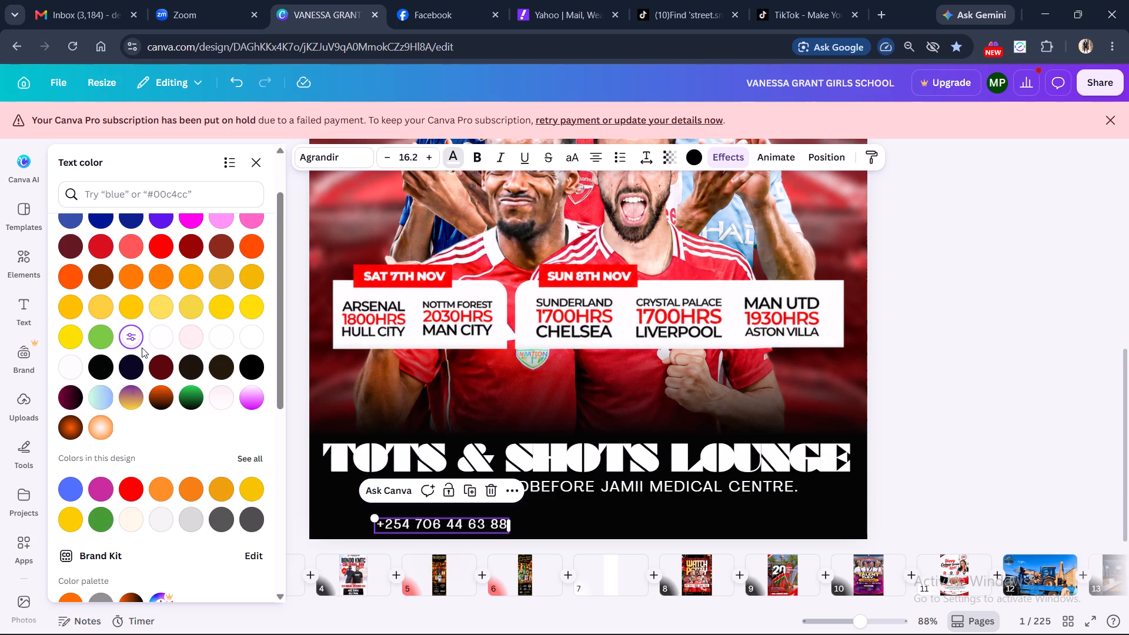
scroll(142, 342, "up", 10)
left_click(130, 410)
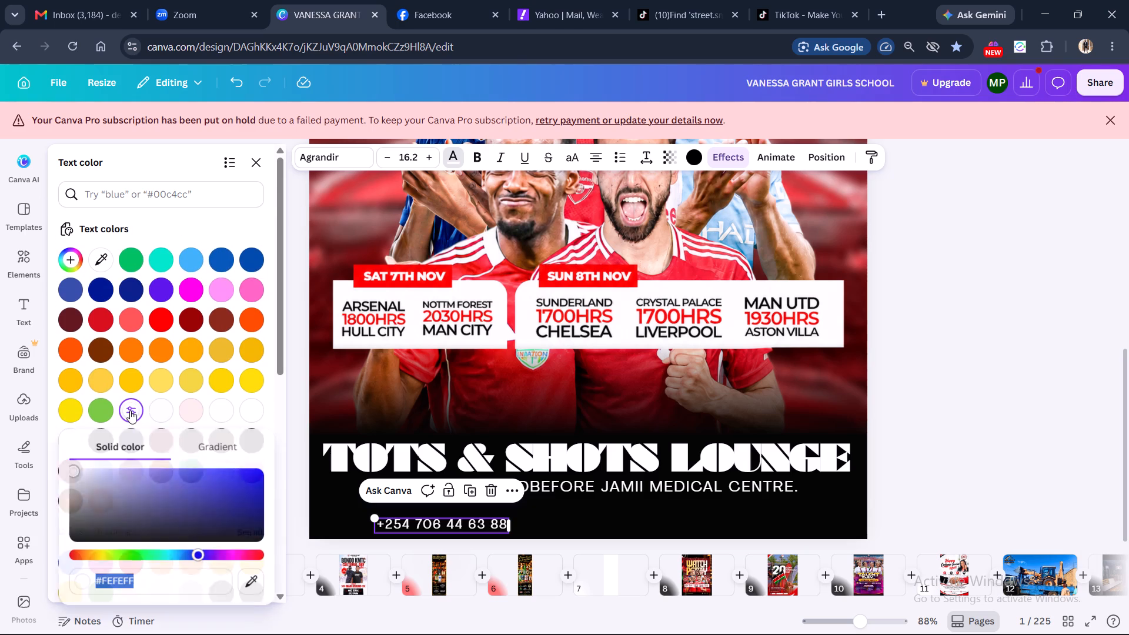
left_click(256, 579)
scroll(597, 352, "up", 3)
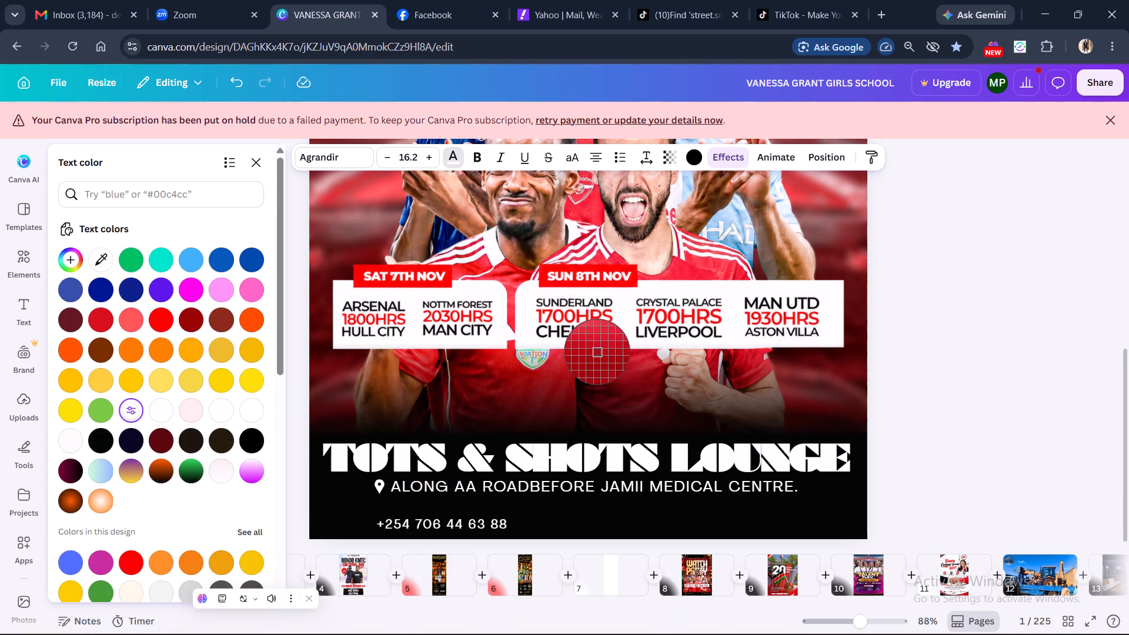
scroll(597, 352, "up", 6)
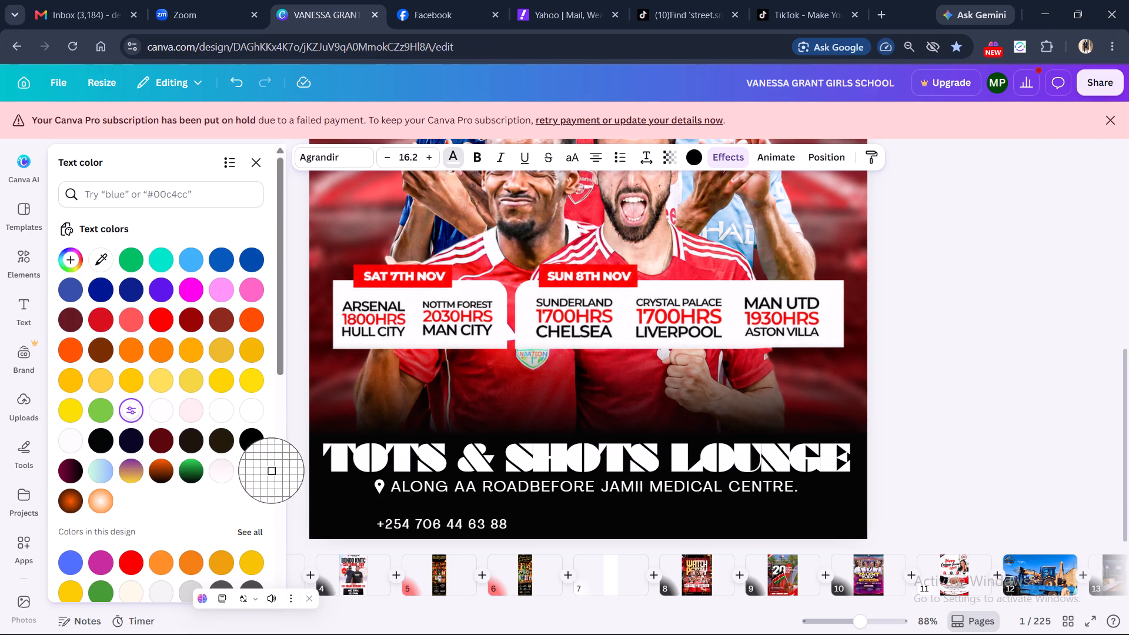
left_click(125, 416)
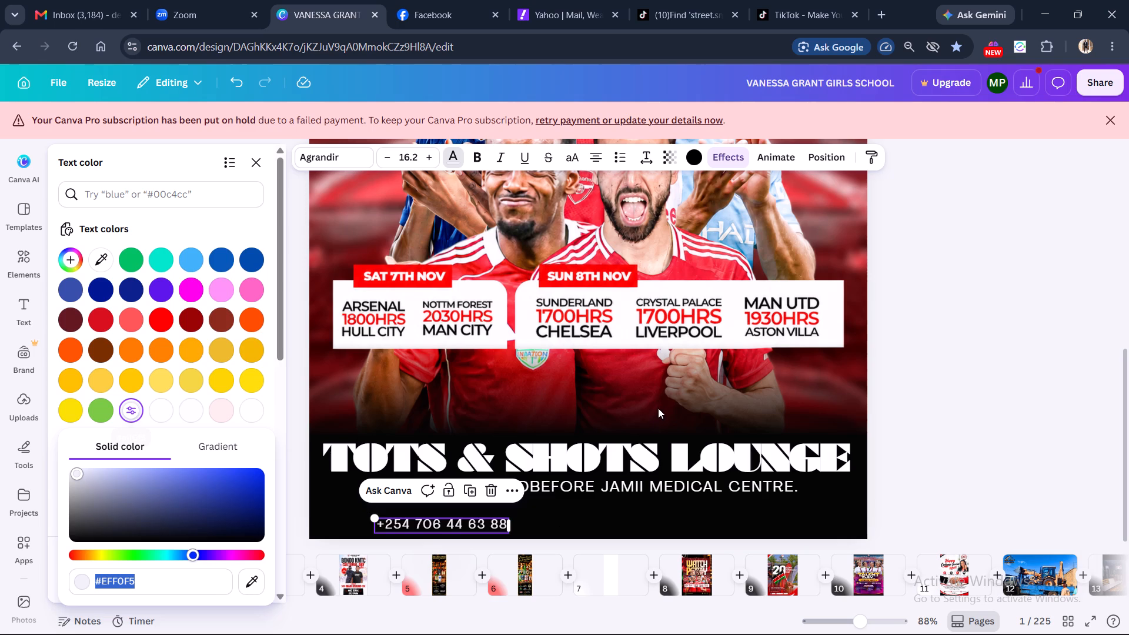
scroll(658, 408, "up", 4)
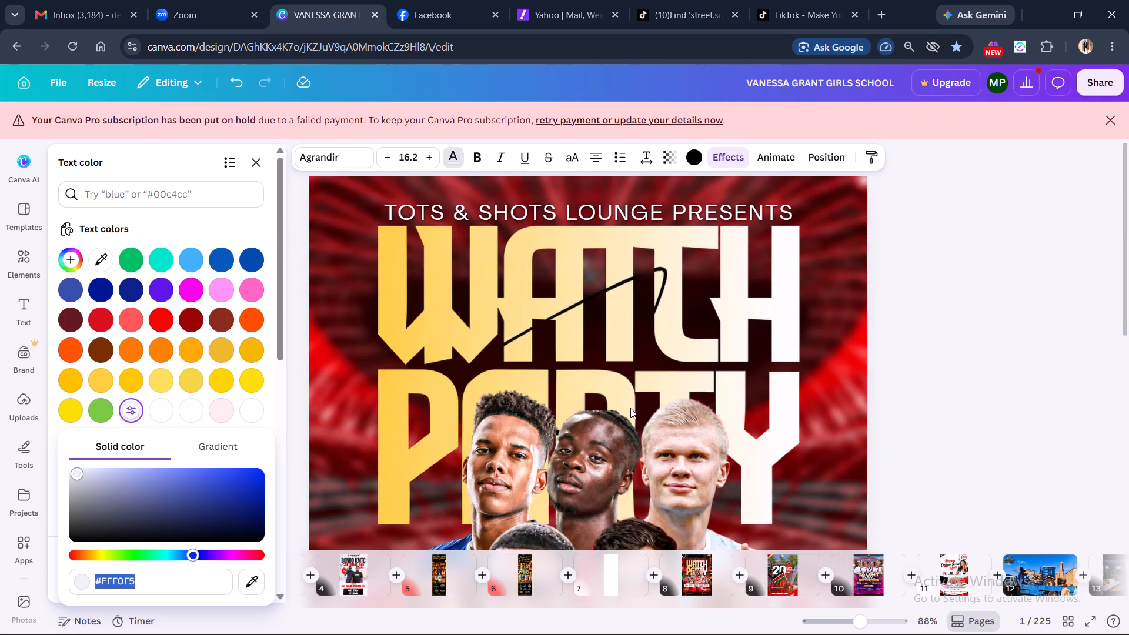
scroll(544, 442, "up", 1)
left_click(251, 584)
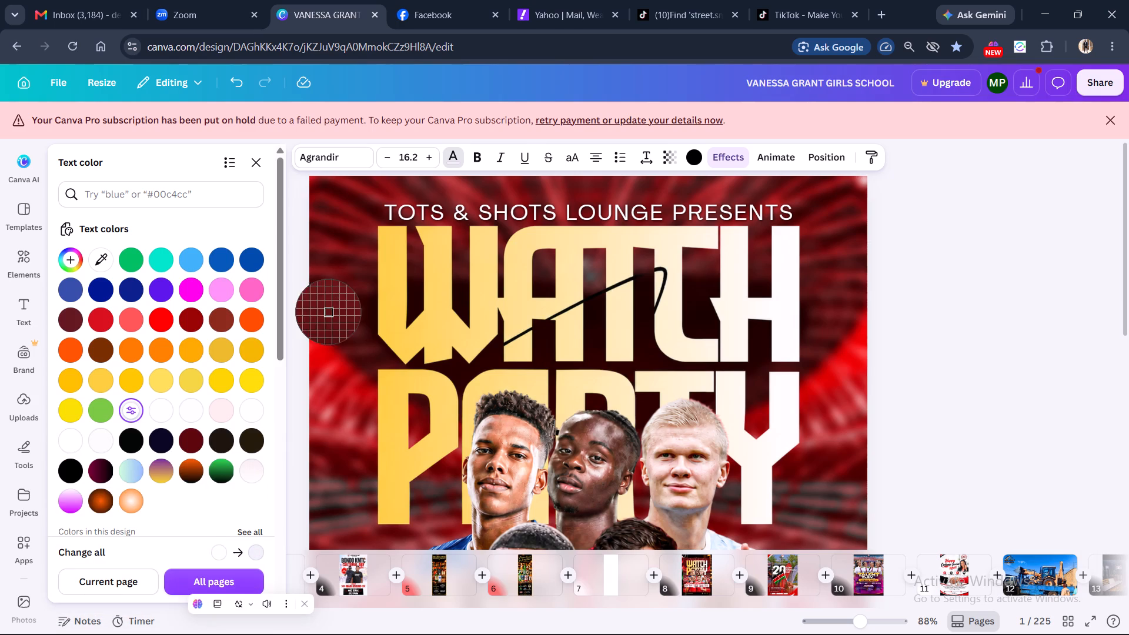
left_click(379, 231)
left_click(910, 341)
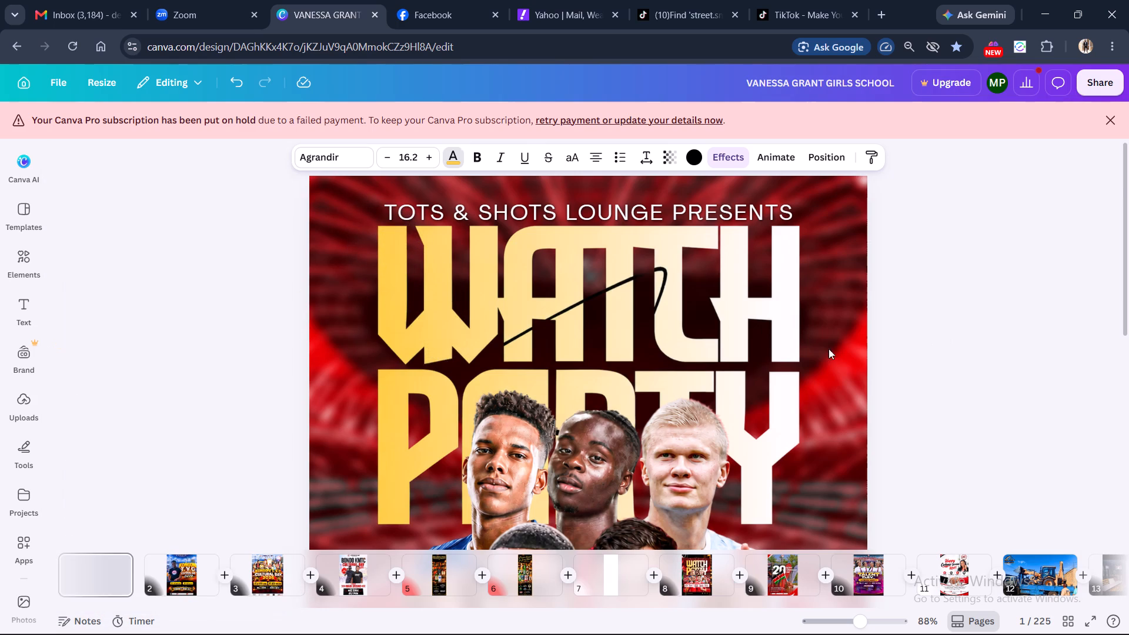
Scale the phone number down to font size 14.8 and place it slightly higher and further left beneath the address.
scroll(701, 378, "down", 6)
left_click(557, 522)
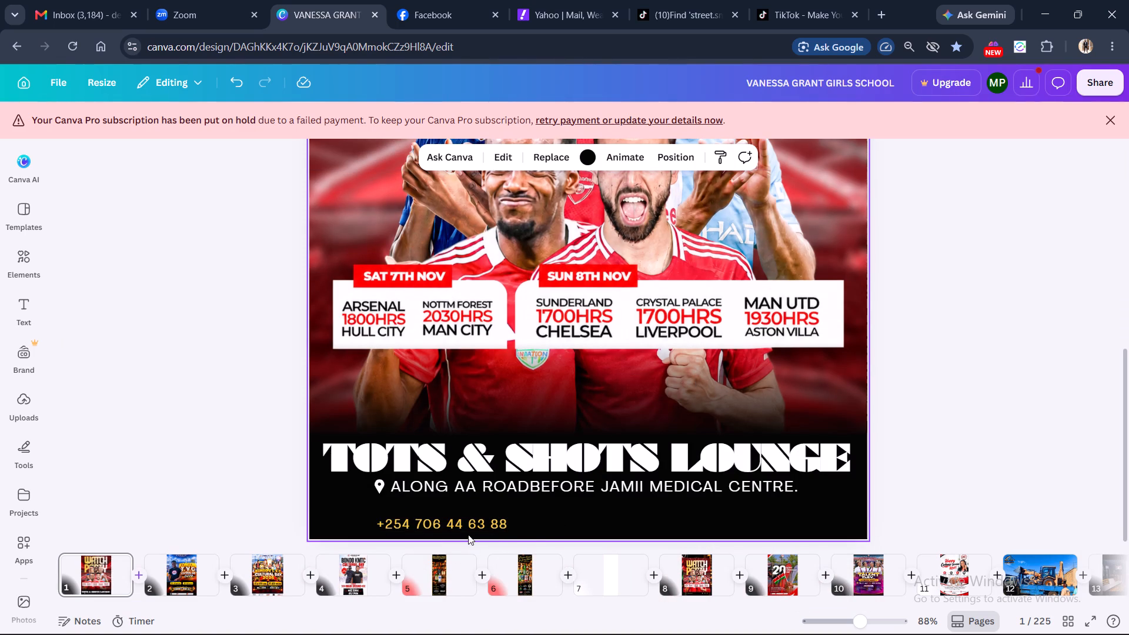
left_click(446, 523)
left_click_drag(446, 523, 446, 517)
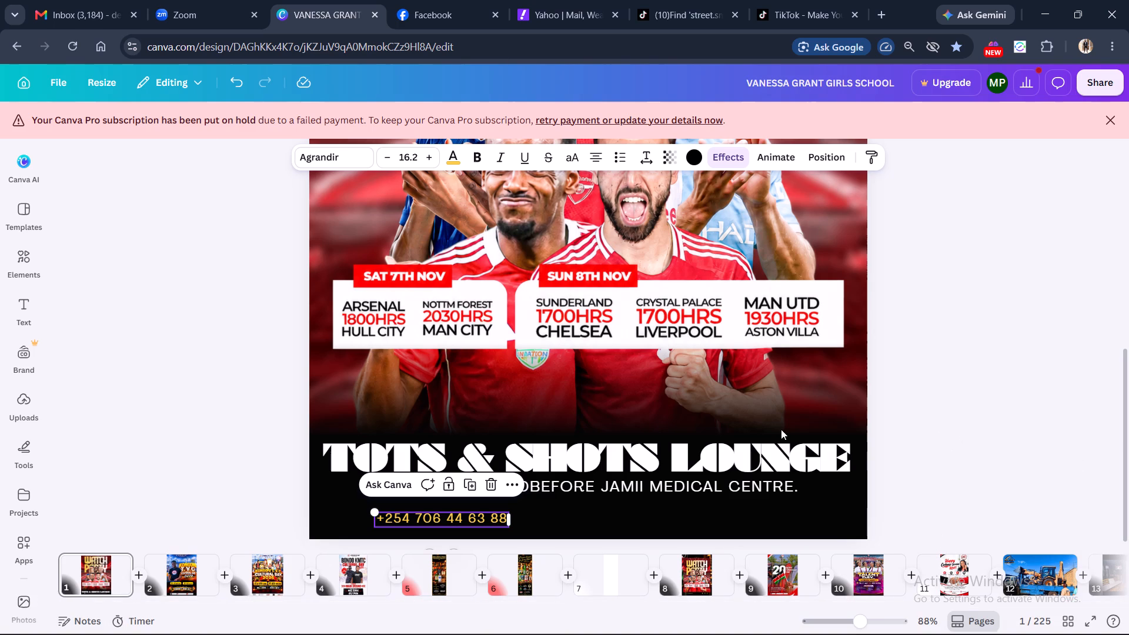
left_click(584, 524)
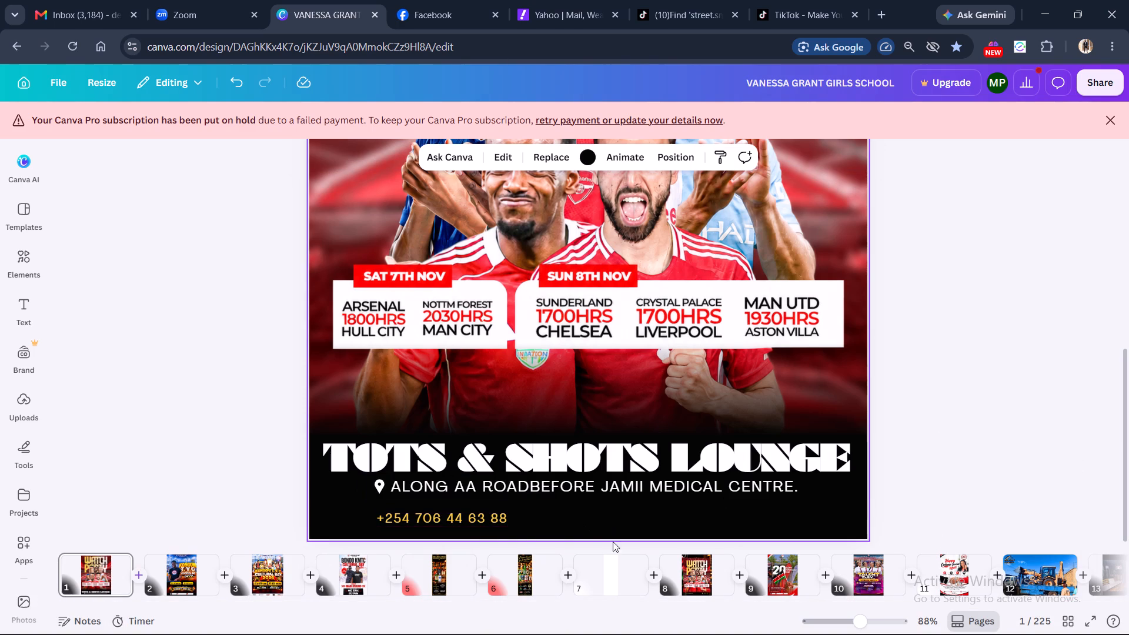
left_click(467, 519)
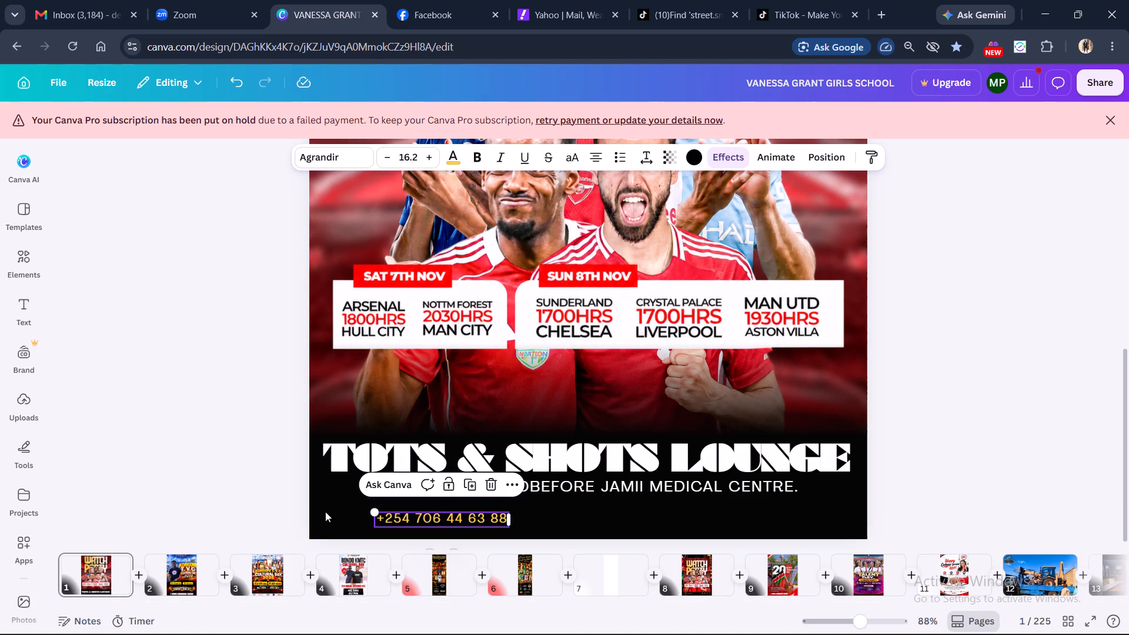
left_click_drag(369, 512, 384, 513)
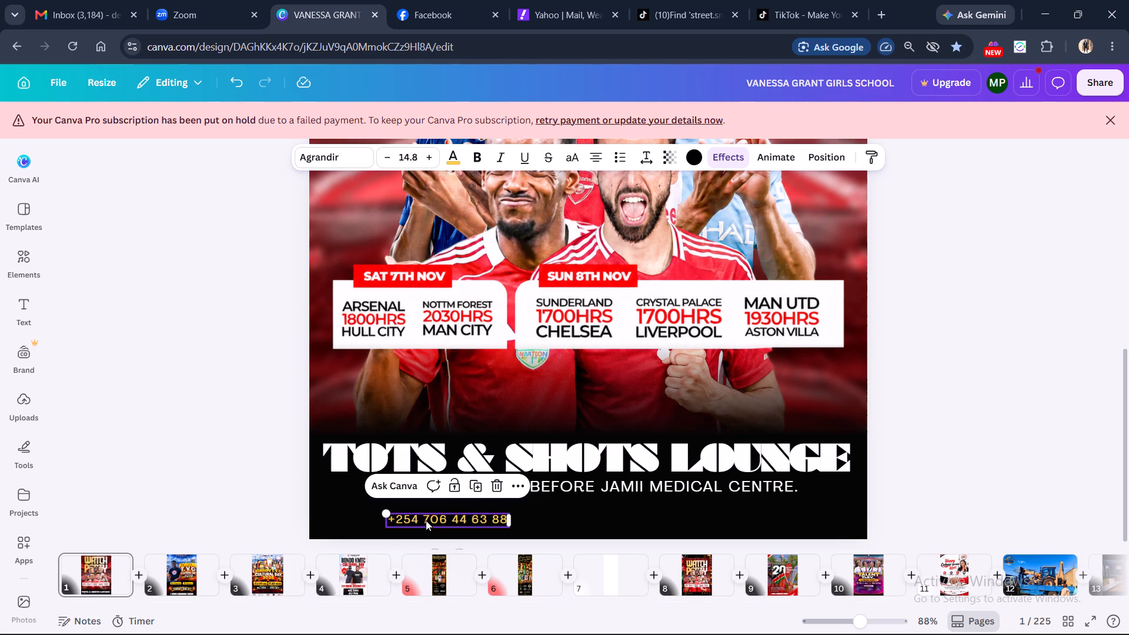
left_click_drag(426, 520, 405, 522)
left_click(526, 515)
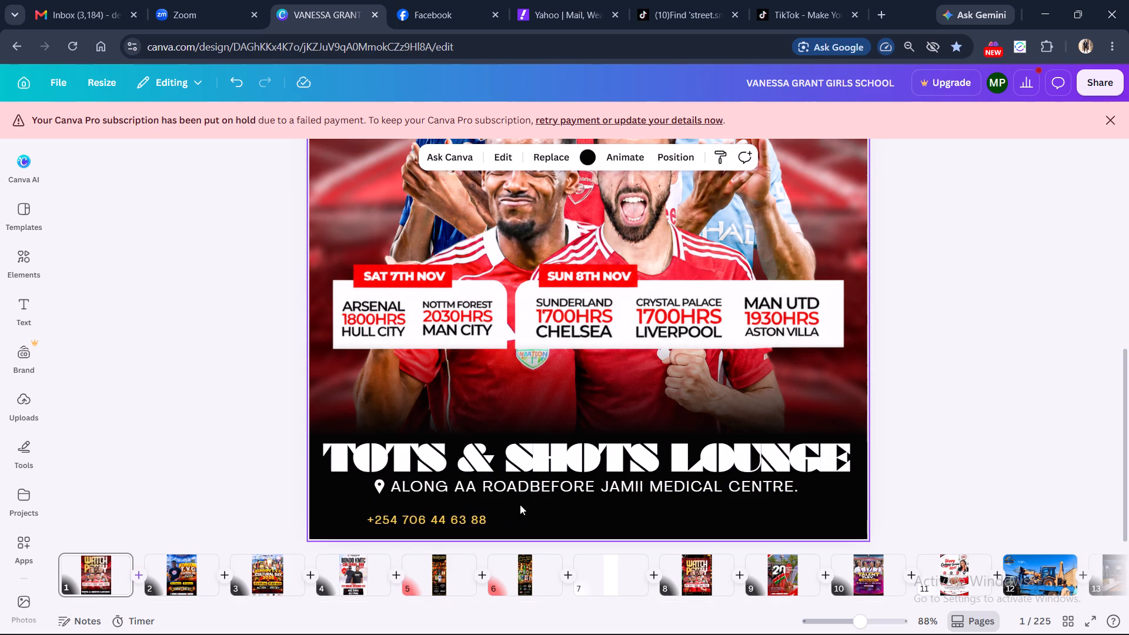
Search the elements for "tiktok icon" and add the round black TikTok logo to the poster.
left_click(29, 256)
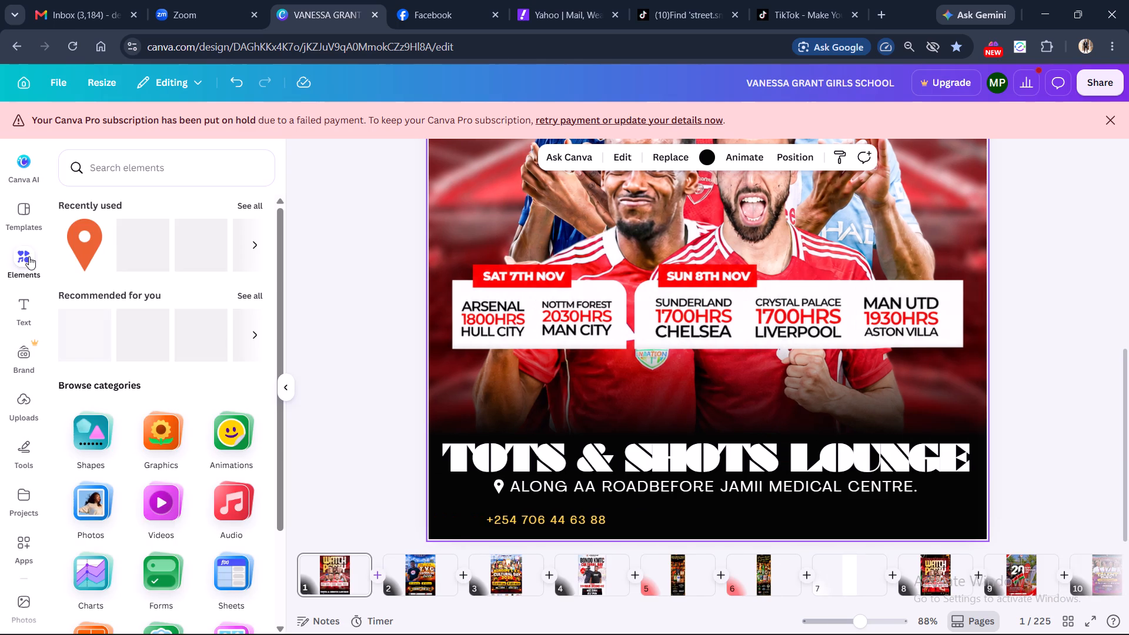
left_click(155, 158)
left_click(155, 158)
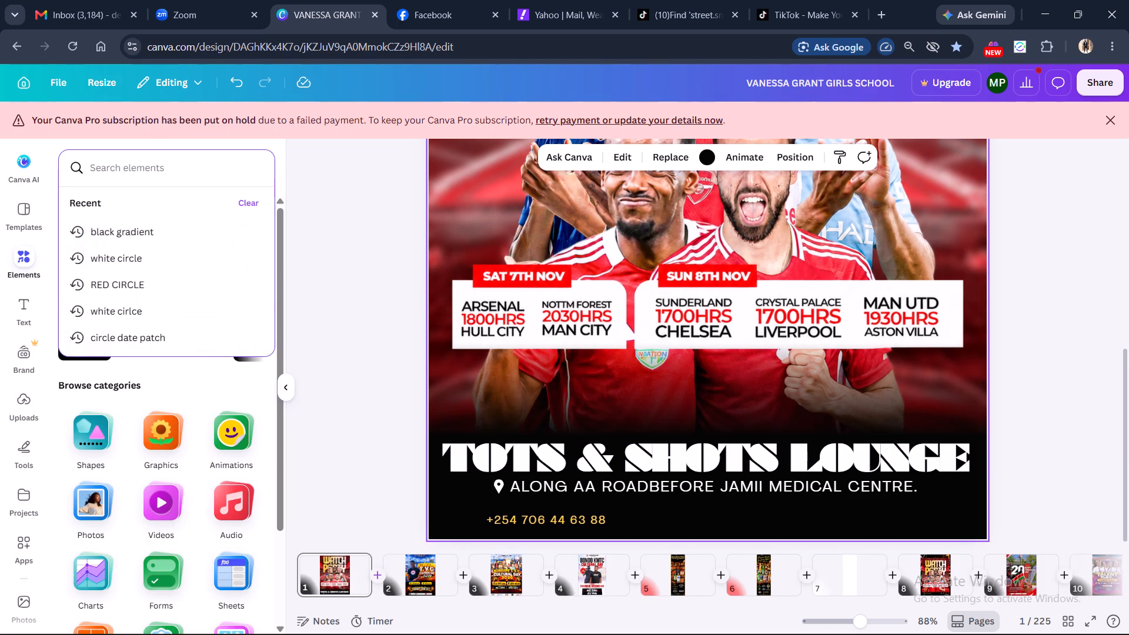
type("TIK")
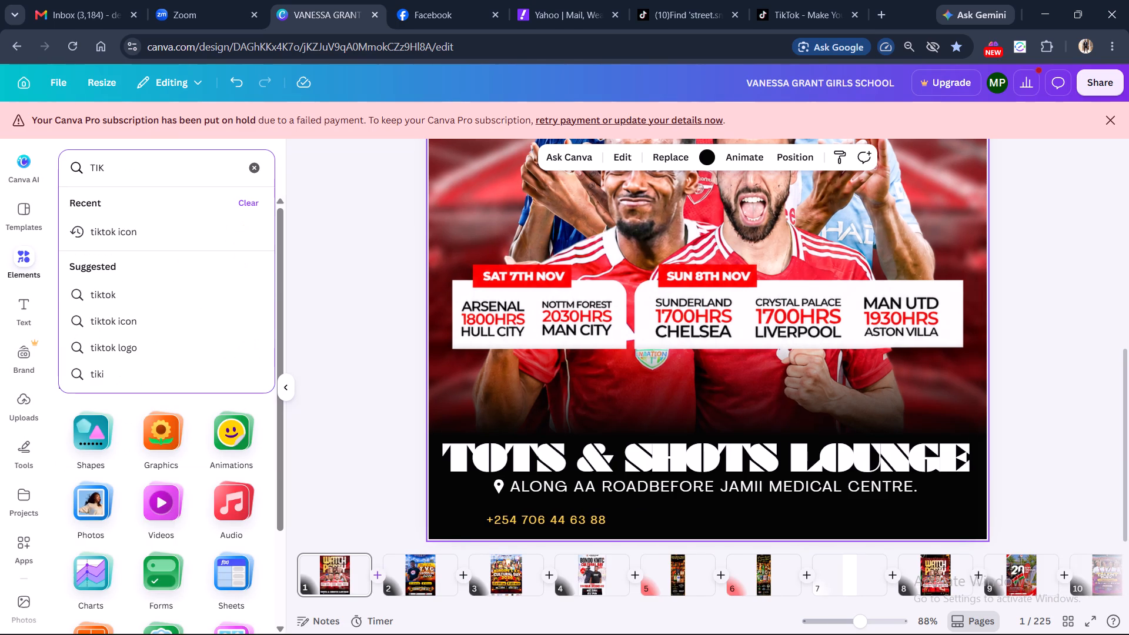
left_click(112, 226)
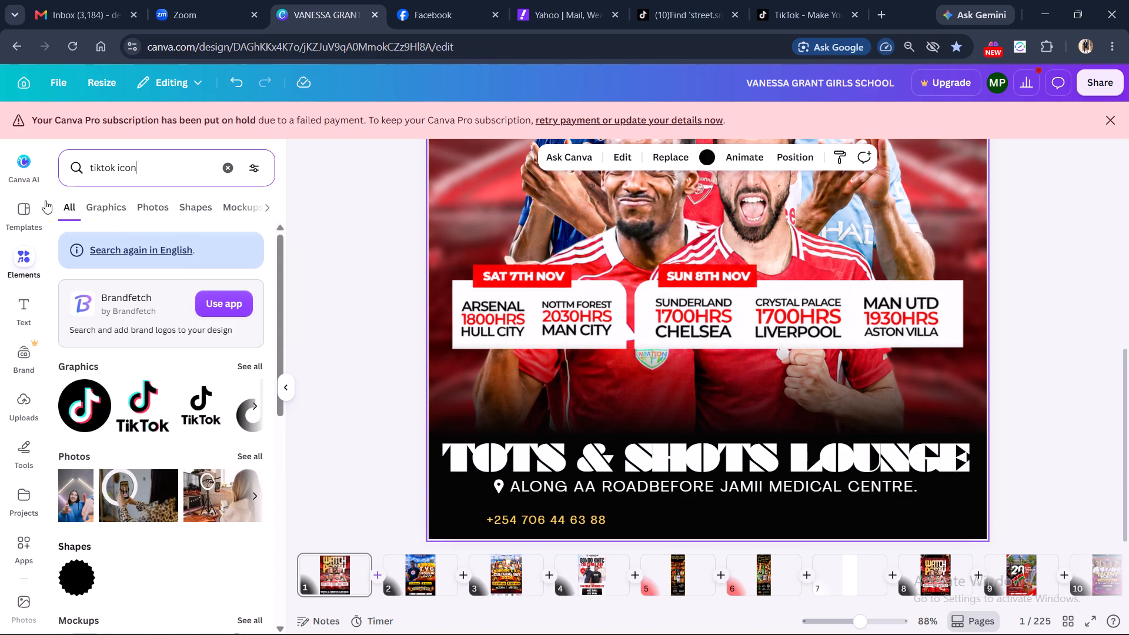
left_click(96, 414)
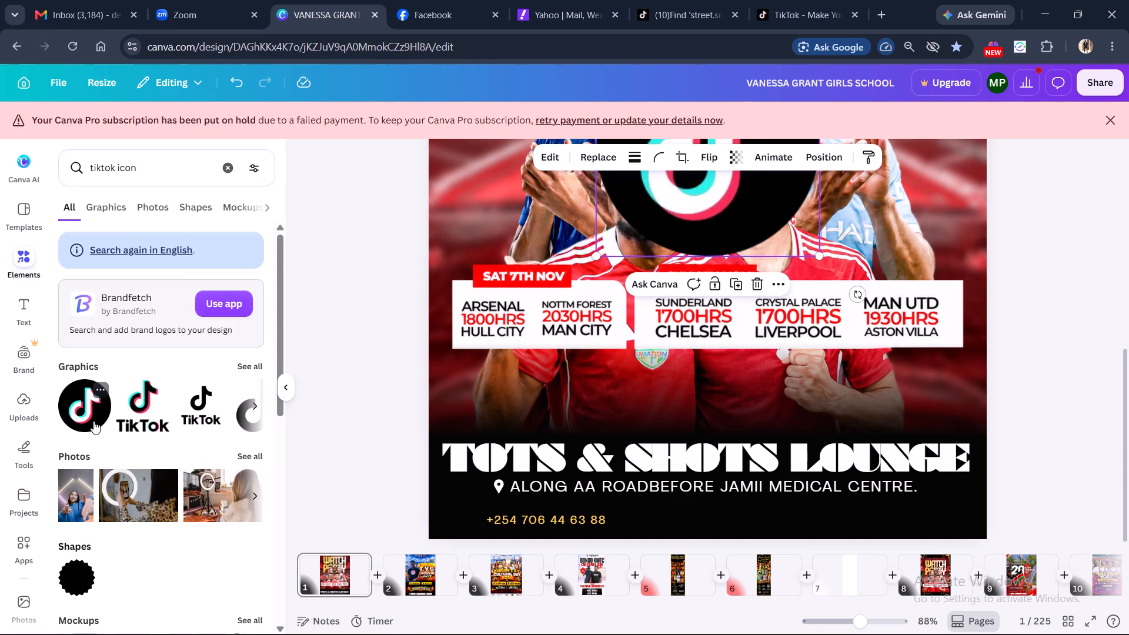
Shrink the round TikTok logo to a small icon and place it just to the right of the phone number.
left_click_drag(718, 206, 723, 470)
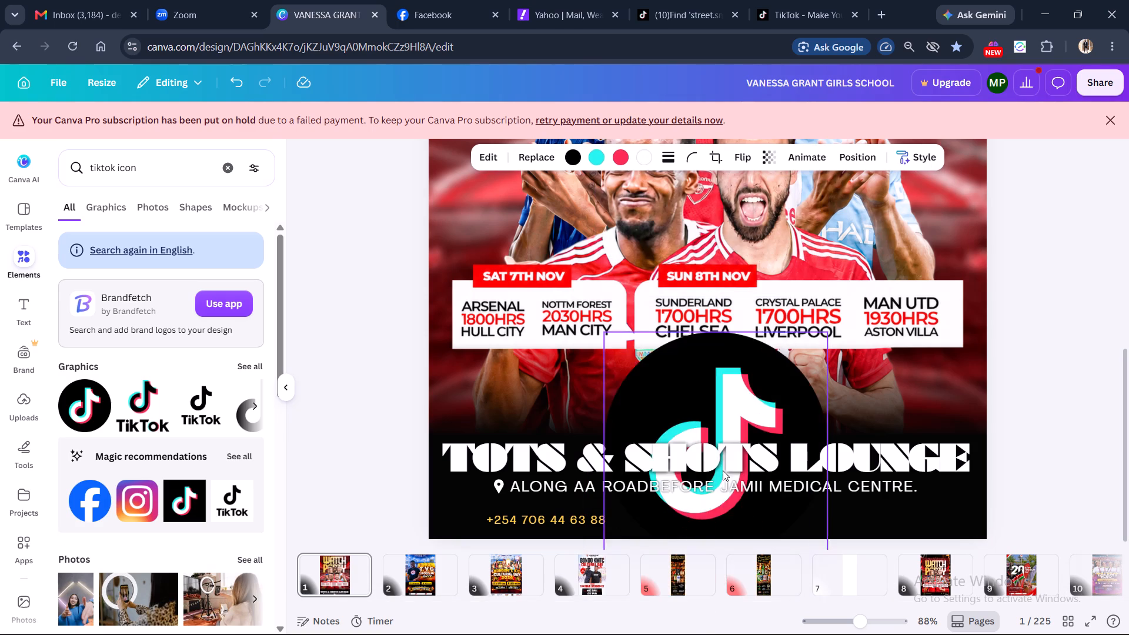
left_click_drag(723, 470, 723, 469)
left_click_drag(827, 521, 669, 426)
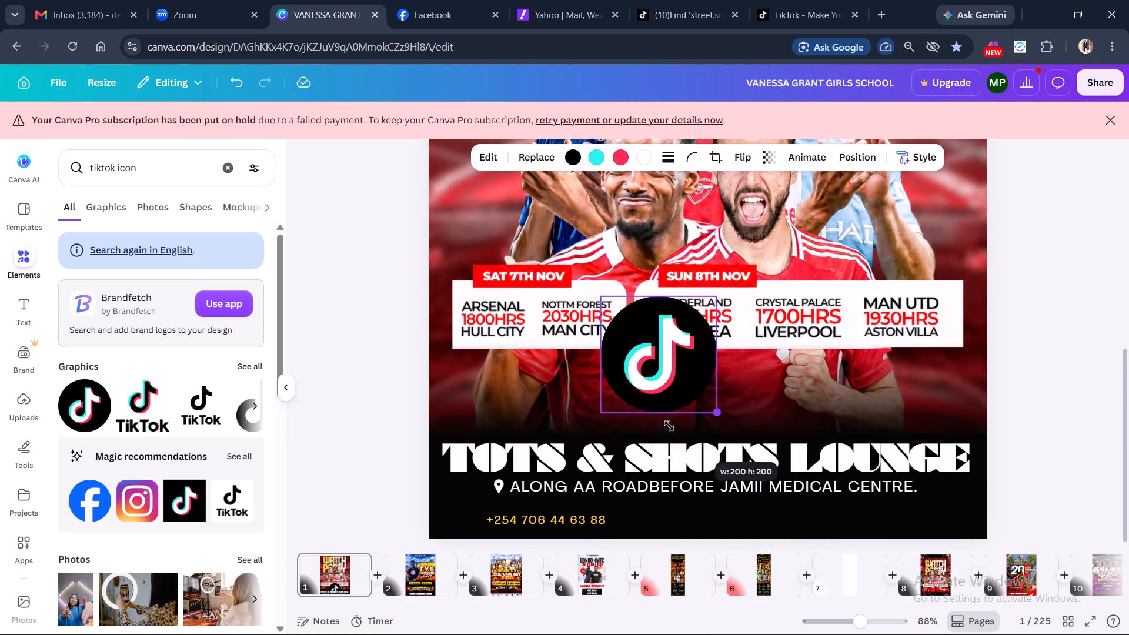
left_click_drag(669, 426, 626, 400)
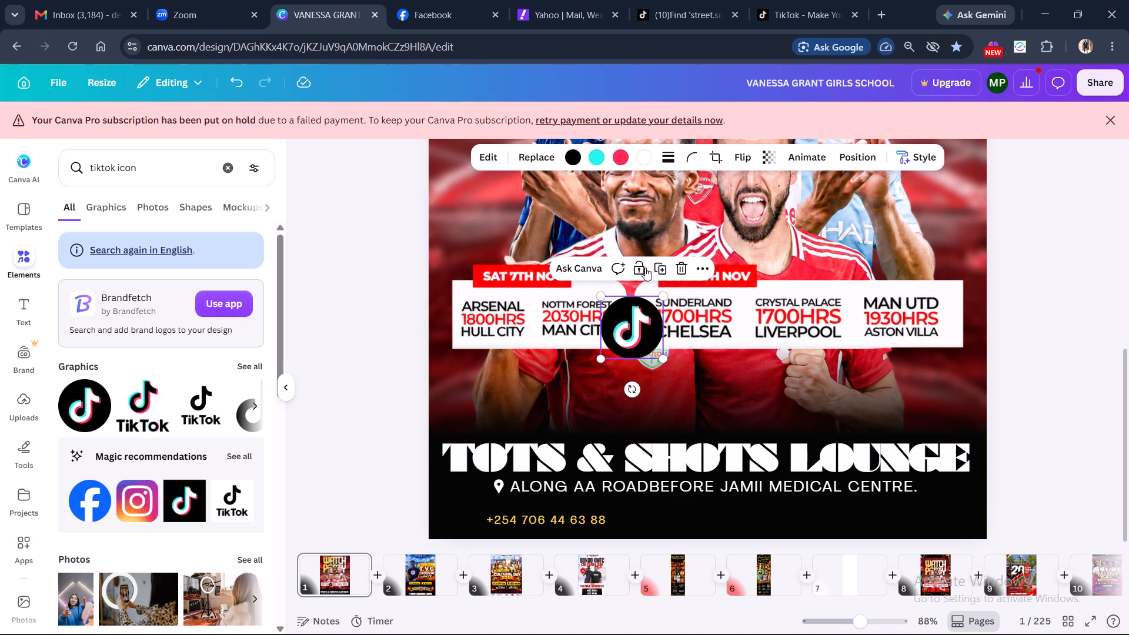
left_click_drag(662, 360, 654, 323)
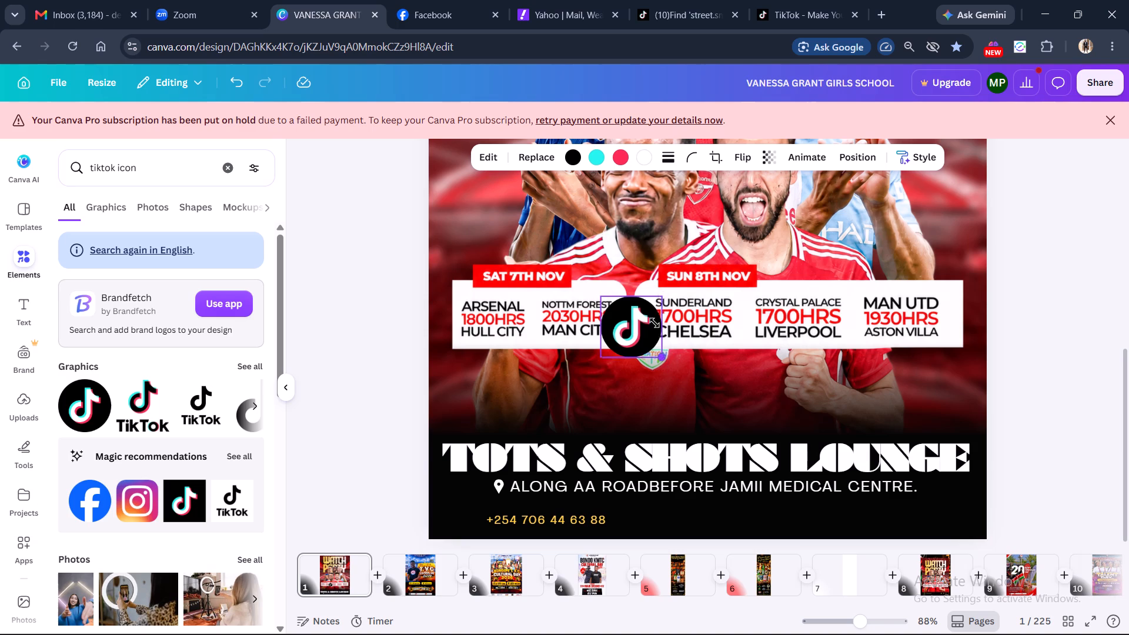
left_click_drag(654, 323, 625, 316)
left_click_drag(614, 308, 639, 489)
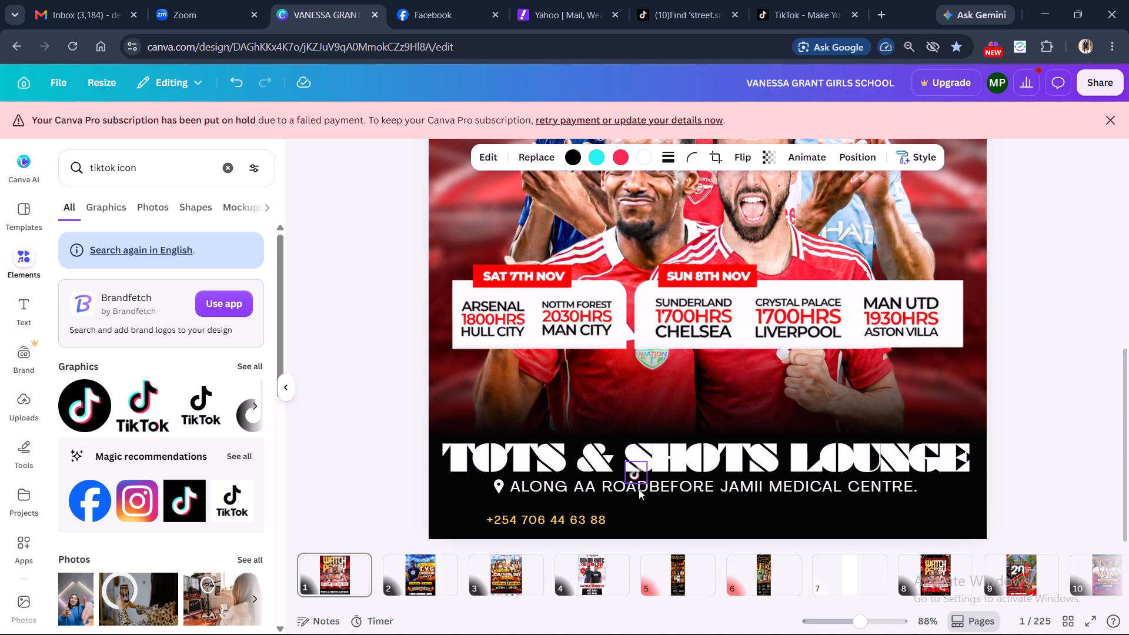
left_click_drag(639, 489, 650, 519)
left_click(686, 519)
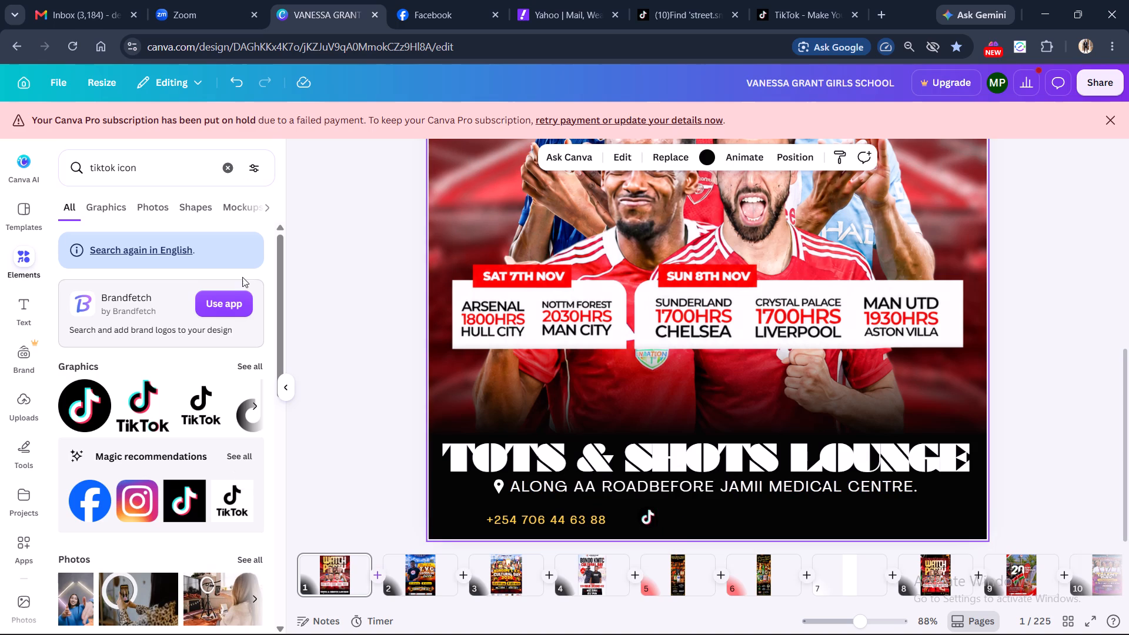
Search the elements for "FBicon" and look through the graphics for a suitable Facebook logo.
left_click_drag(117, 166, 72, 177)
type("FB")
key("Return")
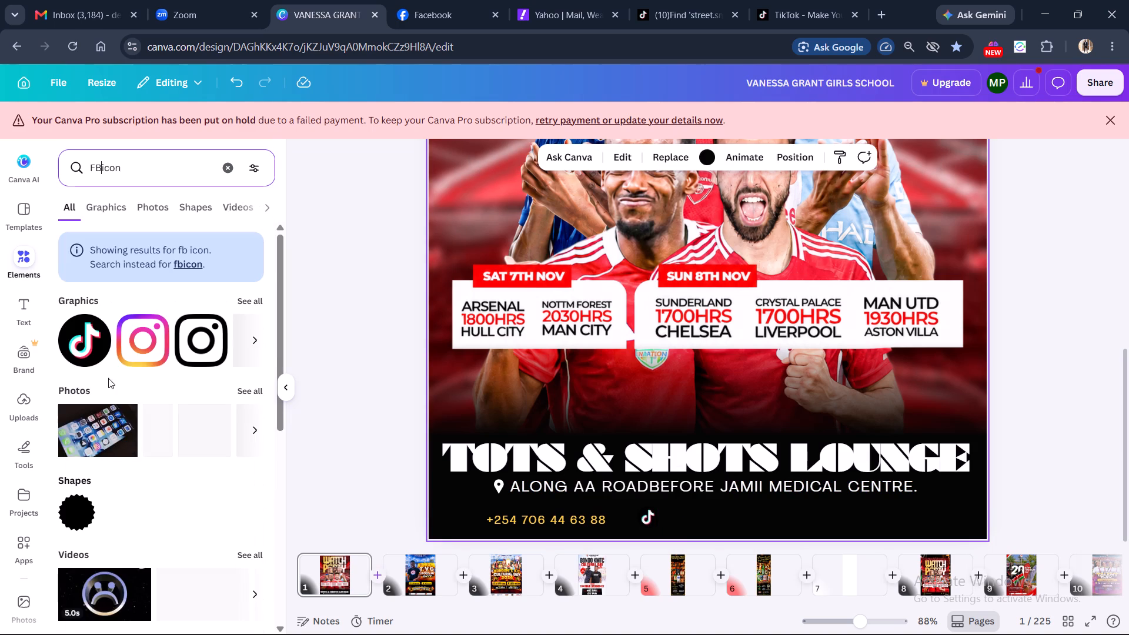
left_click(247, 299)
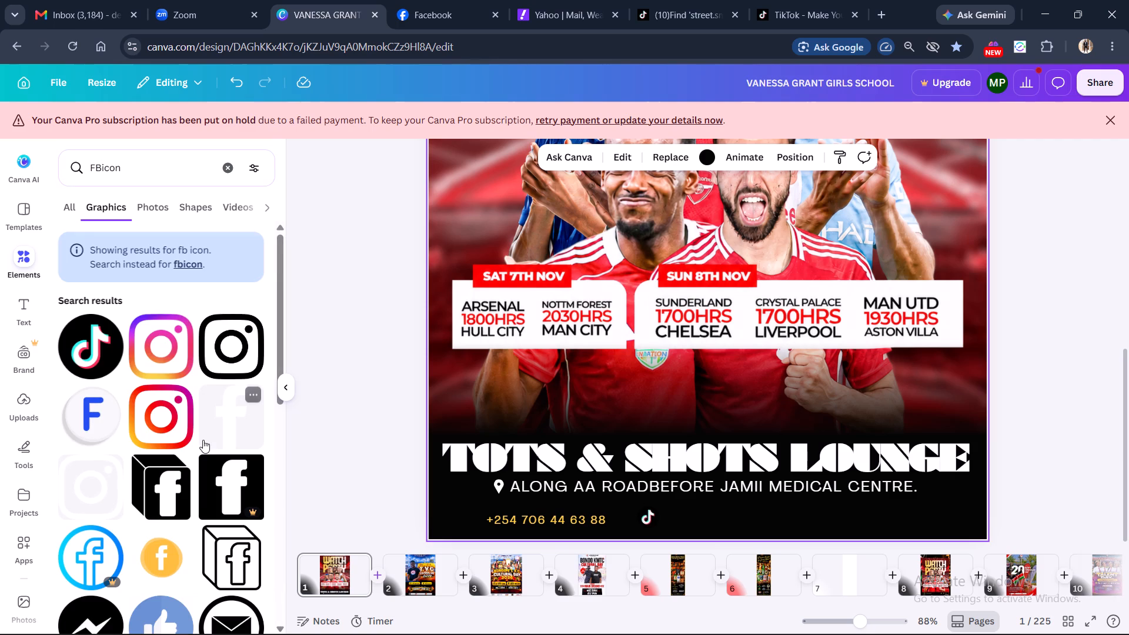
scroll(185, 512, "down", 2)
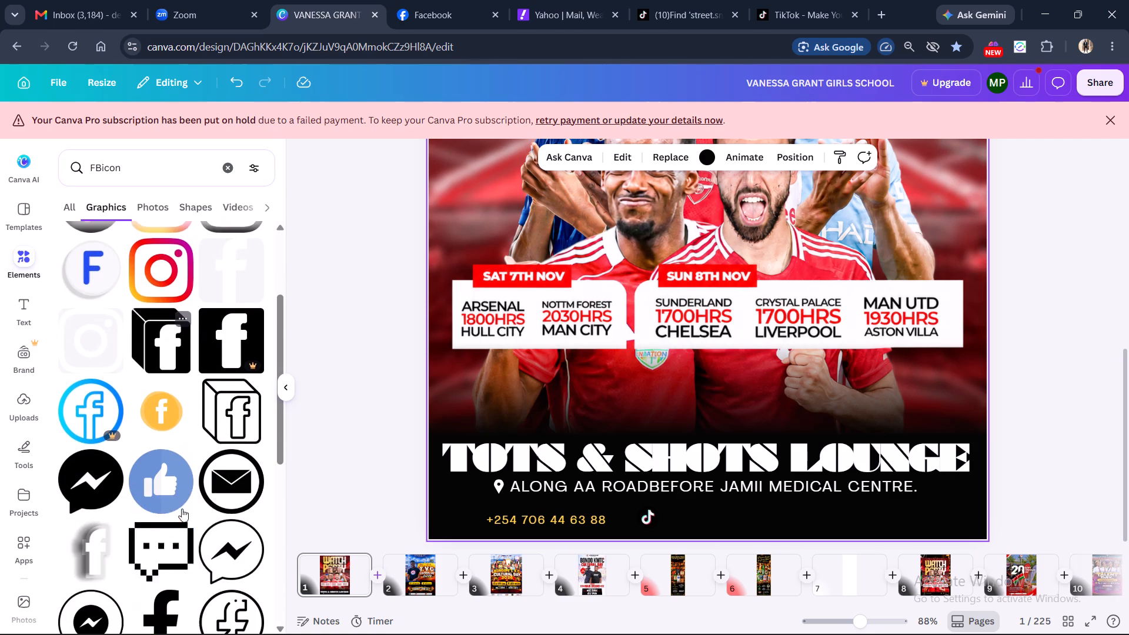
scroll(186, 482, "down", 3)
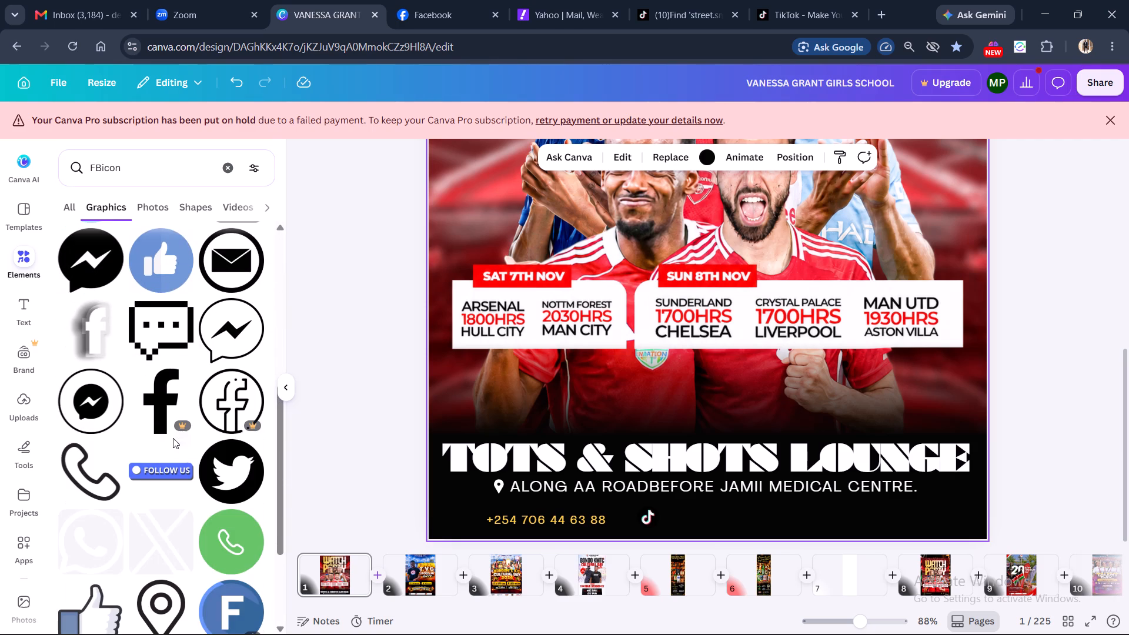
scroll(175, 438, "up", 8)
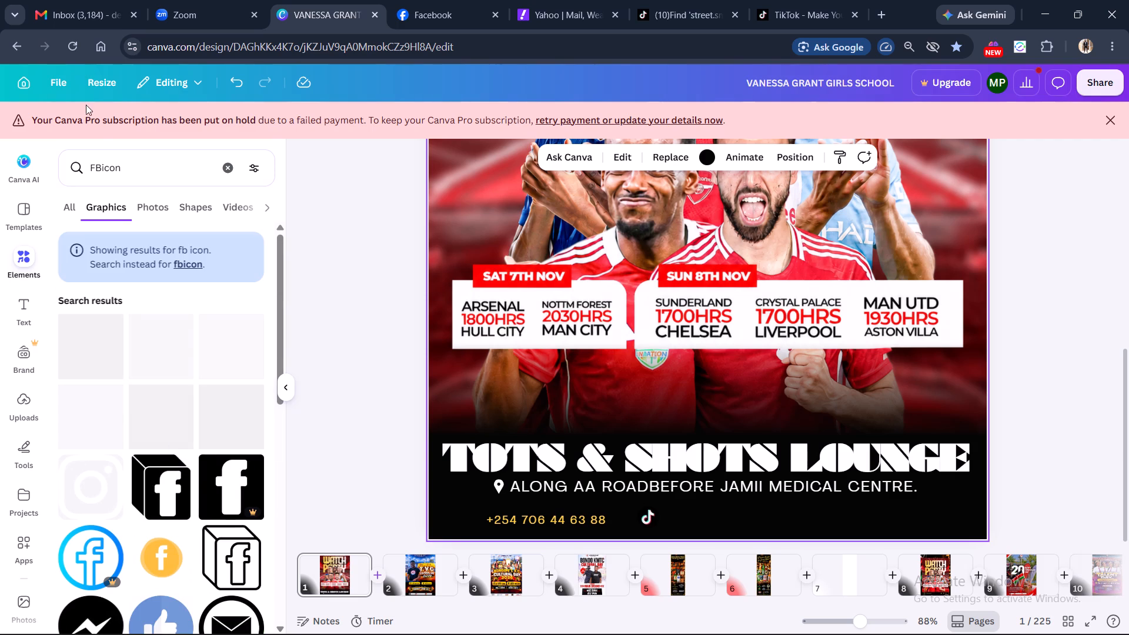
Search the element graphics for "Facebook icon" and add the round blue Facebook logo to the poster.
left_click(99, 164)
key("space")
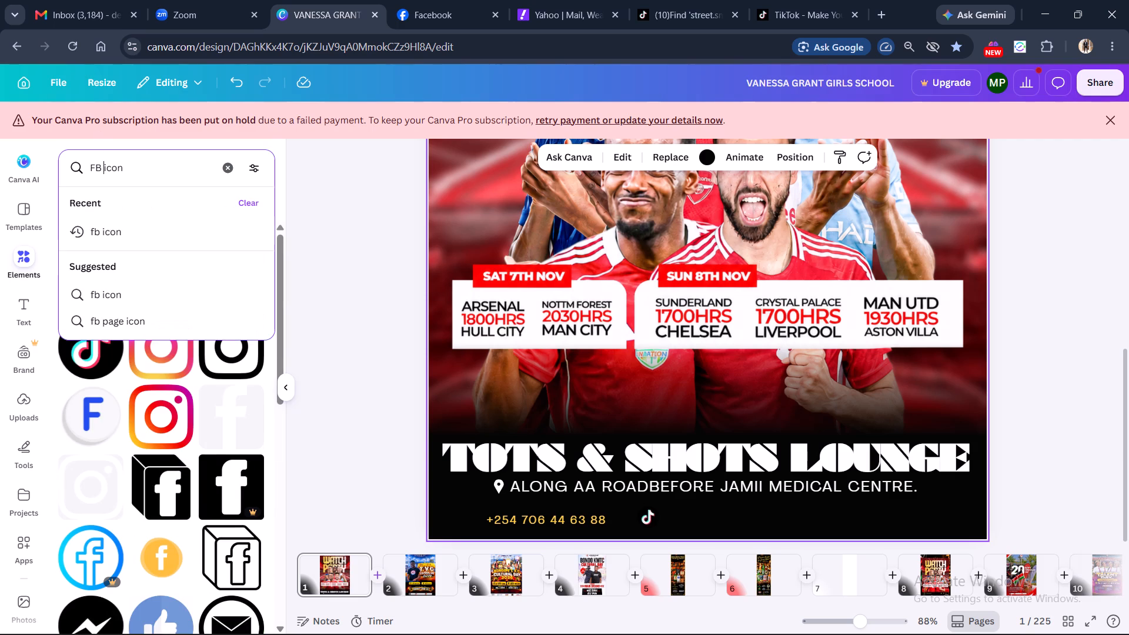
key("Left")
key("BackSpace")
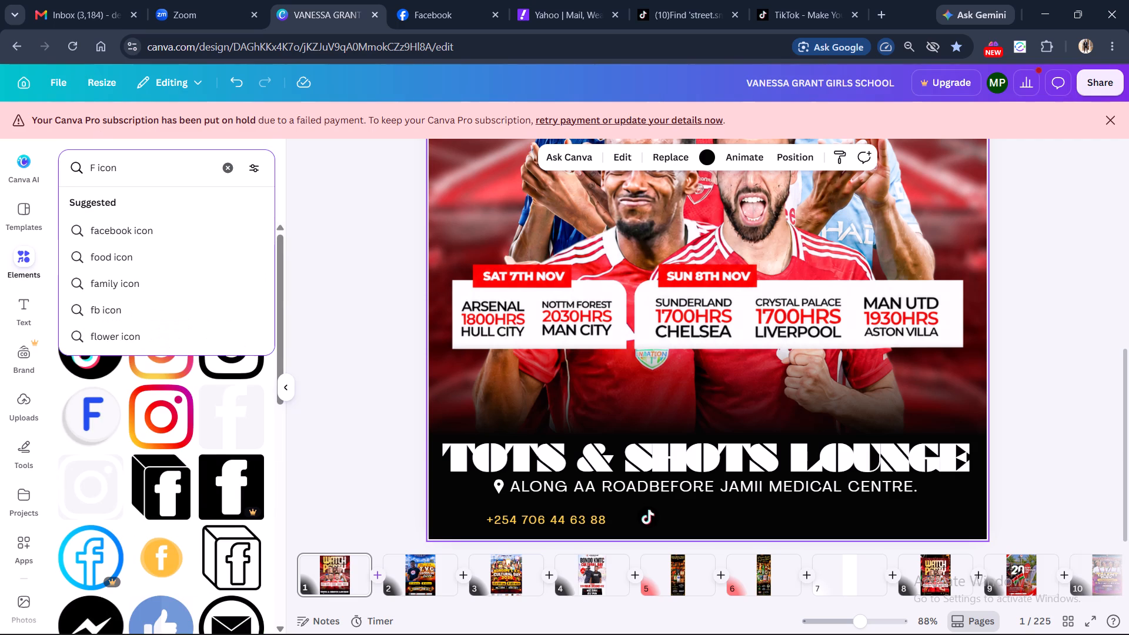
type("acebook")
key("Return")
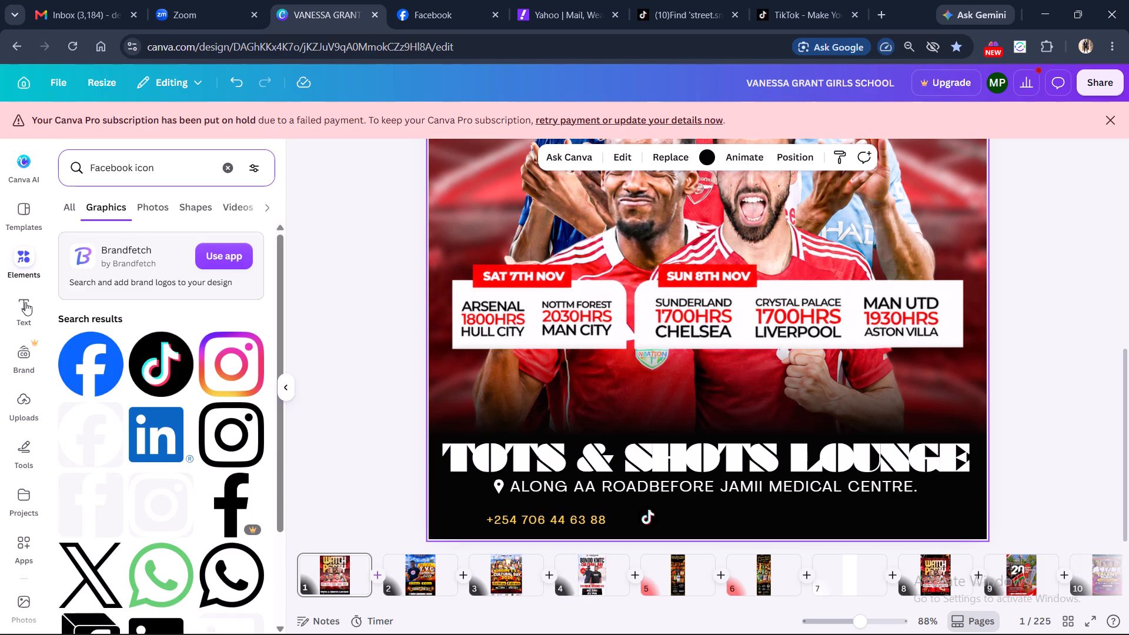
left_click(106, 366)
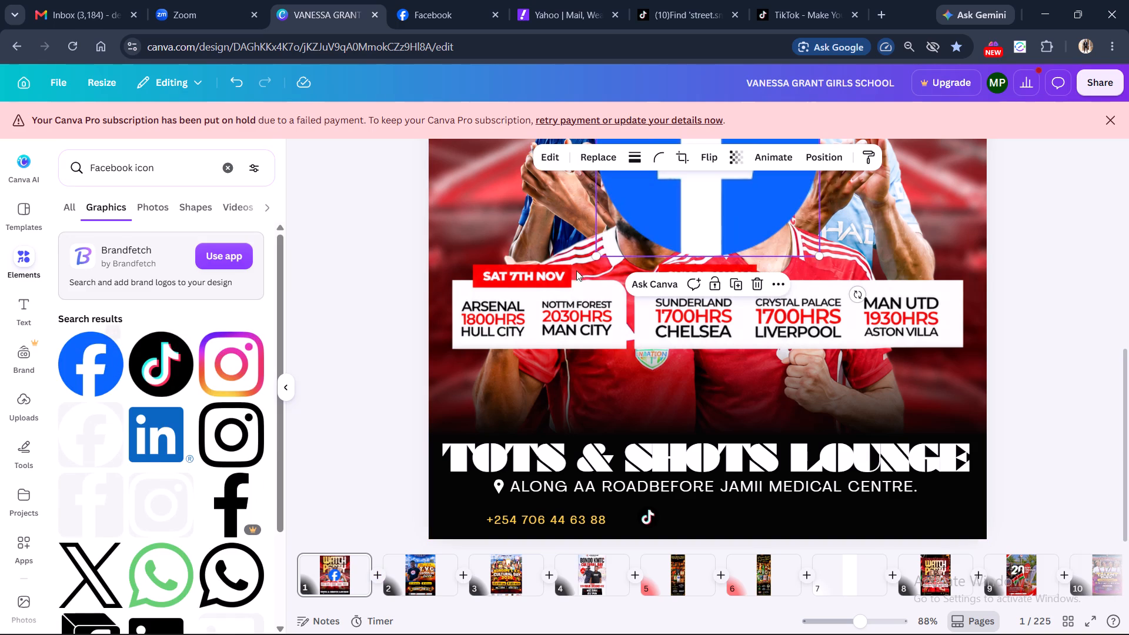
Move the Facebook logo lower on the poster and recolour its blue circle black.
left_click_drag(720, 213, 703, 423)
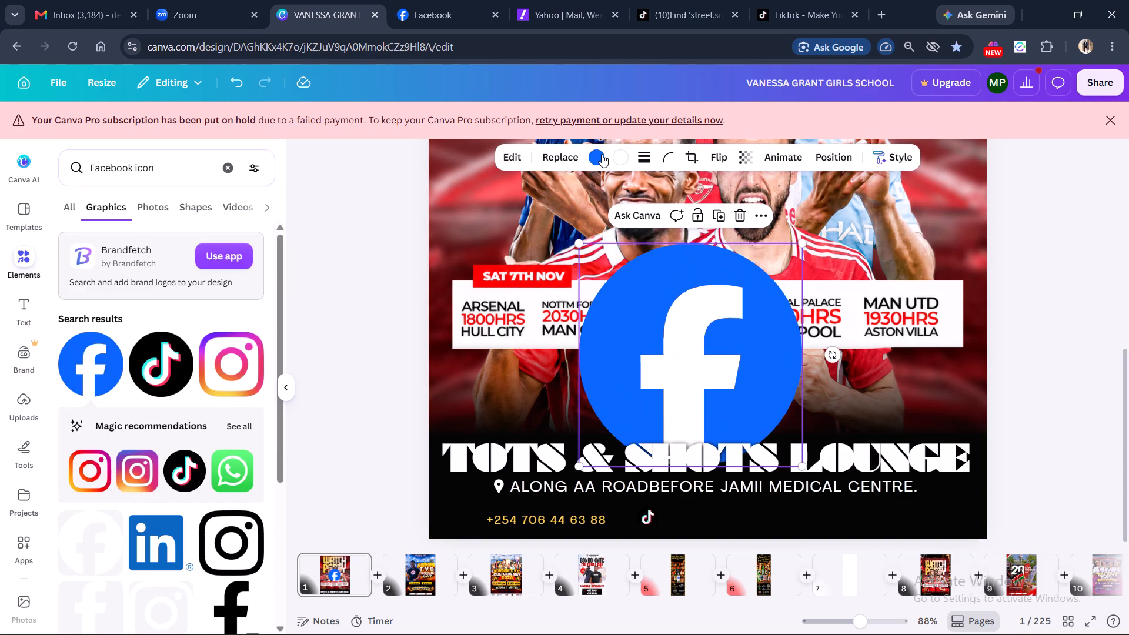
left_click(602, 154)
left_click(65, 289)
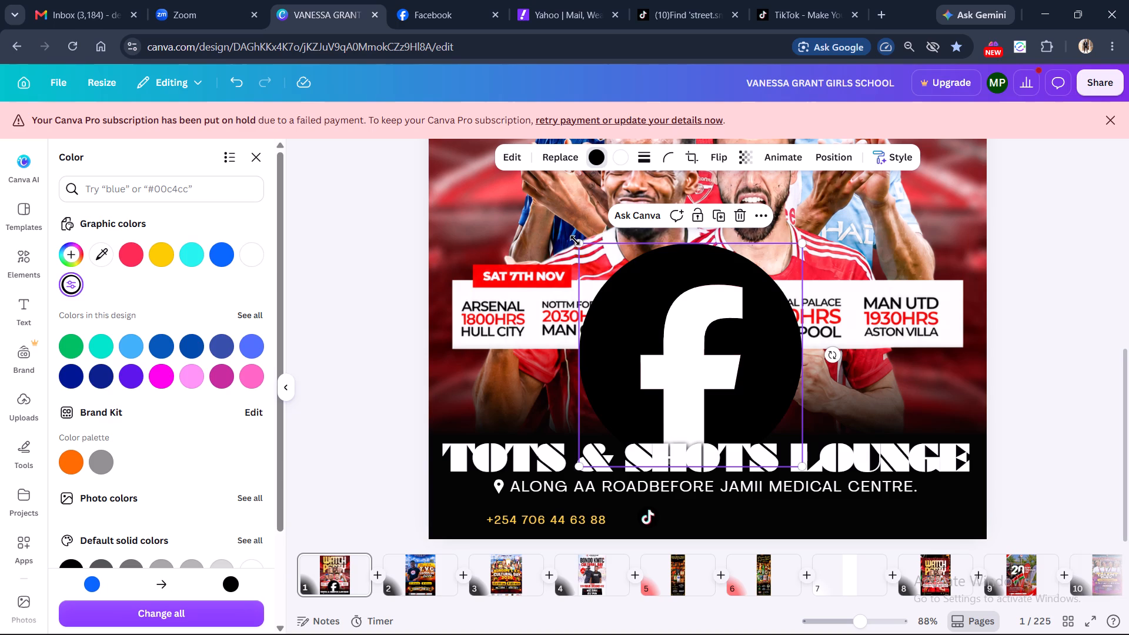
Shrink the Facebook logo to a small icon and place it to the right of the TikTok icon, level with the phone number.
left_click_drag(575, 240, 688, 397)
left_click_drag(737, 396, 727, 435)
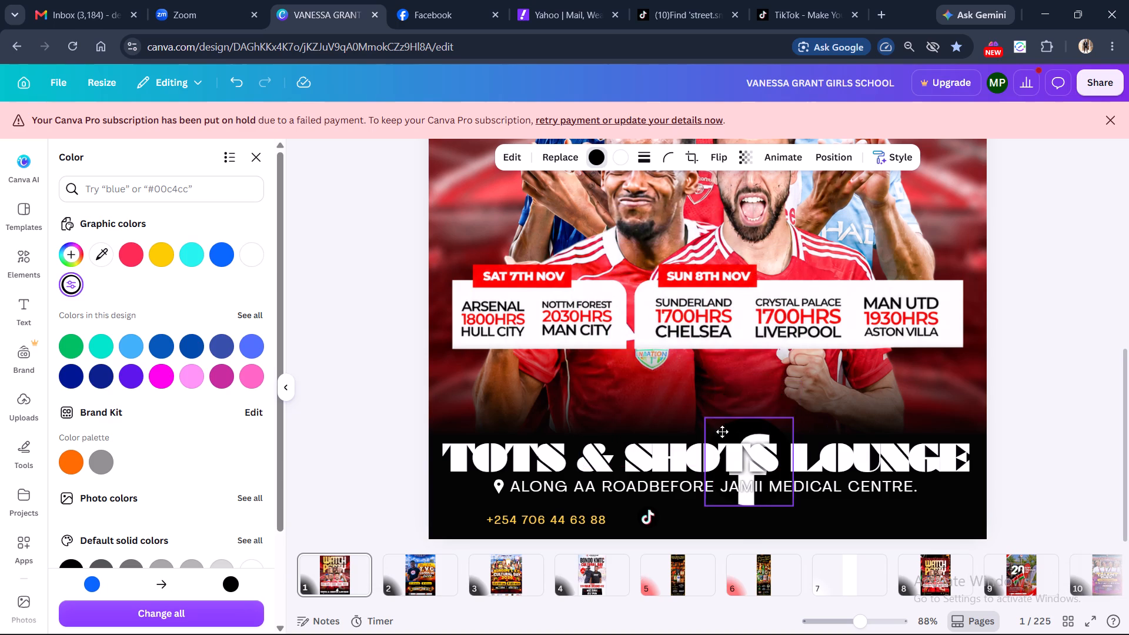
left_click_drag(700, 413, 766, 467)
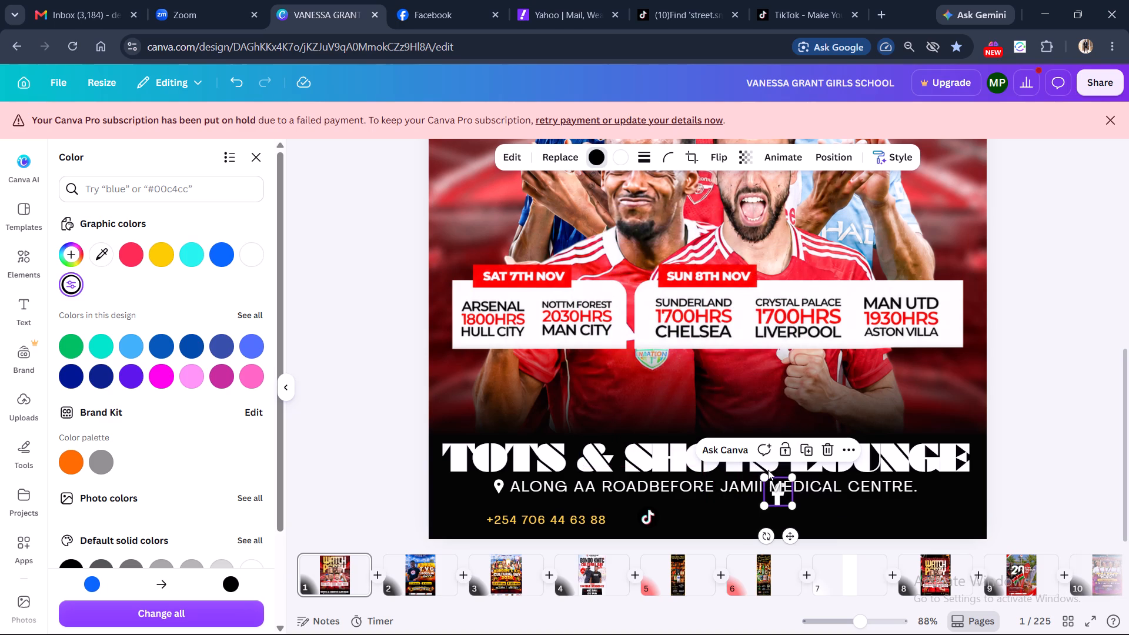
left_click_drag(774, 492, 720, 385)
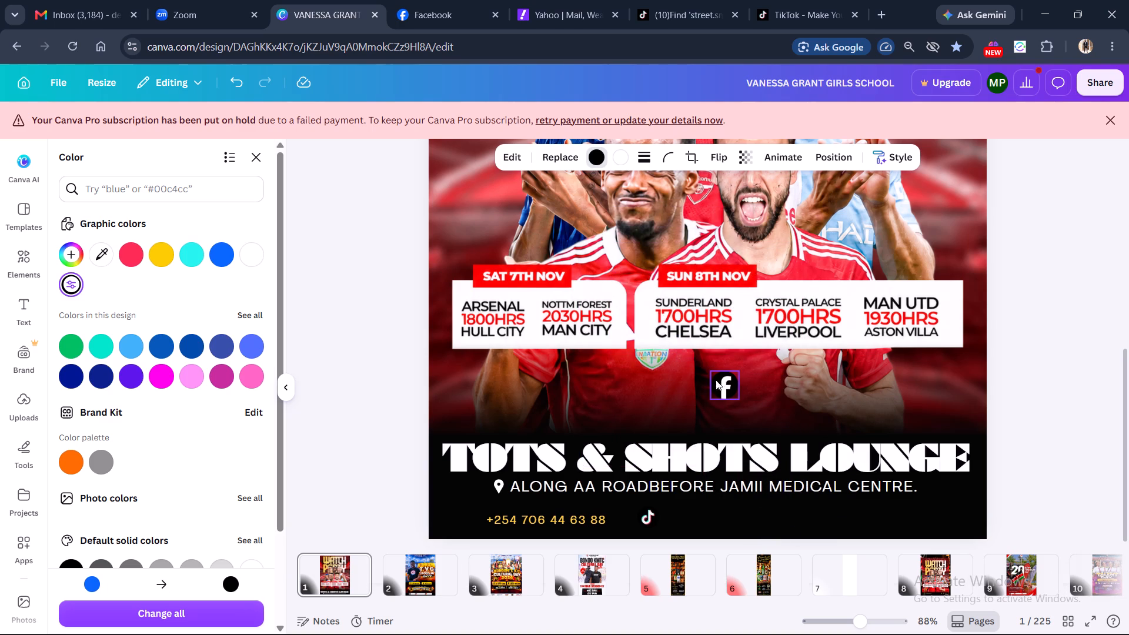
left_click_drag(706, 371, 719, 380)
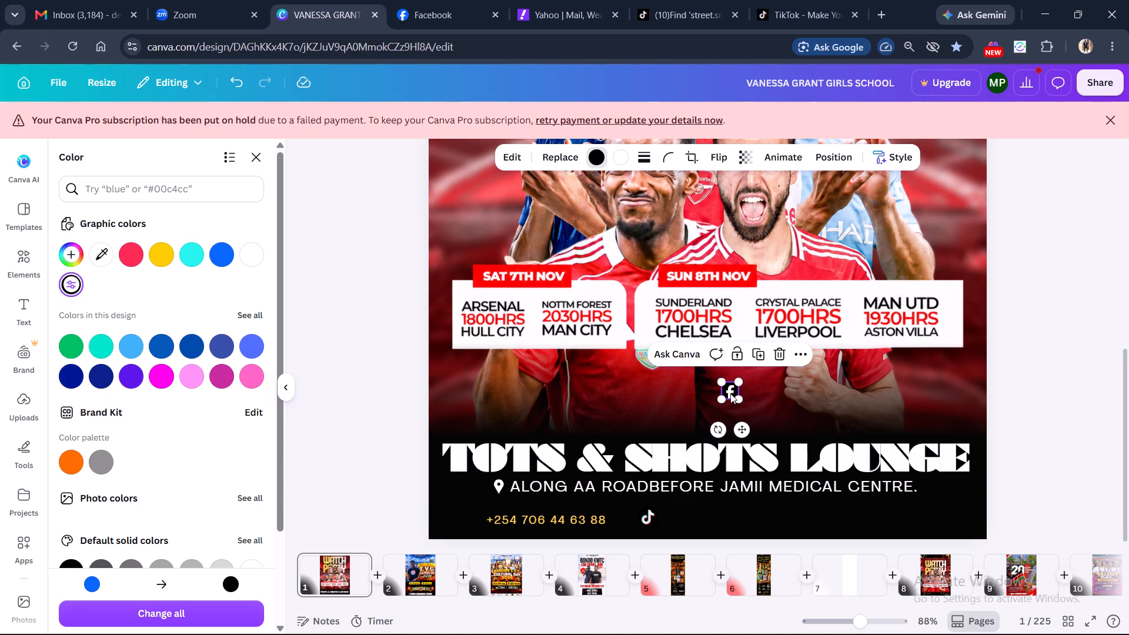
left_click_drag(731, 387, 682, 512)
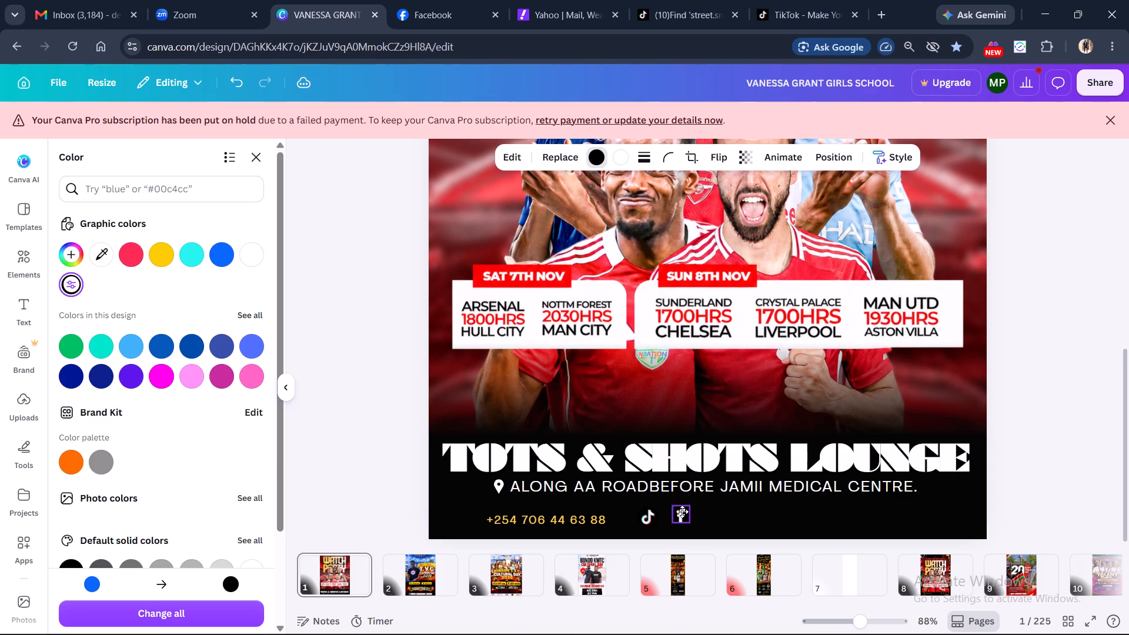
left_click_drag(682, 512, 688, 516)
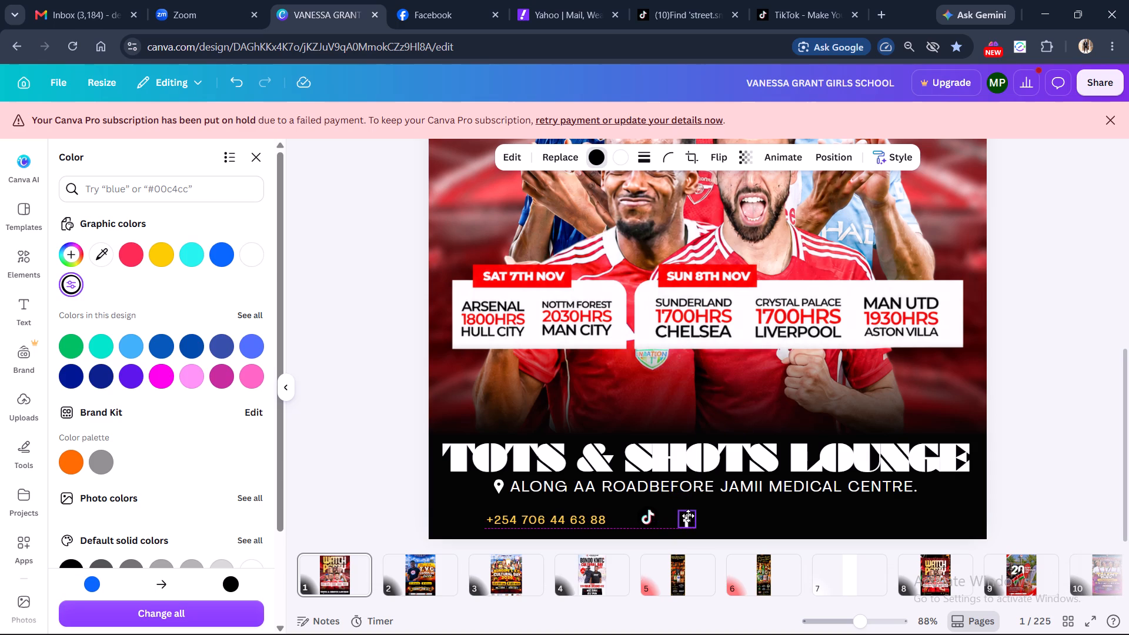
left_click_drag(688, 516, 677, 516)
left_click(739, 528)
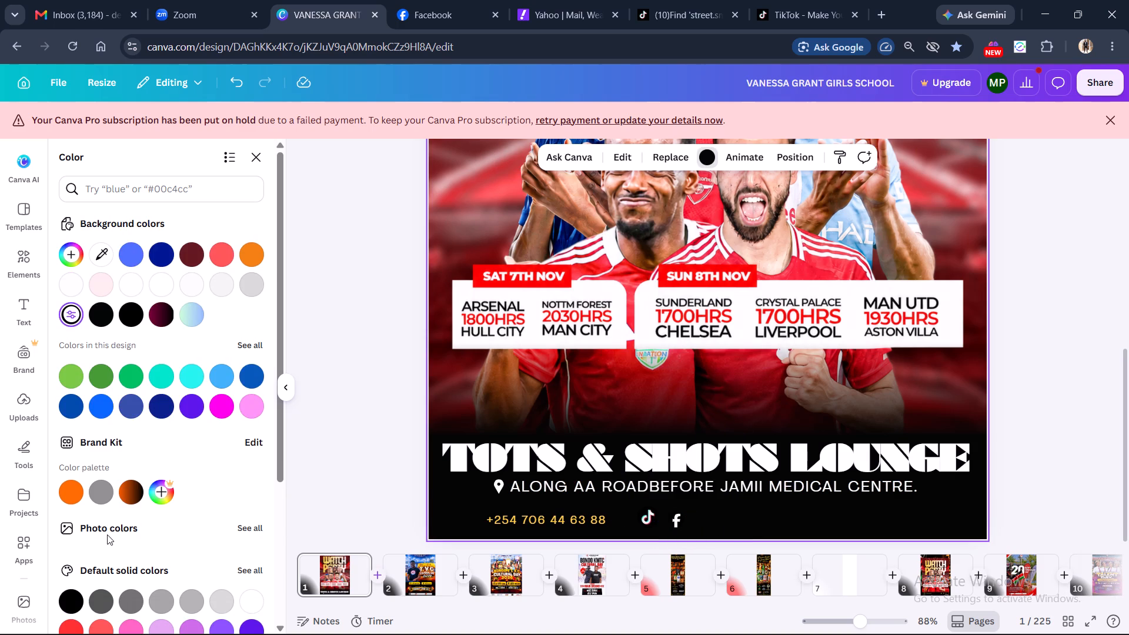
Search the element graphics for "instagram icon".
left_click(128, 193)
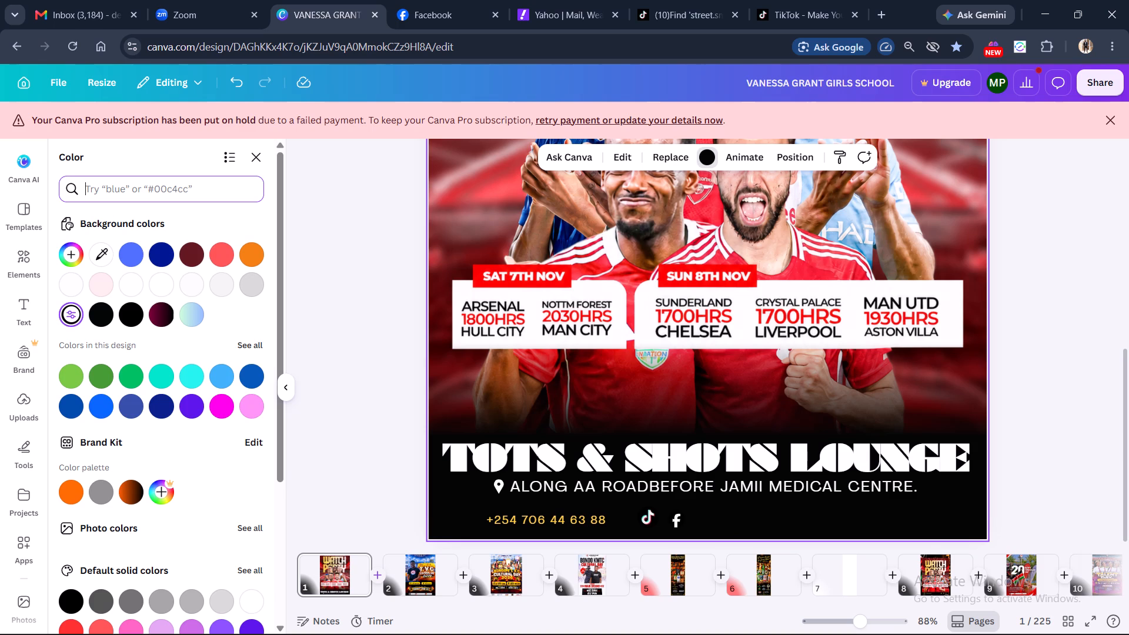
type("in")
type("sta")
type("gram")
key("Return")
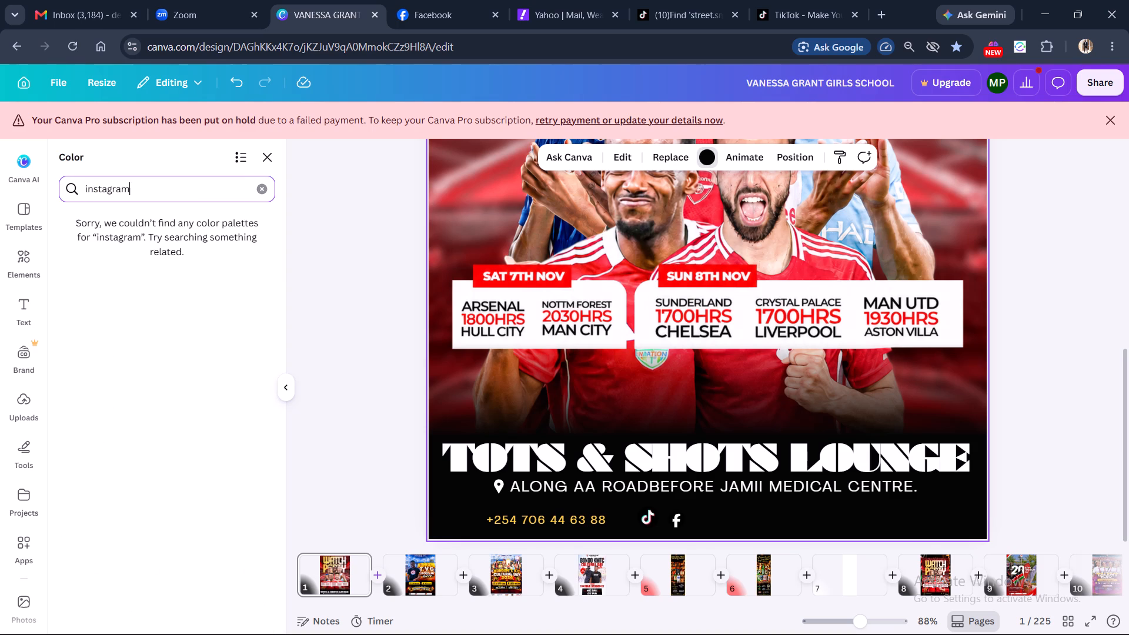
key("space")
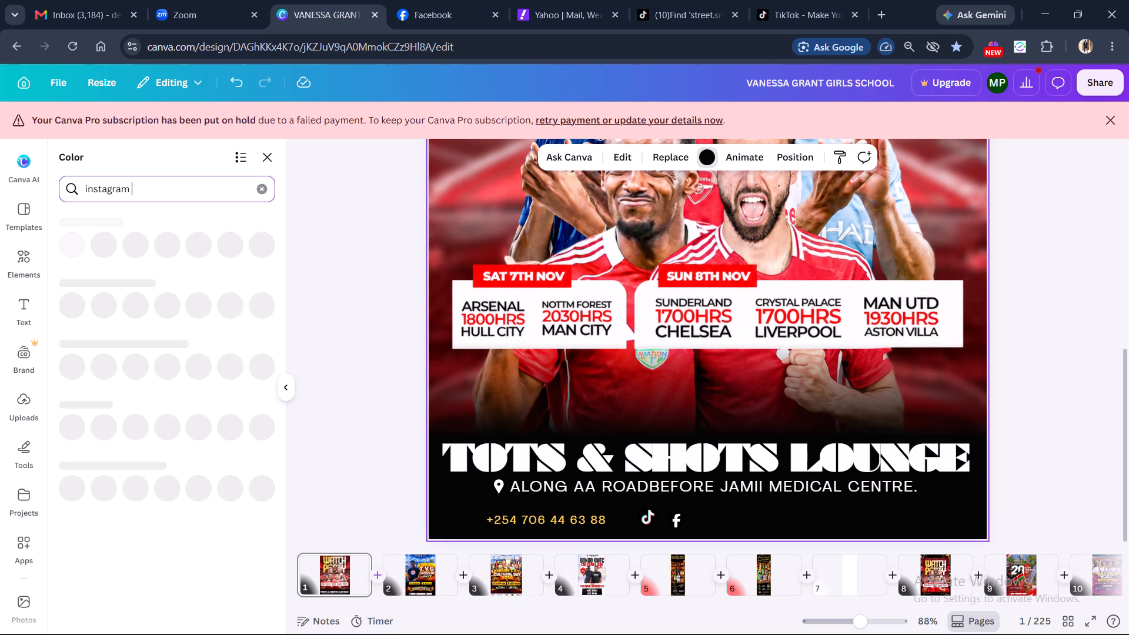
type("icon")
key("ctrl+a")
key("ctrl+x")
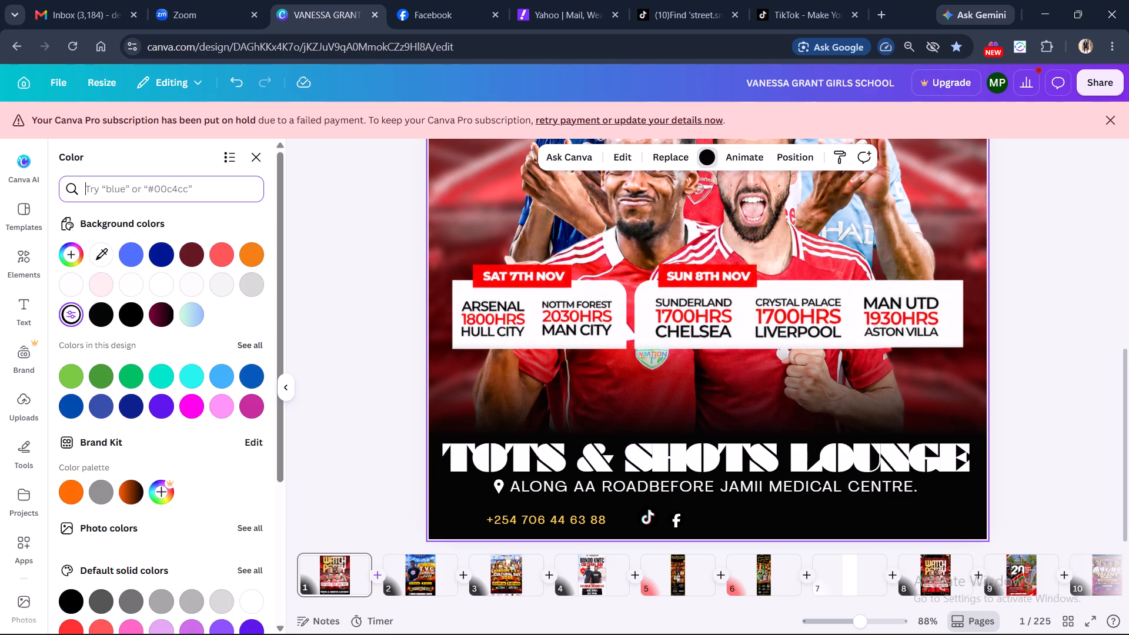
left_click(22, 264)
left_click(136, 175)
left_click(191, 157)
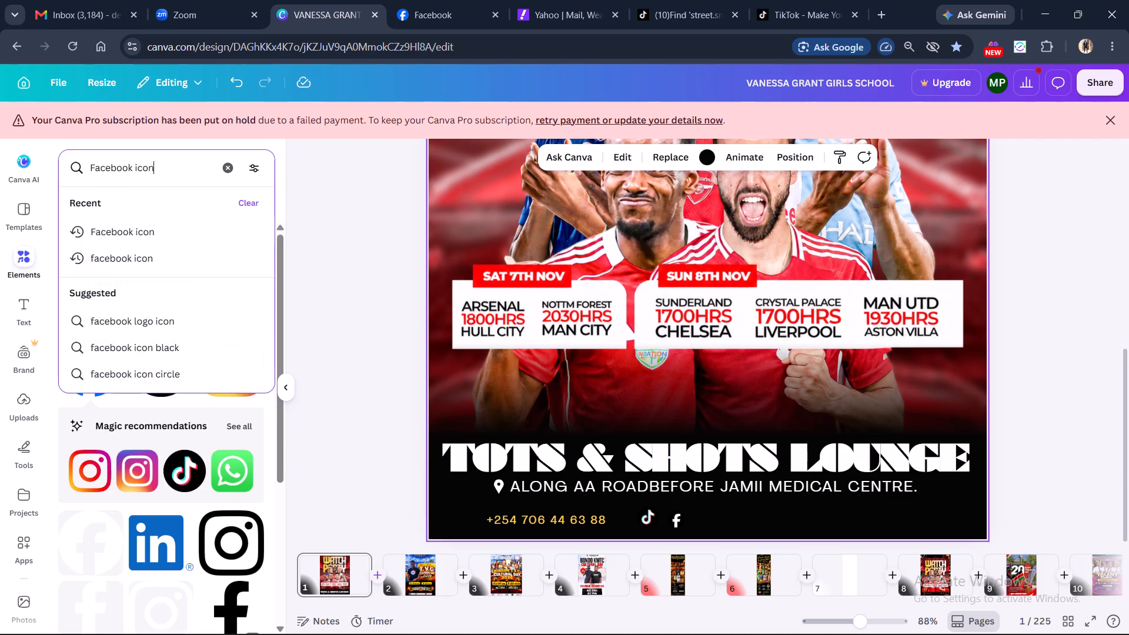
key("ctrl+a")
key("ctrl+v")
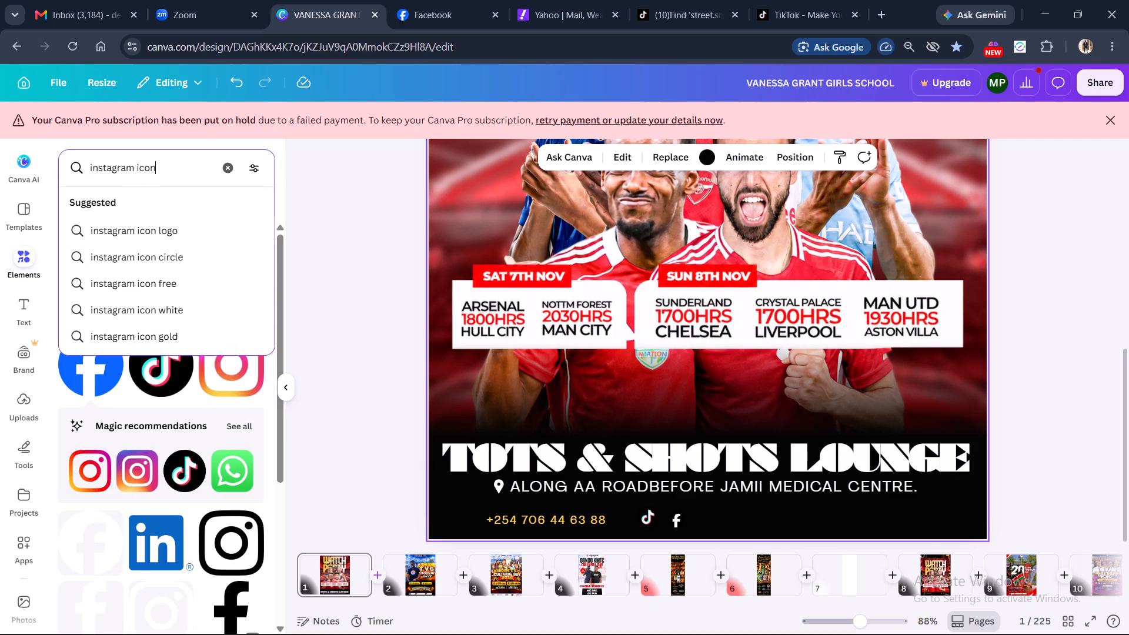
key("Return")
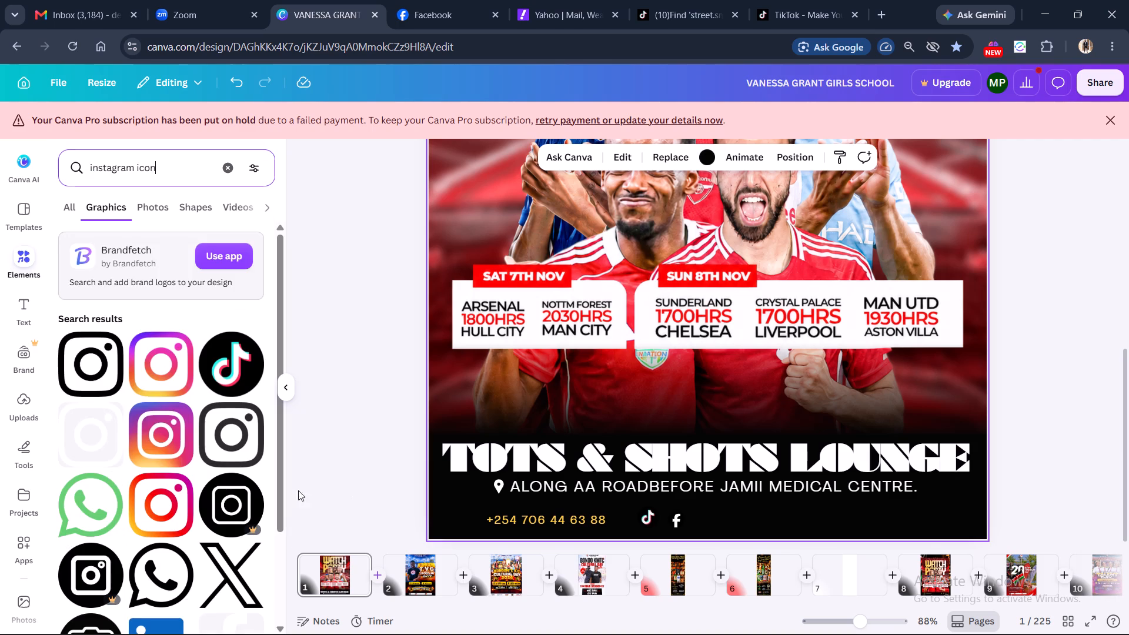
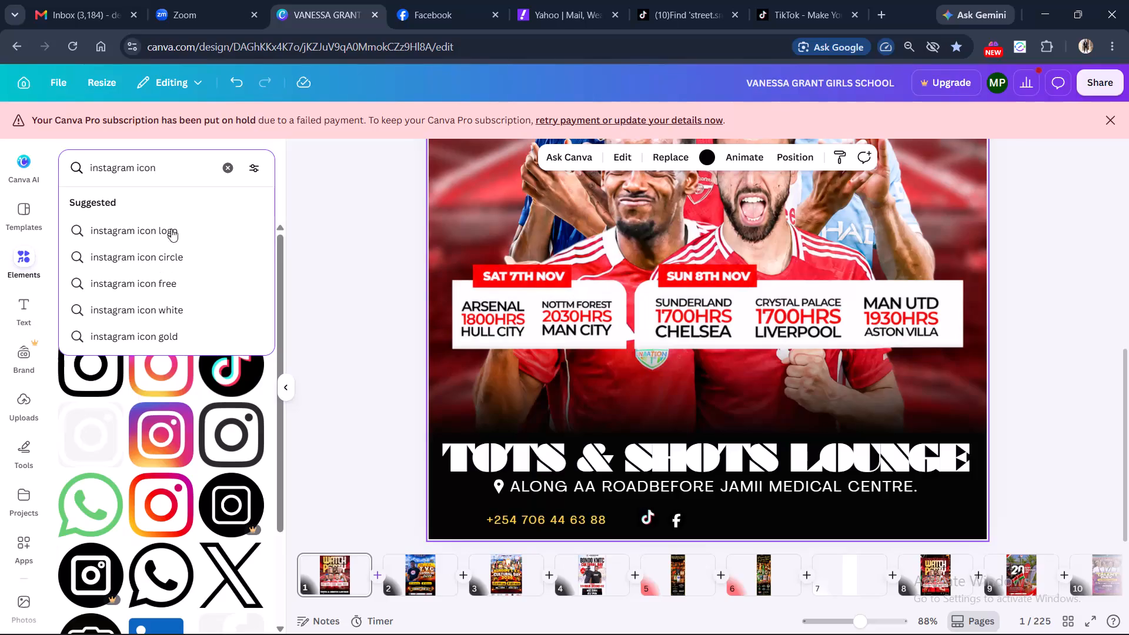
Search the elements for "instagram icon", add the black outlined Instagram logo, and scale it to about 127 × 127 above the fixture boxes.
key("Return")
left_click(404, 385)
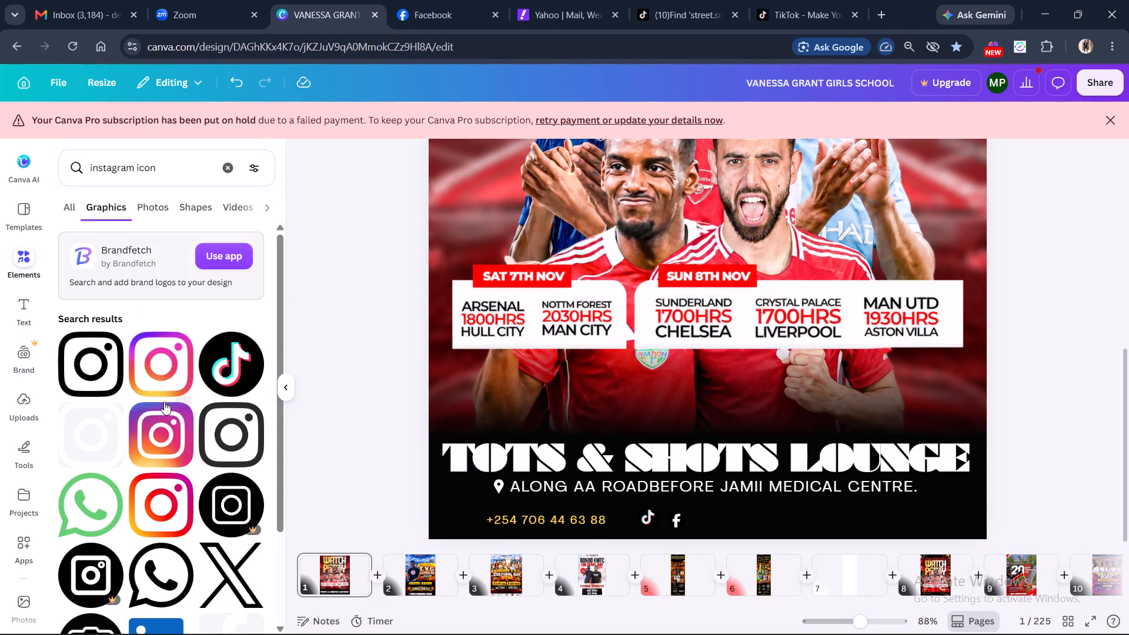
left_click_drag(93, 361, 671, 366)
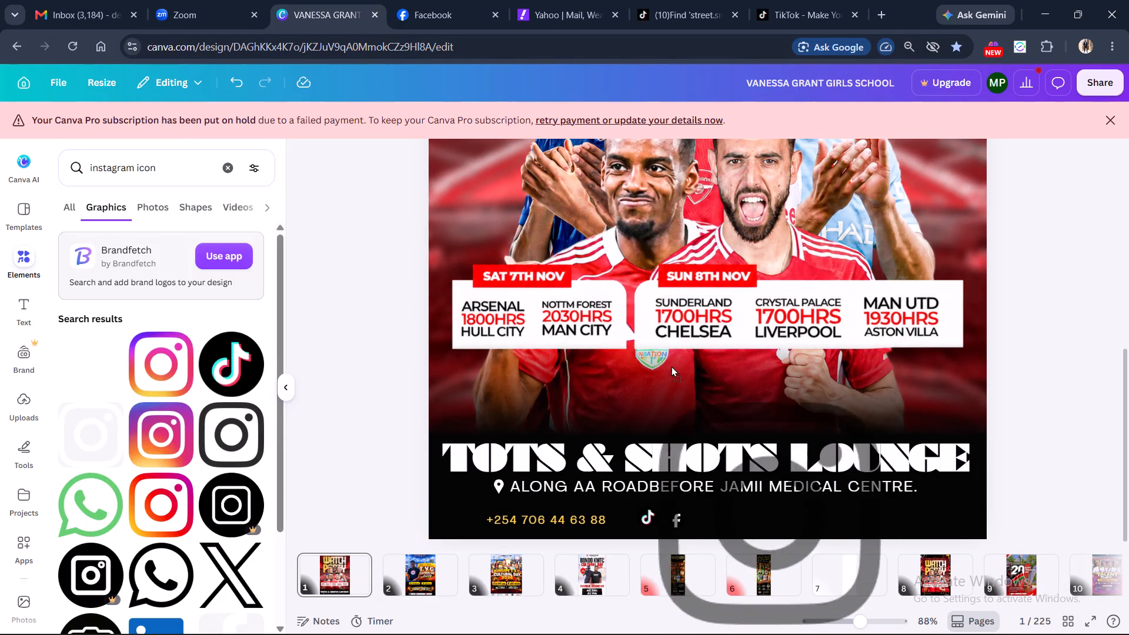
left_click_drag(671, 366, 671, 360)
left_click_drag(636, 332, 636, 332)
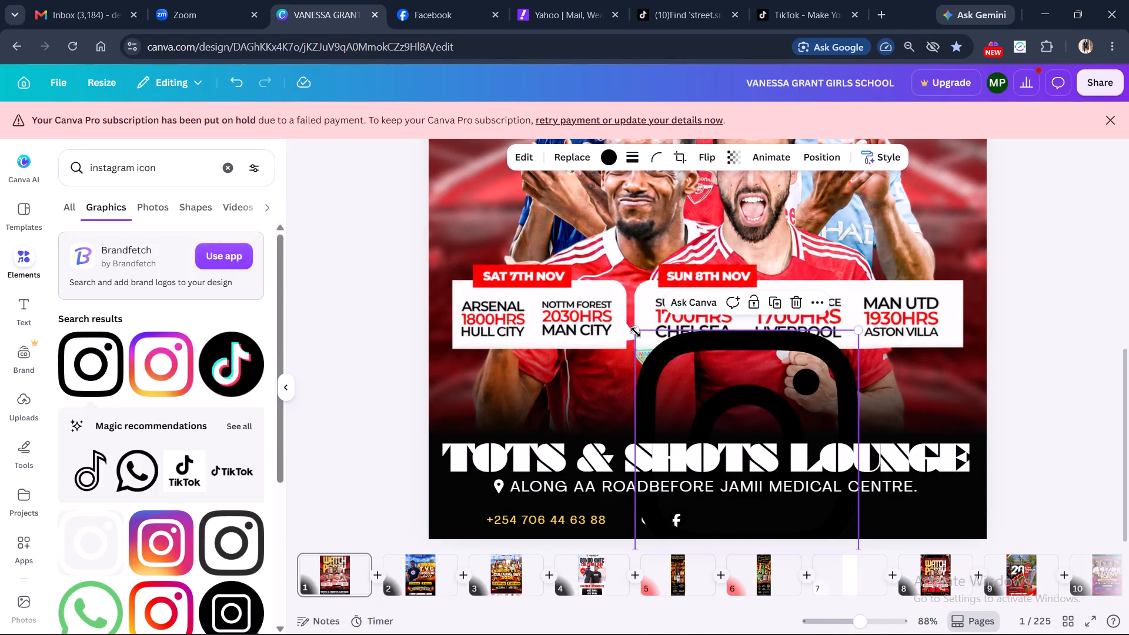
left_click_drag(636, 332, 723, 373)
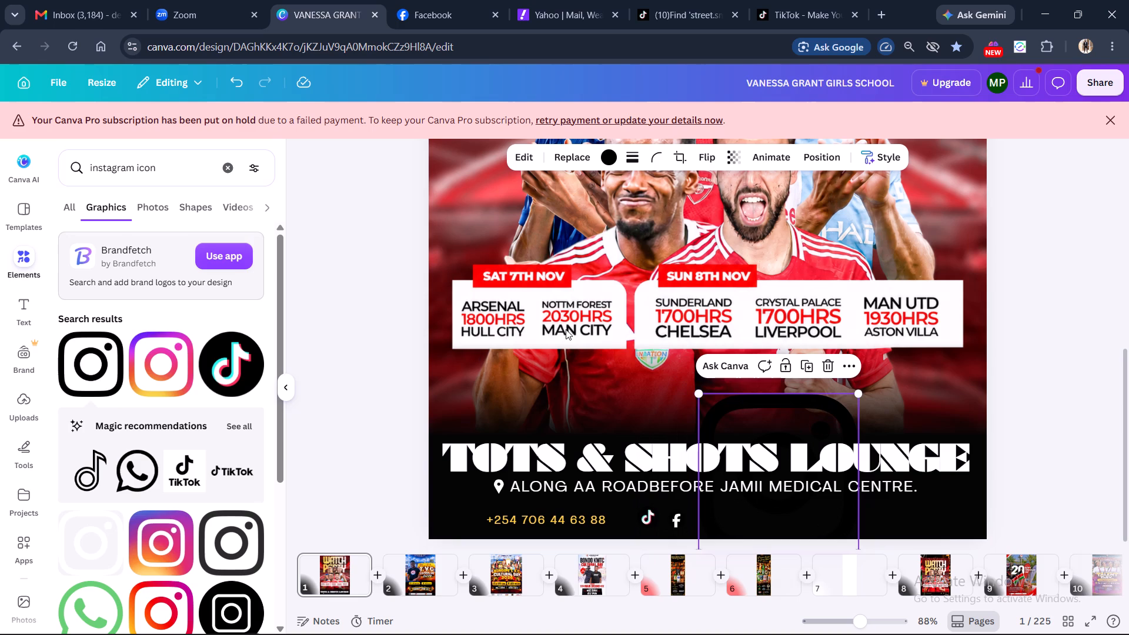
left_click_drag(730, 406, 680, 262)
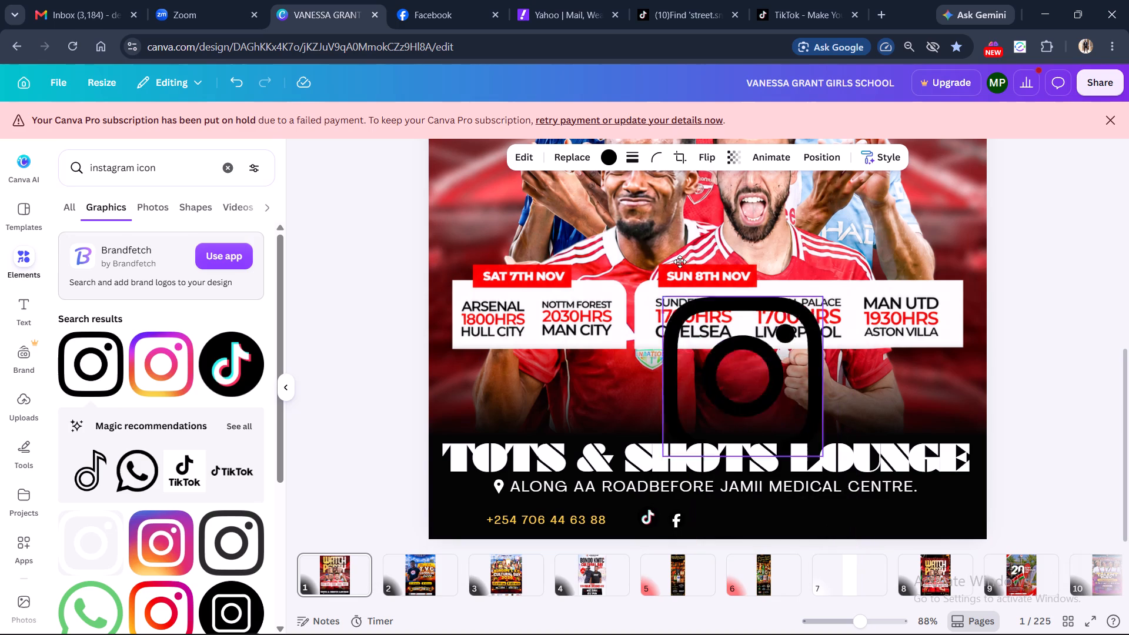
left_click_drag(680, 262, 653, 200)
left_click_drag(623, 185, 706, 274)
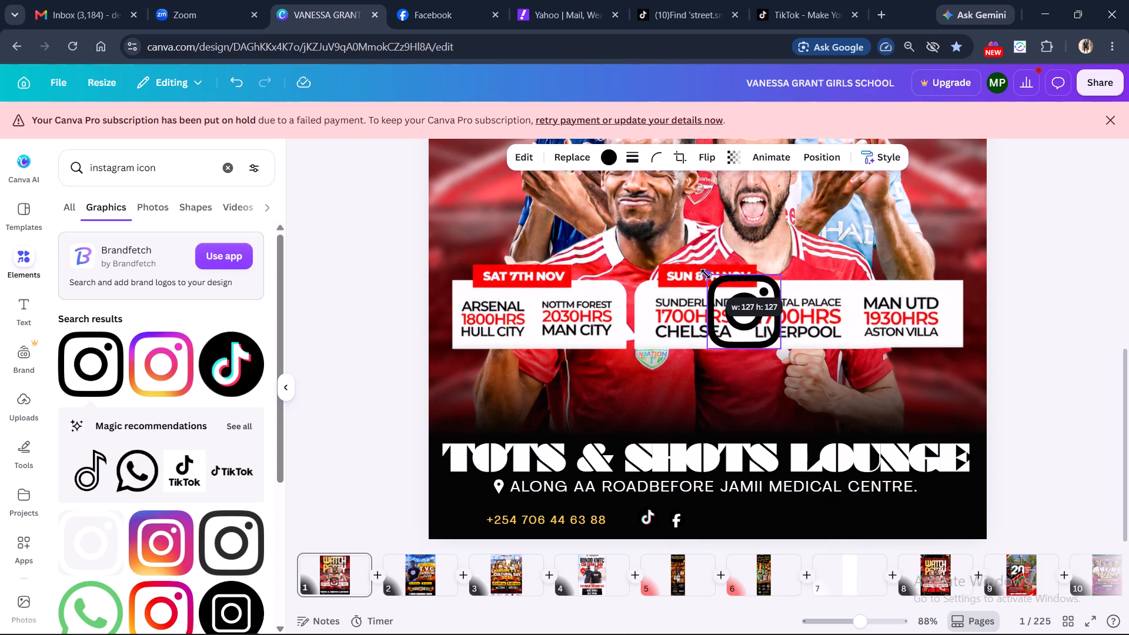
left_click_drag(734, 287, 626, 230)
Recolour the Instagram icon white.
left_click(612, 163)
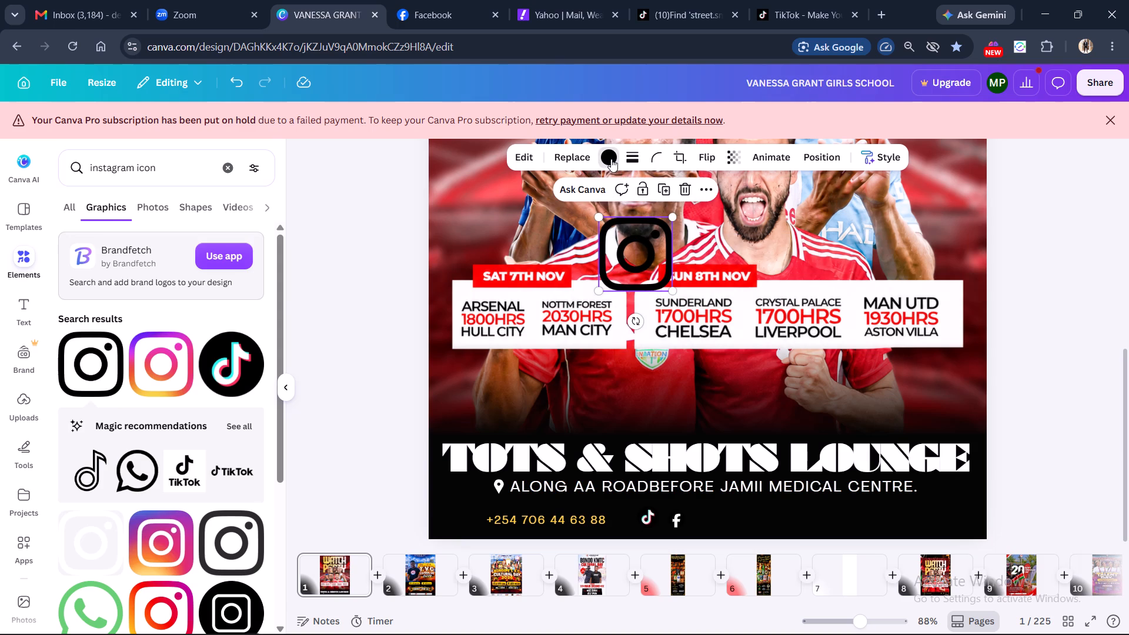
left_click(226, 256)
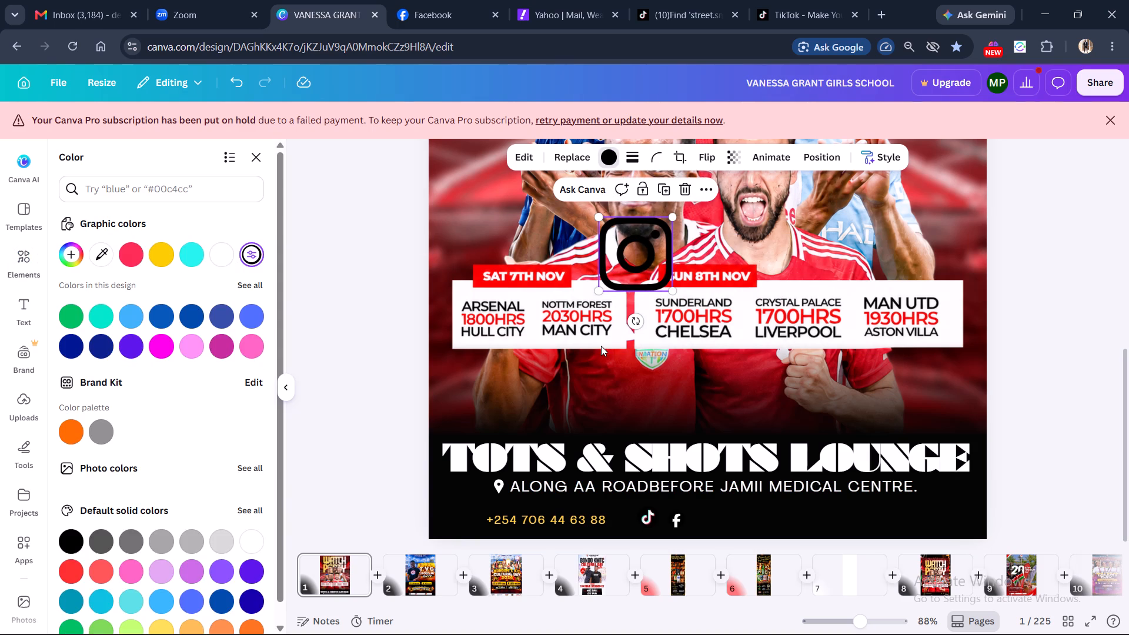
Shrink the Instagram icon to roughly the size of the other social icons and place it just right of the Facebook icon.
left_click_drag(612, 243, 749, 497)
left_click_drag(737, 471, 780, 512)
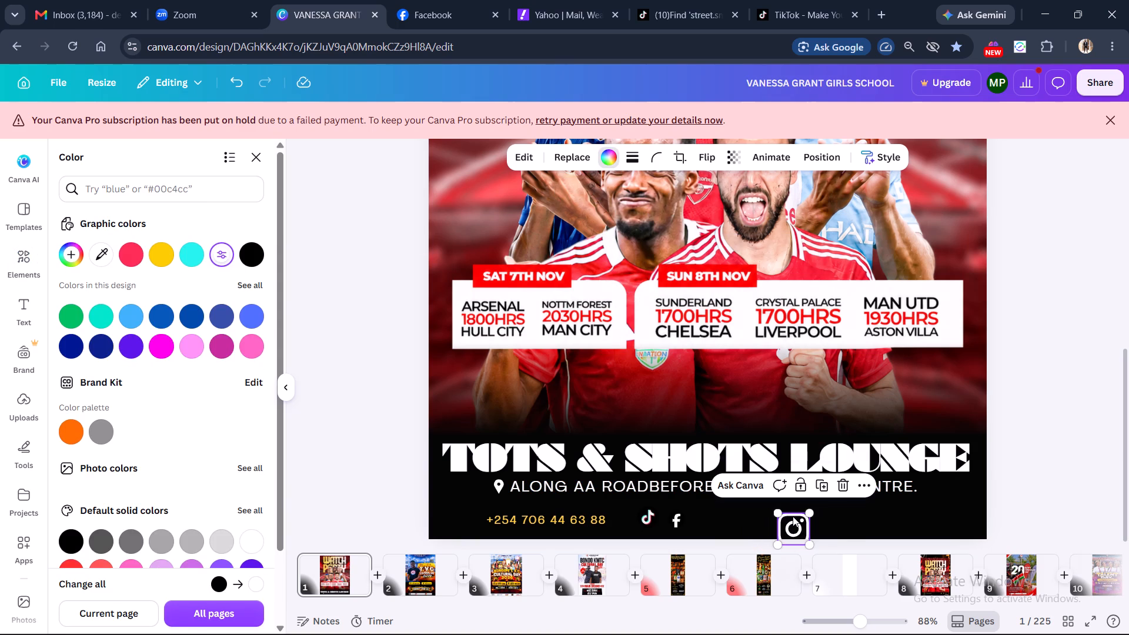
left_click_drag(793, 522, 716, 510)
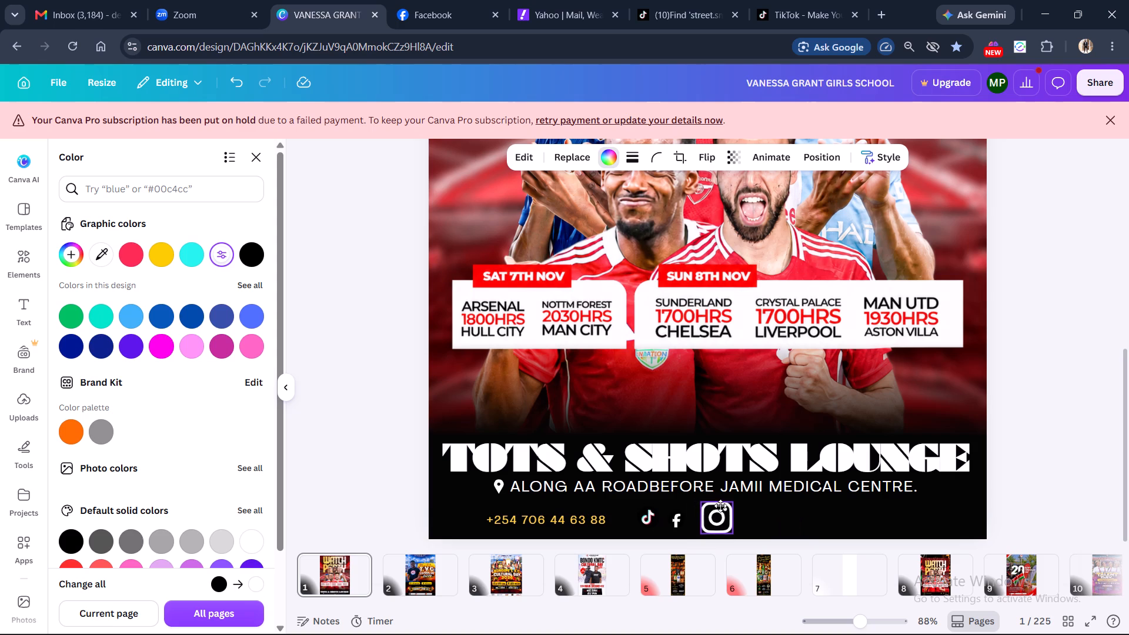
left_click(282, 387)
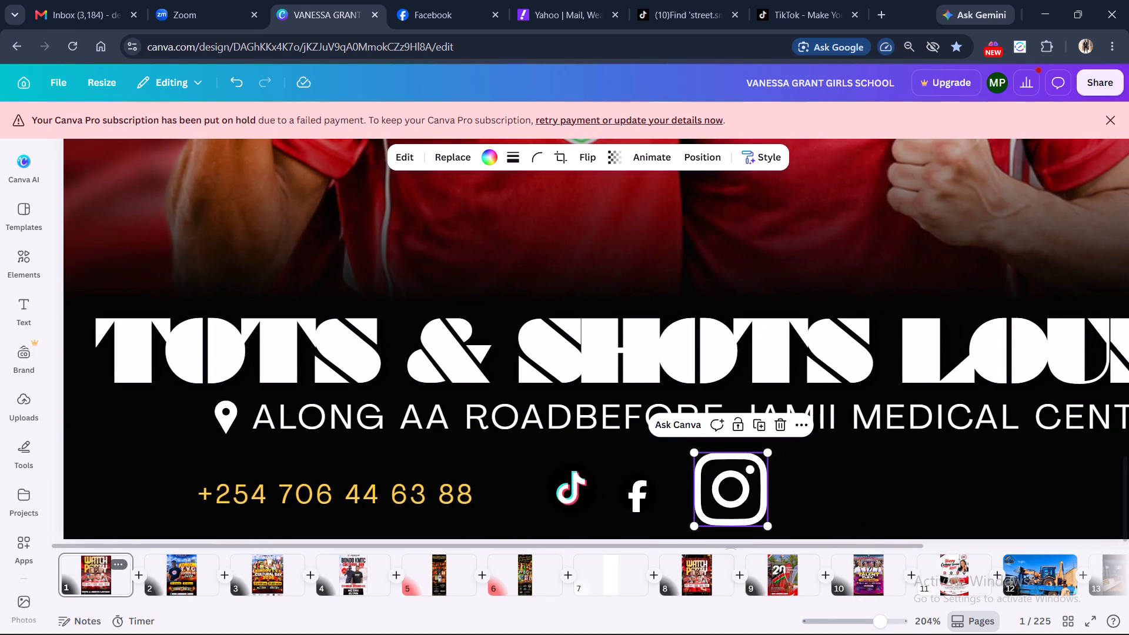
left_click_drag(773, 526, 747, 500)
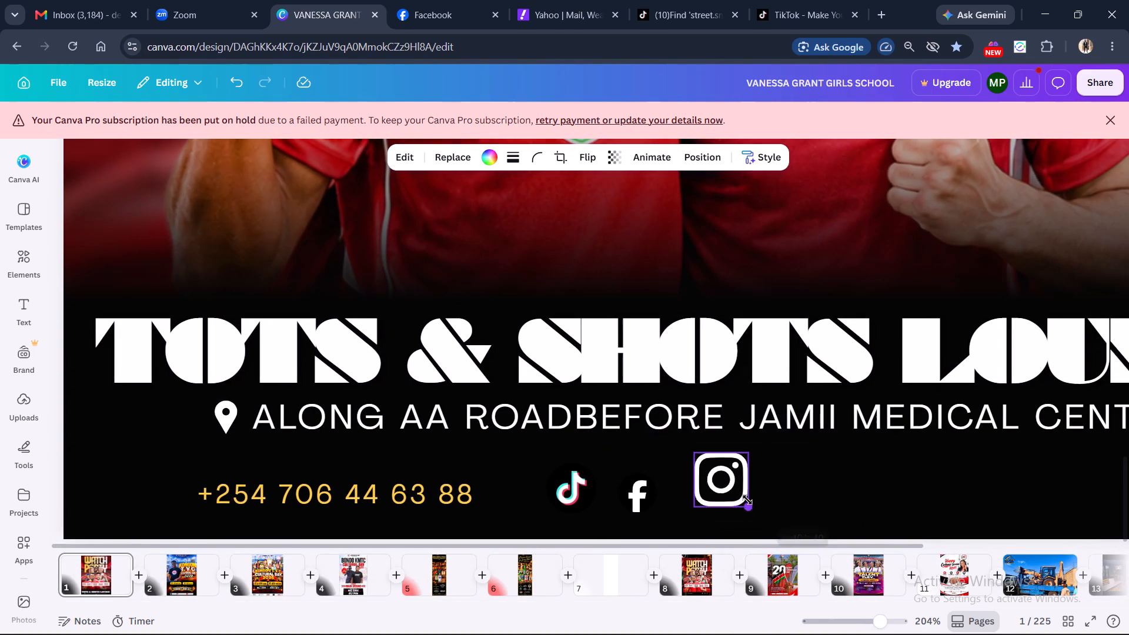
left_click_drag(747, 500, 734, 497)
left_click_drag(720, 476, 715, 503)
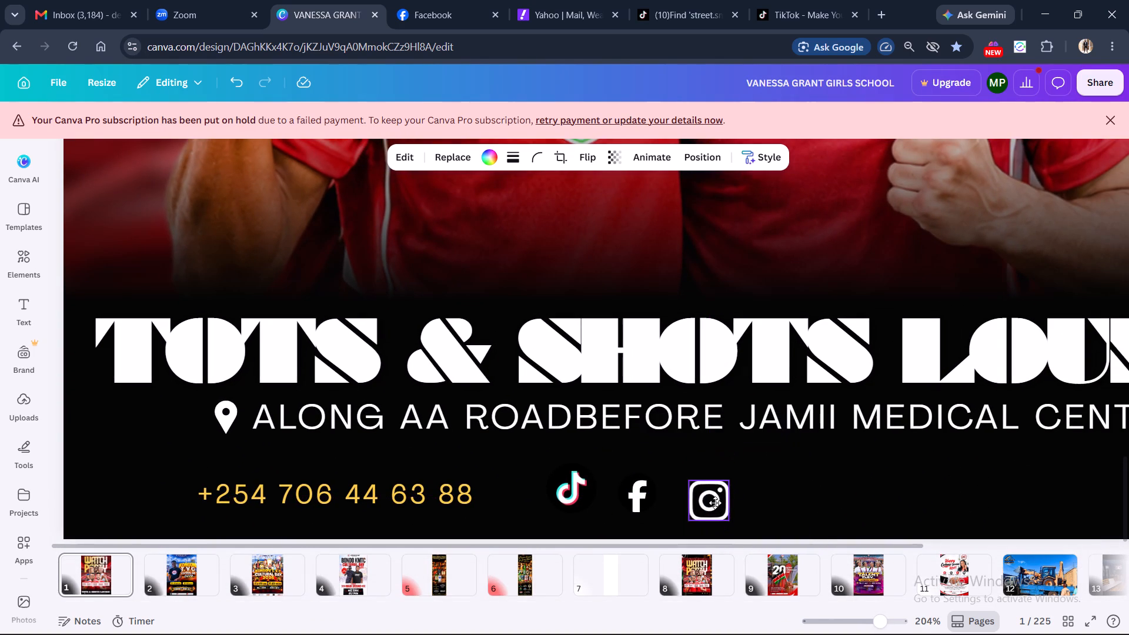
left_click_drag(715, 503, 713, 496)
Move the TikTok icon closer to the Facebook icon and scale the Facebook icon to about 33 × 33.
left_click(561, 490)
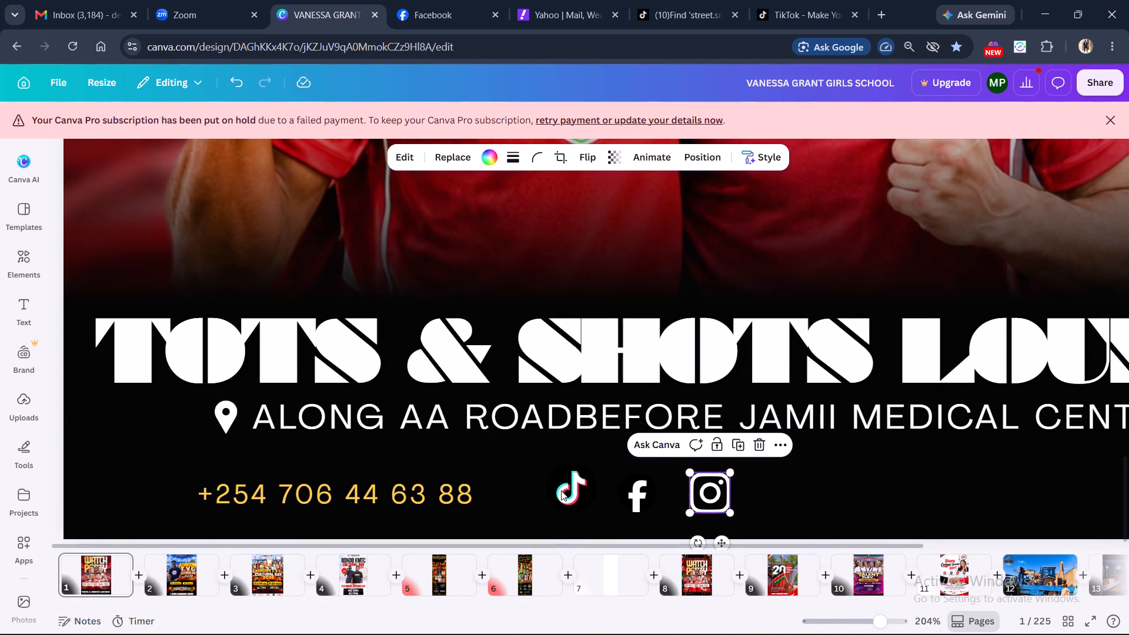
left_click_drag(567, 490, 593, 494)
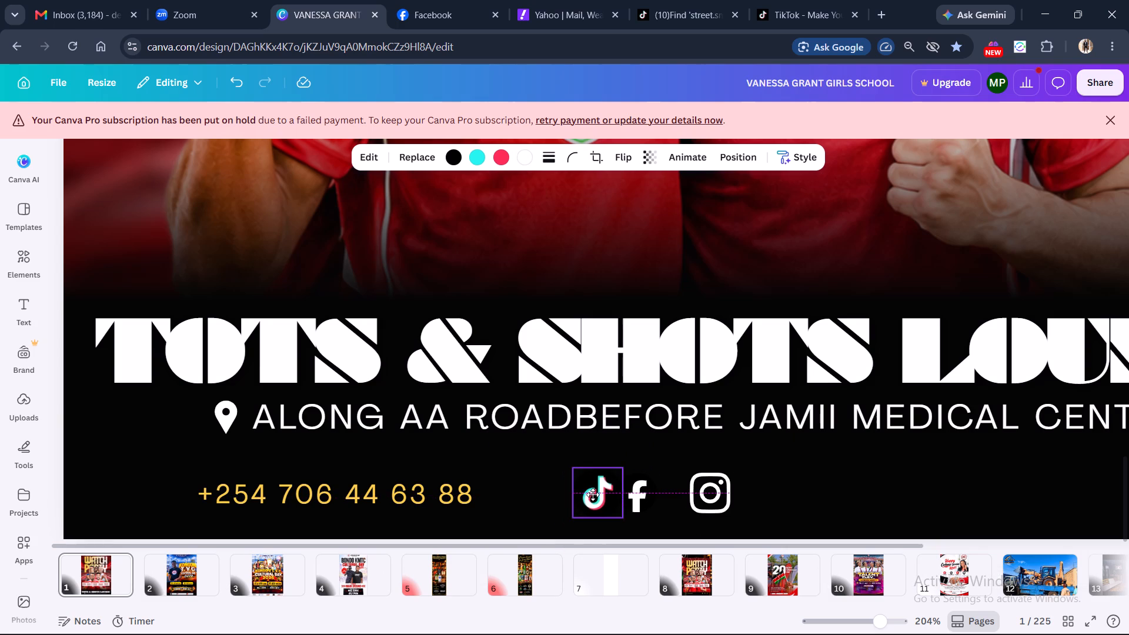
left_click_drag(593, 494, 591, 493)
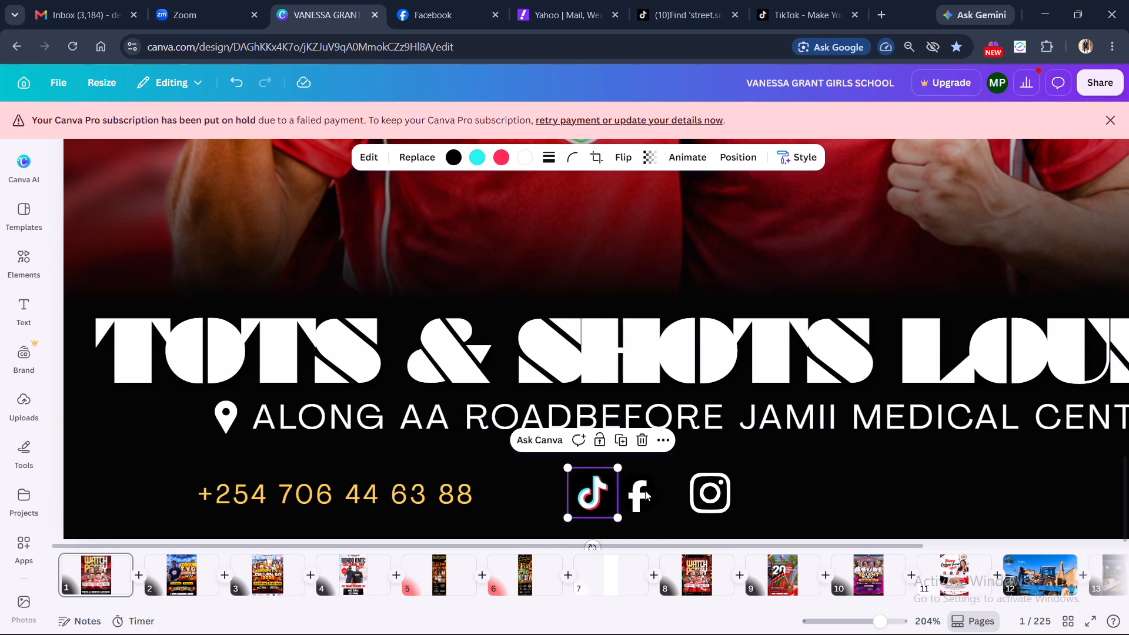
left_click(643, 489)
left_click_drag(620, 473, 615, 471)
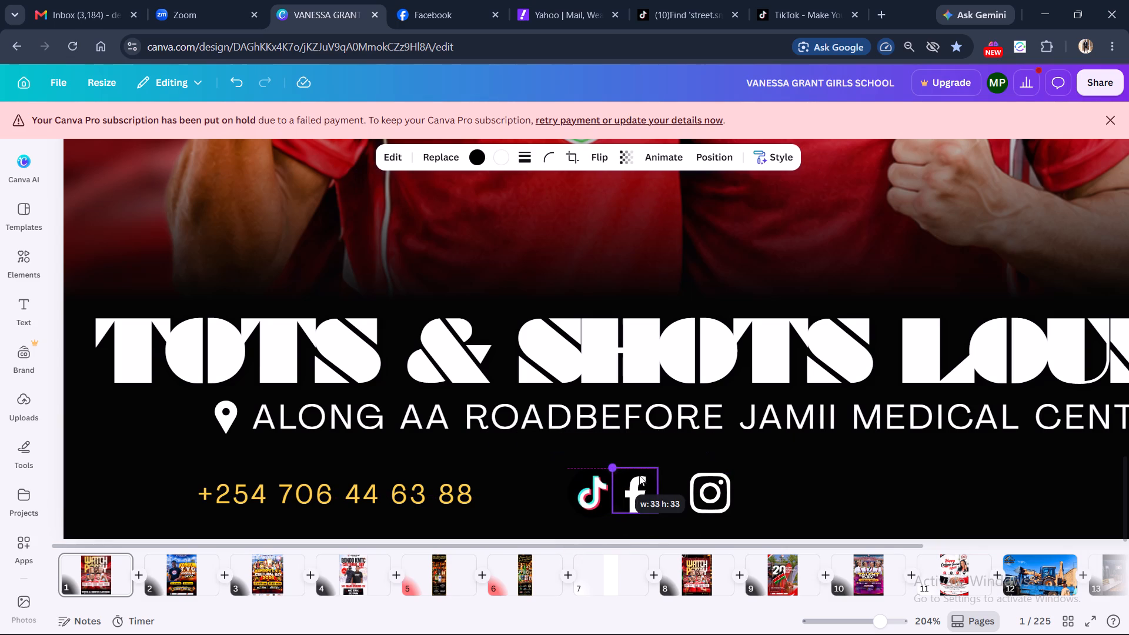
left_click(643, 497)
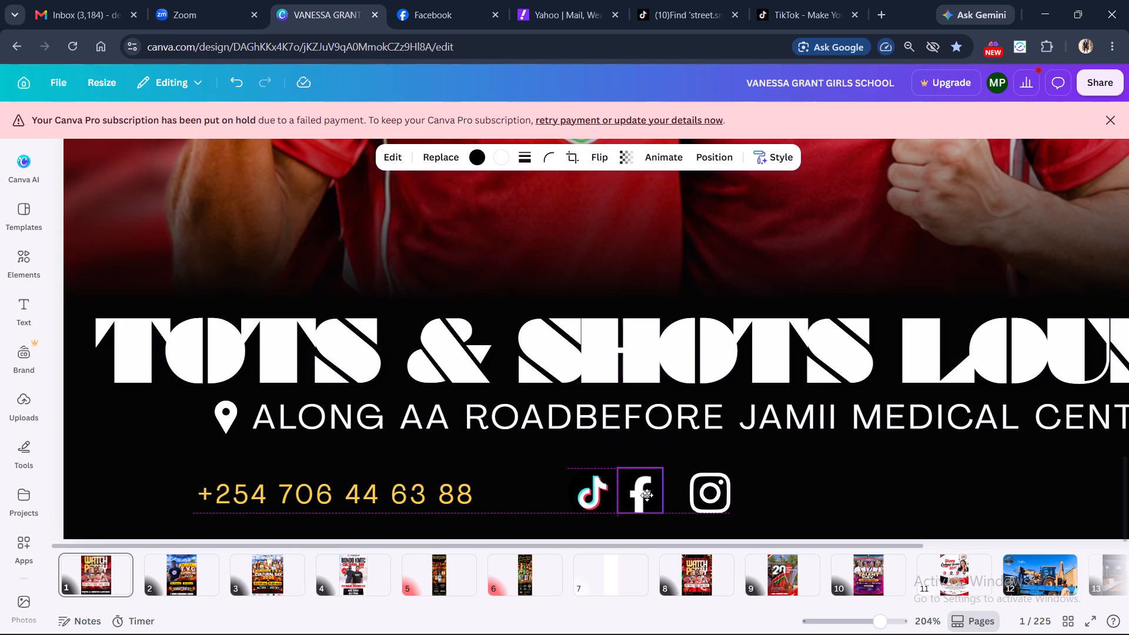
Spread the TikTok, Facebook and Instagram icons apart in a row beside the phone number, shifting each one to the right.
left_click(696, 497)
left_click_drag(699, 497, 680, 497)
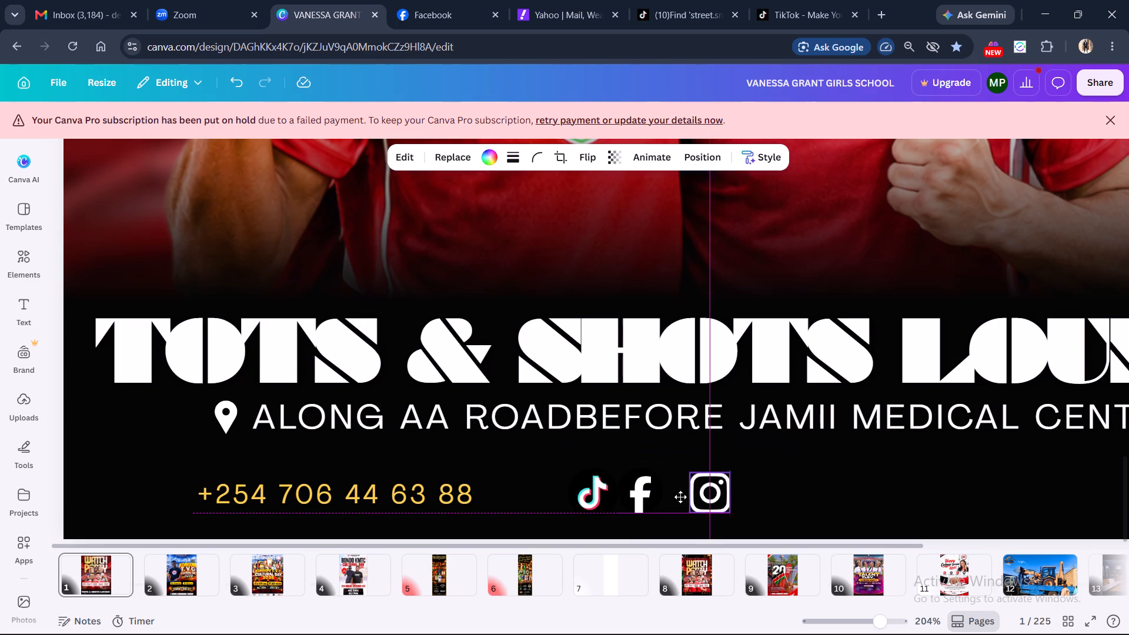
left_click_drag(680, 497, 680, 497)
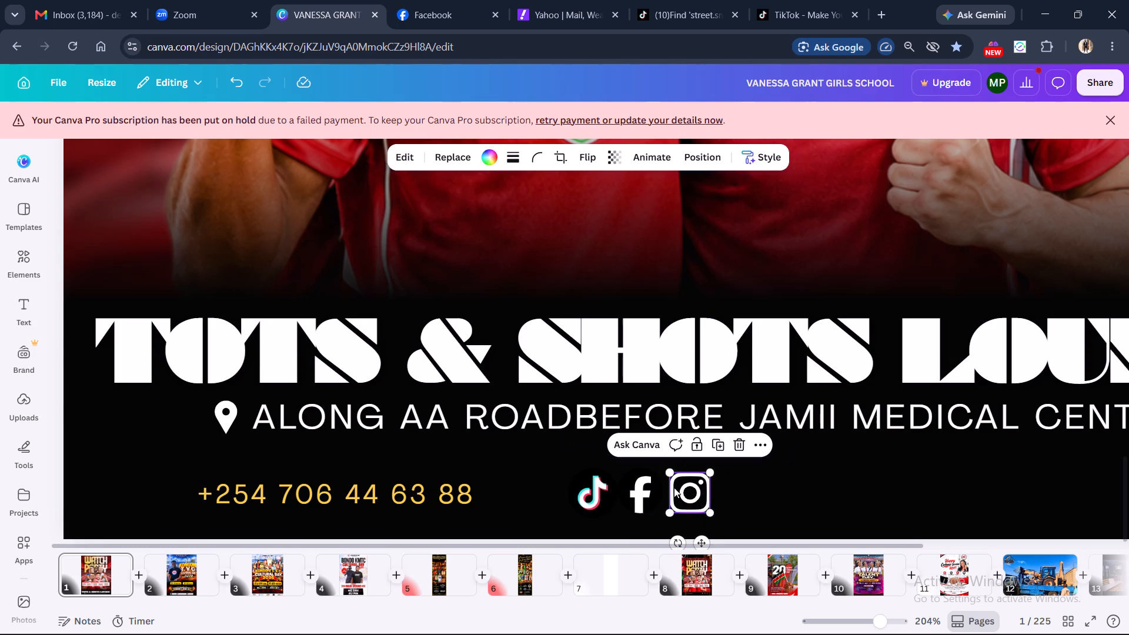
left_click_drag(679, 502, 734, 504)
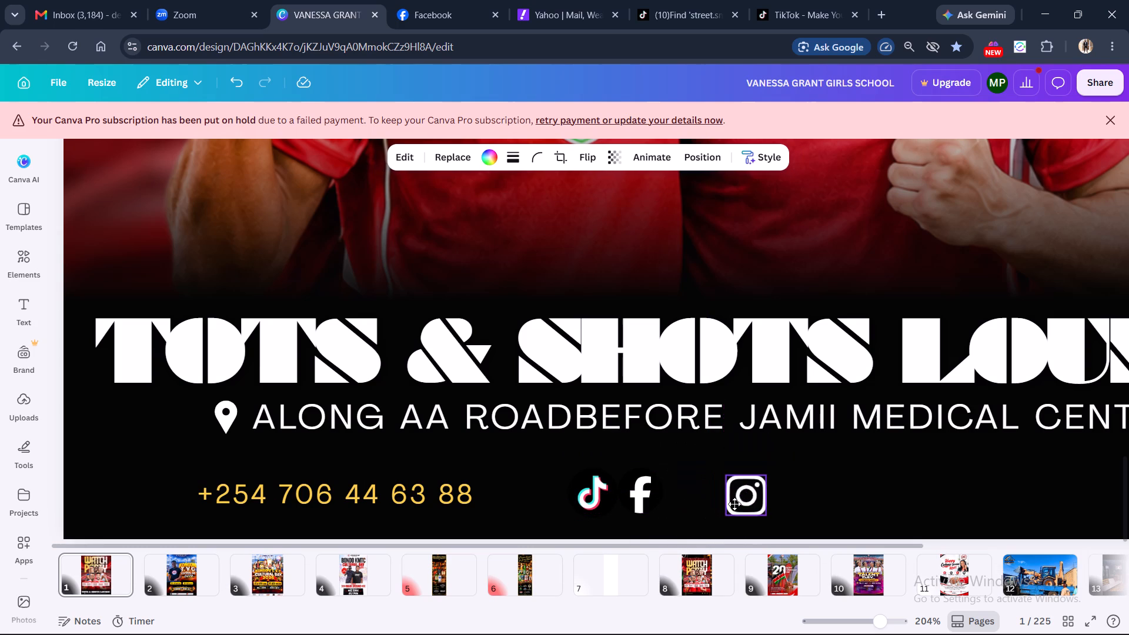
left_click_drag(734, 504, 734, 502)
left_click(639, 498)
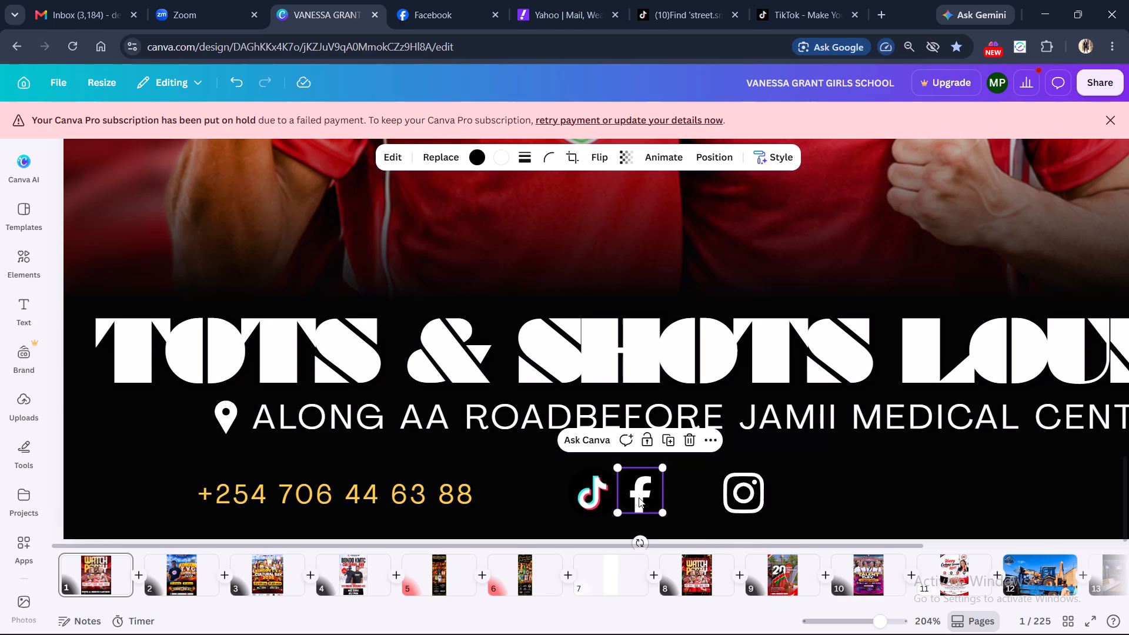
left_click_drag(639, 497, 667, 499)
left_click(816, 491)
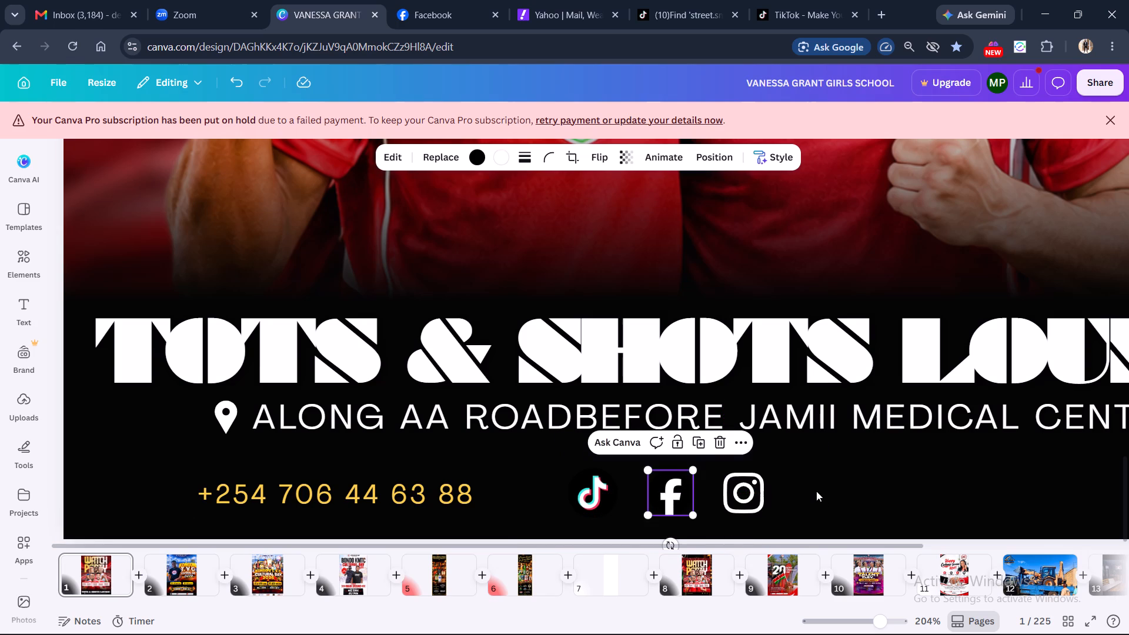
left_click(760, 492)
left_click(602, 499)
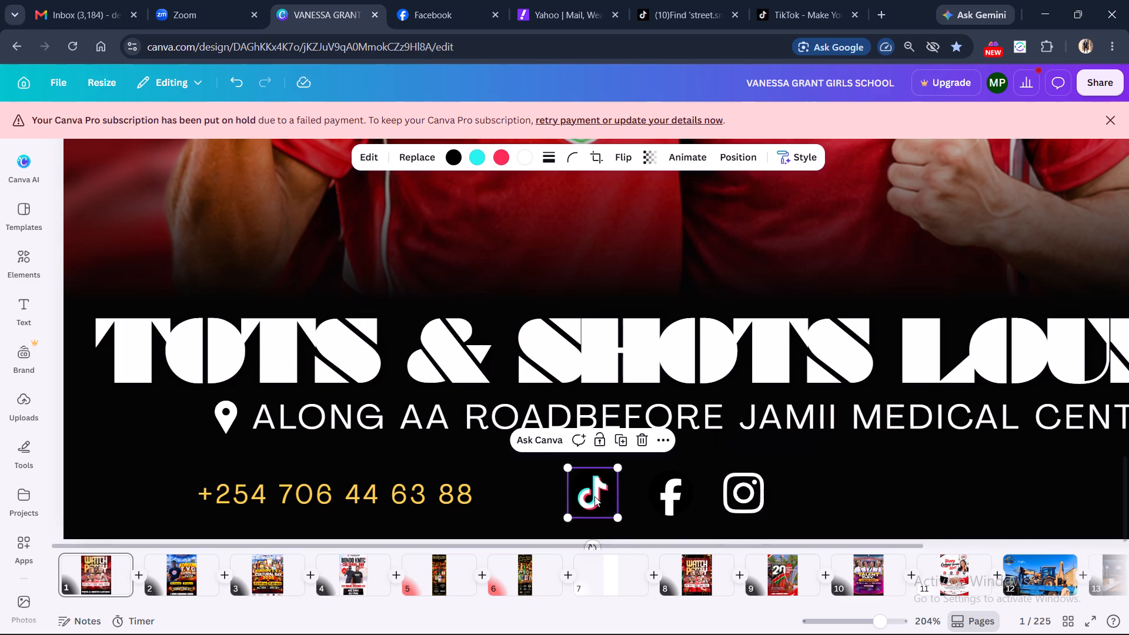
left_click_drag(594, 496, 603, 499)
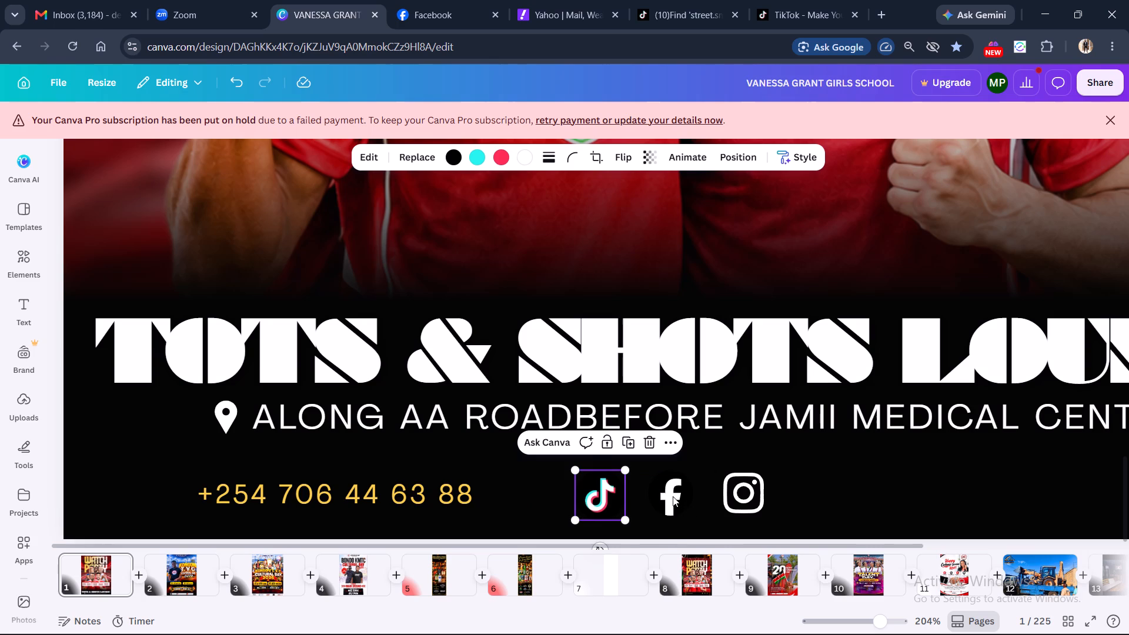
Raise the Facebook icon slightly and bring the Instagram icon closer, level with the others and evenly spaced.
left_click_drag(673, 496, 670, 490)
left_click(743, 493)
left_click_drag(743, 493, 722, 502)
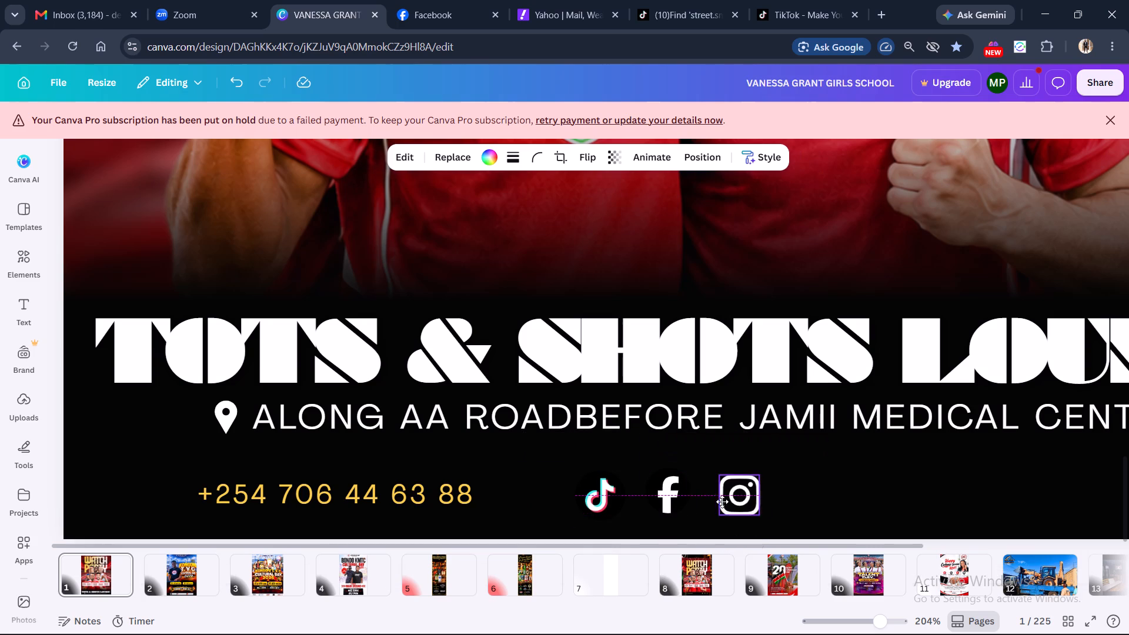
left_click_drag(722, 502, 720, 498)
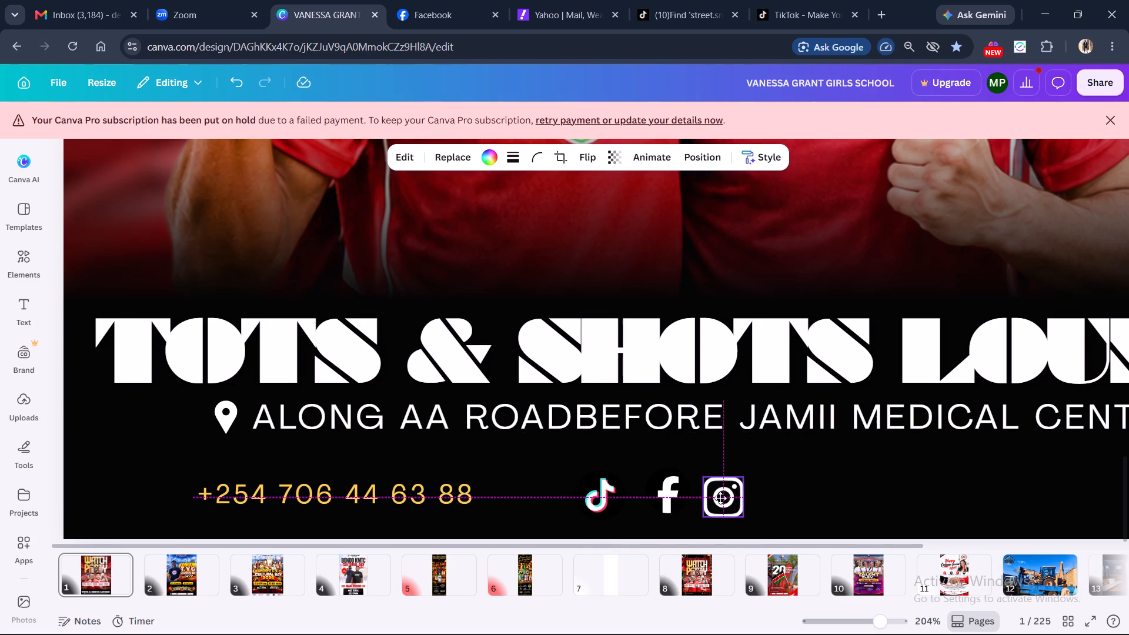
left_click_drag(720, 498, 730, 498)
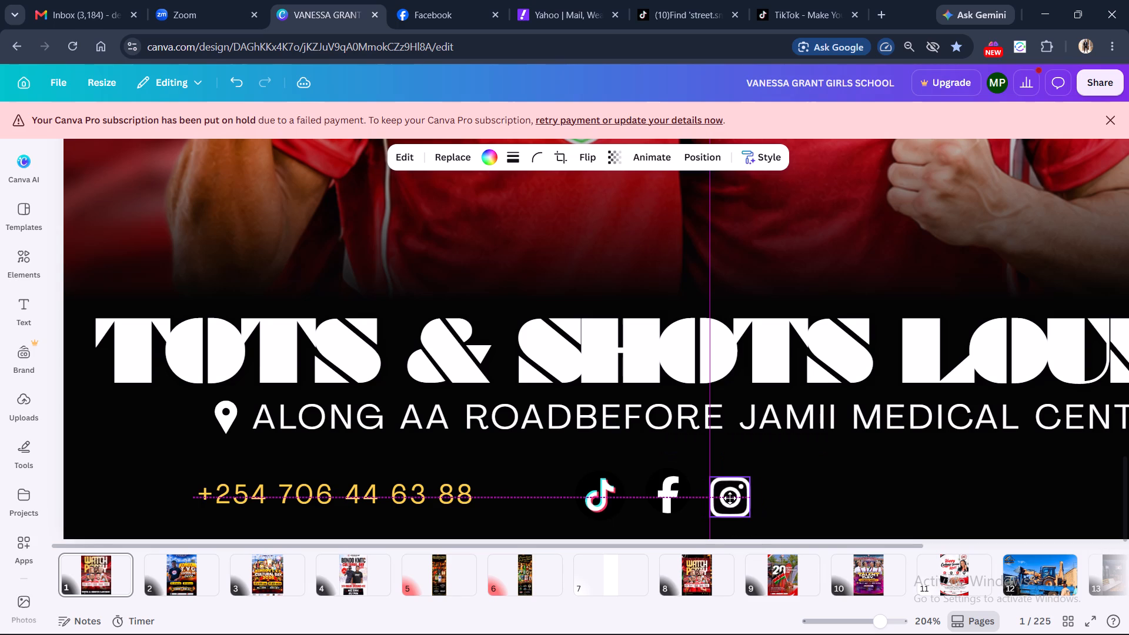
left_click_drag(730, 498, 731, 497)
Cut the TikTok, Facebook and Instagram icons from the poster together.
left_click(751, 500)
left_click(667, 482)
left_click(607, 494)
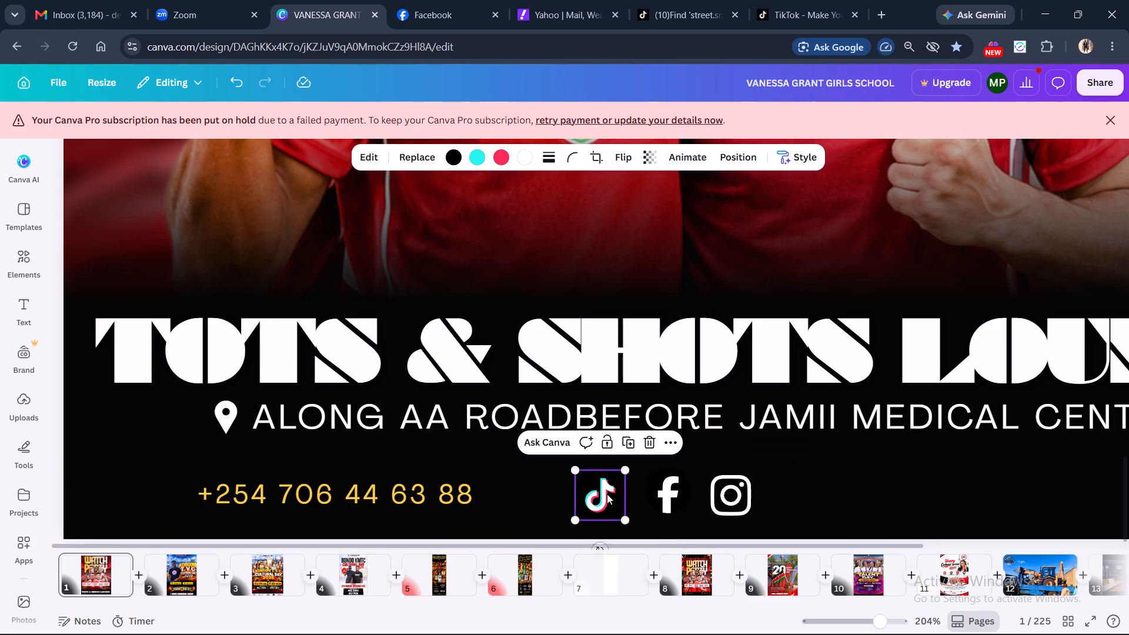
left_click(662, 490, "shift")
left_click(723, 494, "shift")
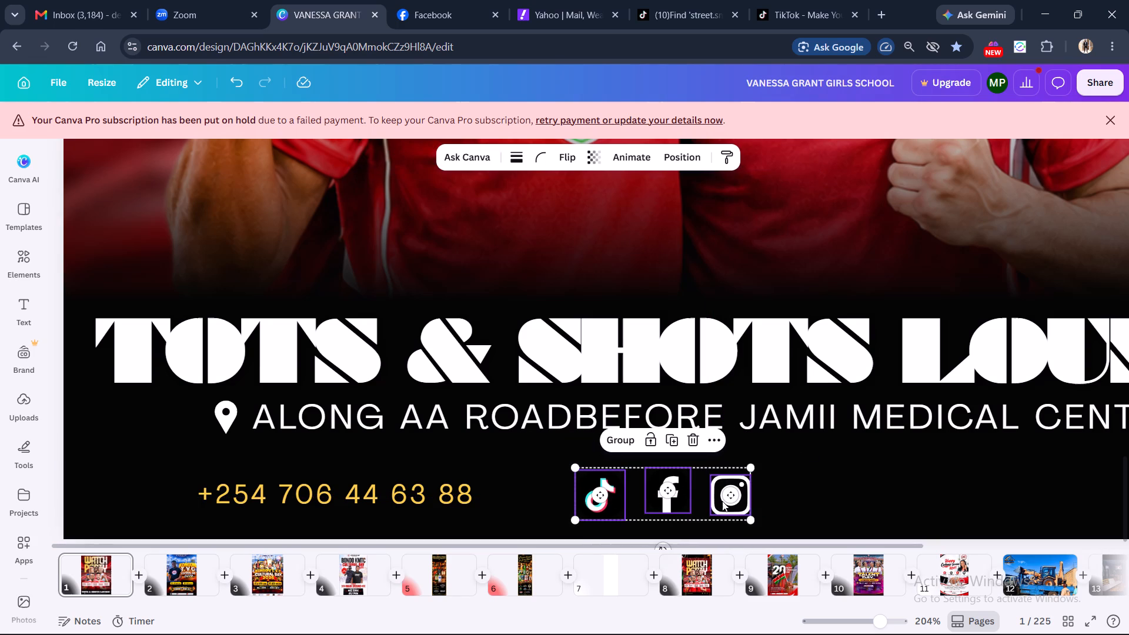
key("ctrl+x")
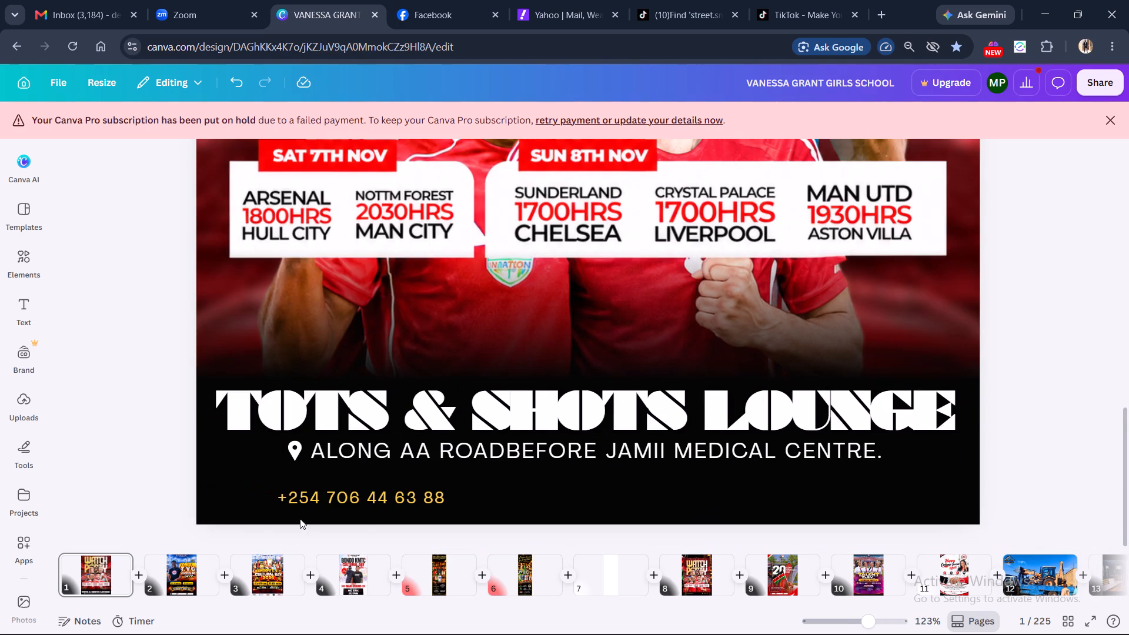
Change the phone number's text effect colour from black to the off-white swatch in the effect colours.
left_click(321, 494)
left_click(695, 157)
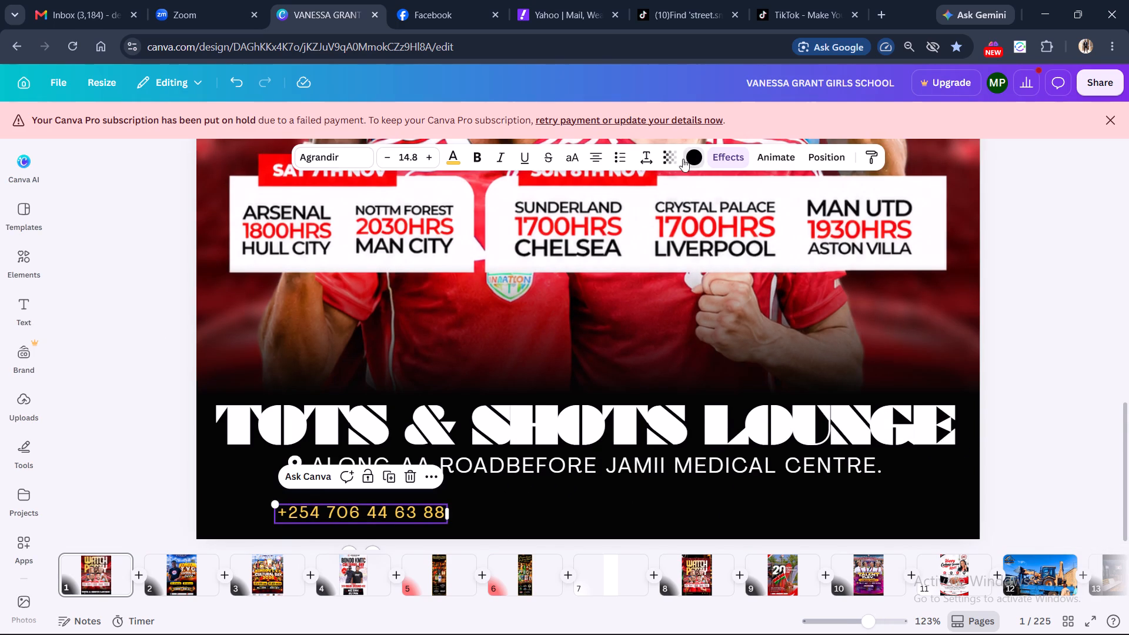
left_click(106, 284)
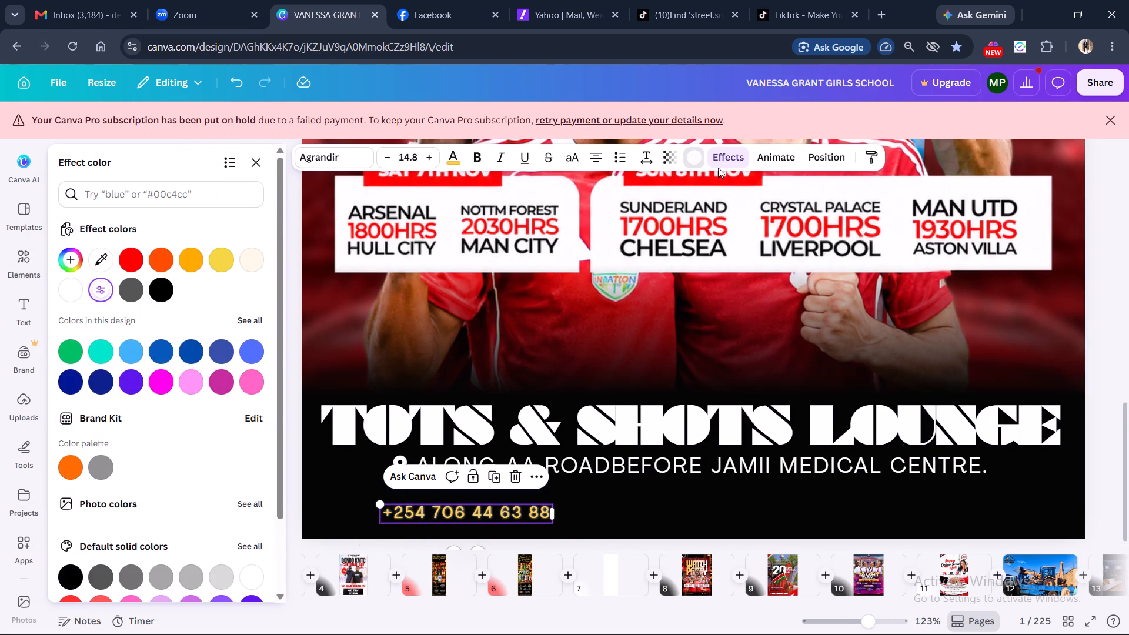
Change the phone number's text effect colour to black.
left_click(166, 289)
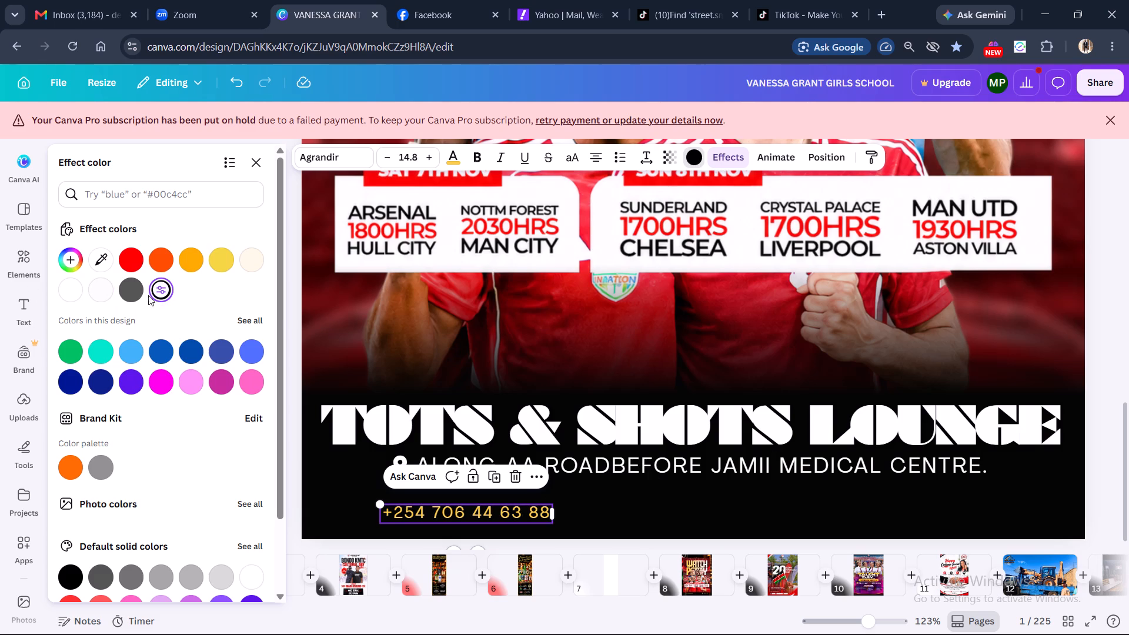
left_click(593, 508)
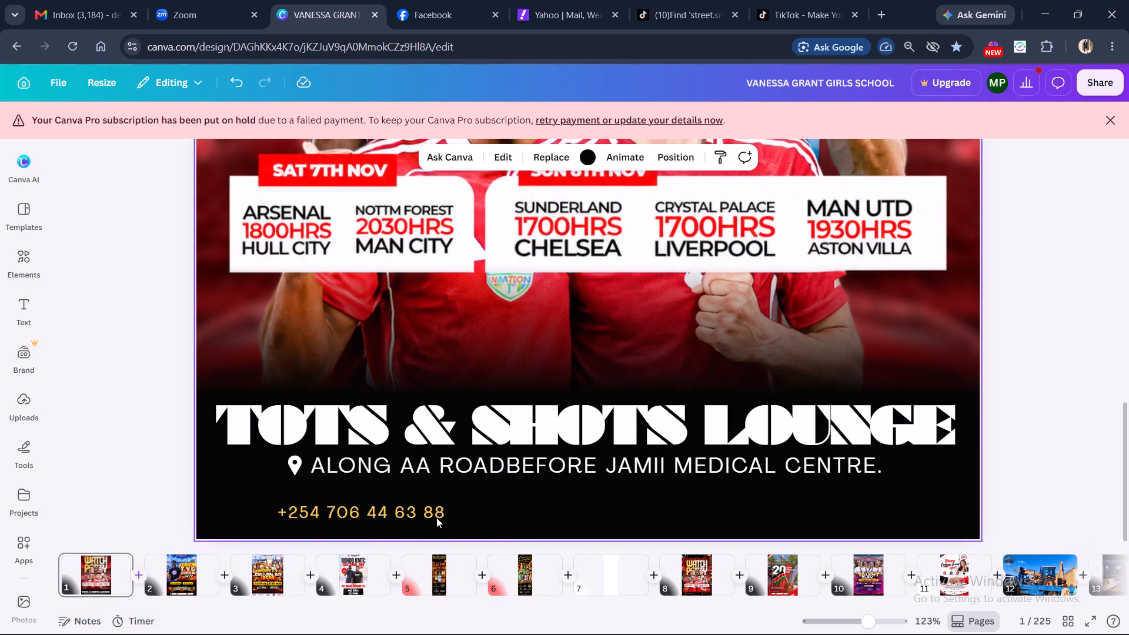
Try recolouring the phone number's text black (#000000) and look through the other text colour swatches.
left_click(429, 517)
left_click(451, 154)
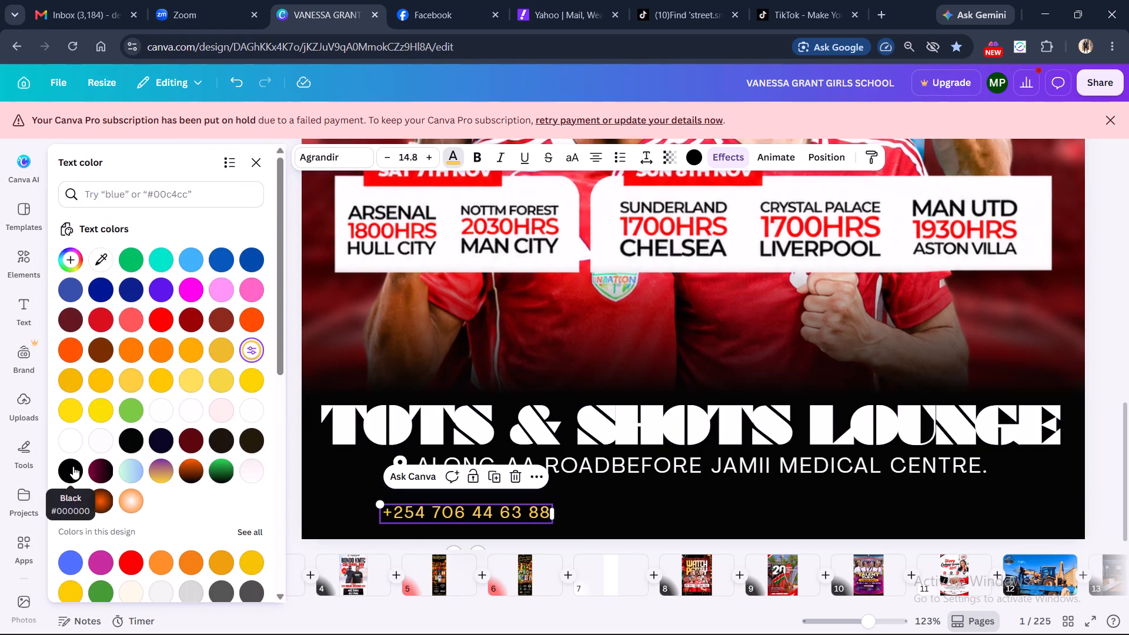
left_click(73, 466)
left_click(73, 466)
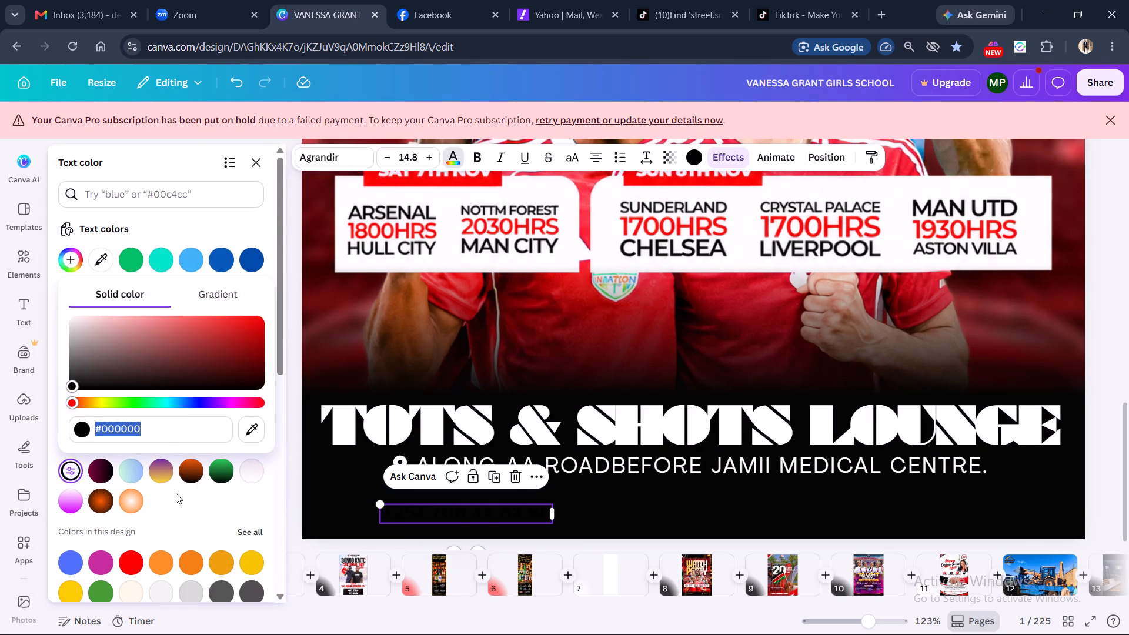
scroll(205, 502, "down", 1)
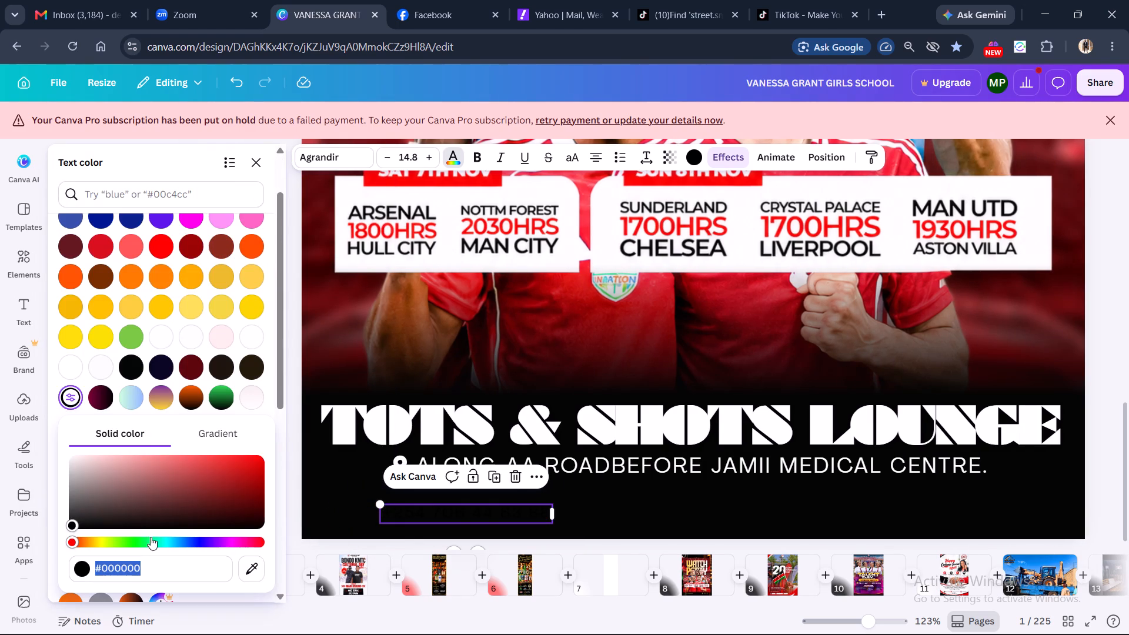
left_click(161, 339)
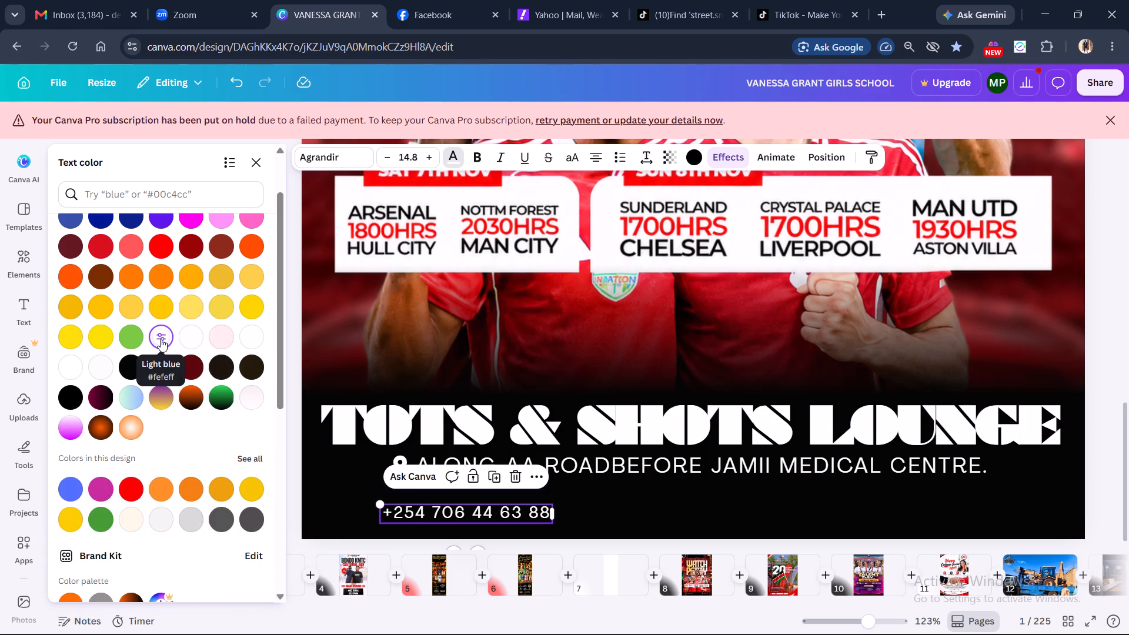
Check the black footer area beside the phone number for the missing TikTok, Facebook and Instagram icons.
left_click(634, 513)
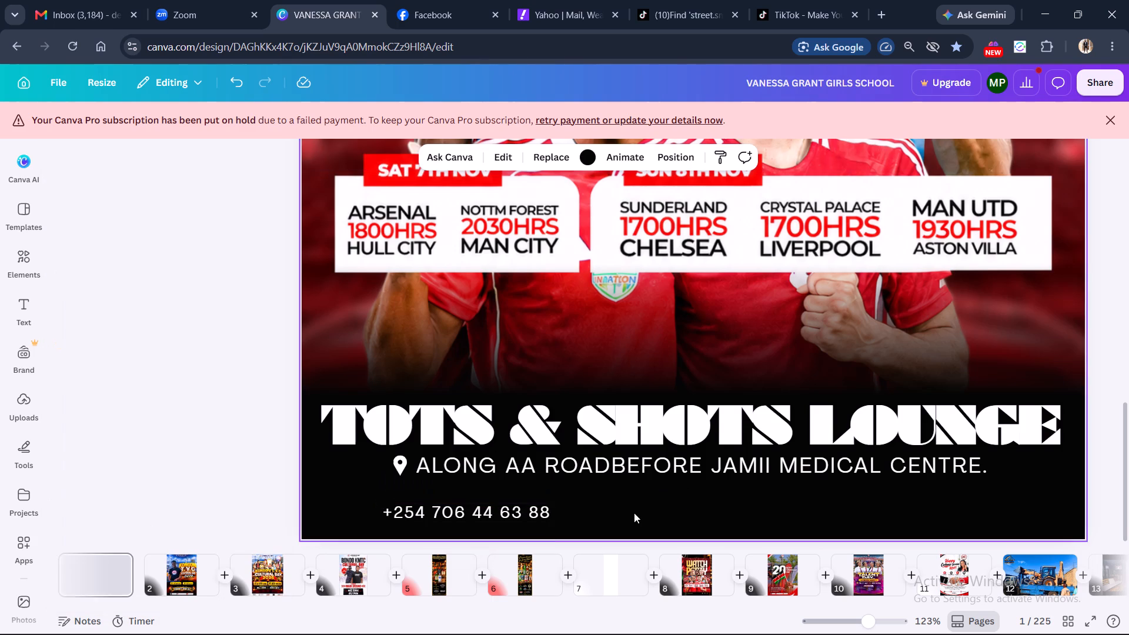
left_click(581, 521)
left_click(606, 514)
left_click(610, 509)
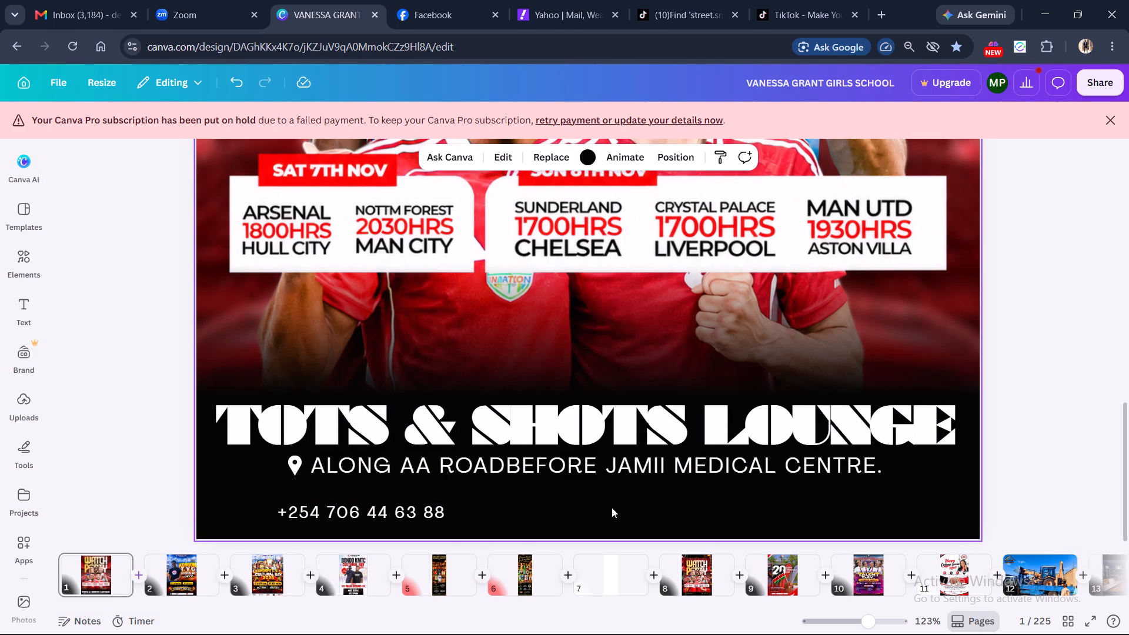
left_click(626, 506)
left_click(664, 506)
left_click(702, 507)
left_click(732, 507)
left_click(622, 530)
left_click_drag(594, 527, 832, 495)
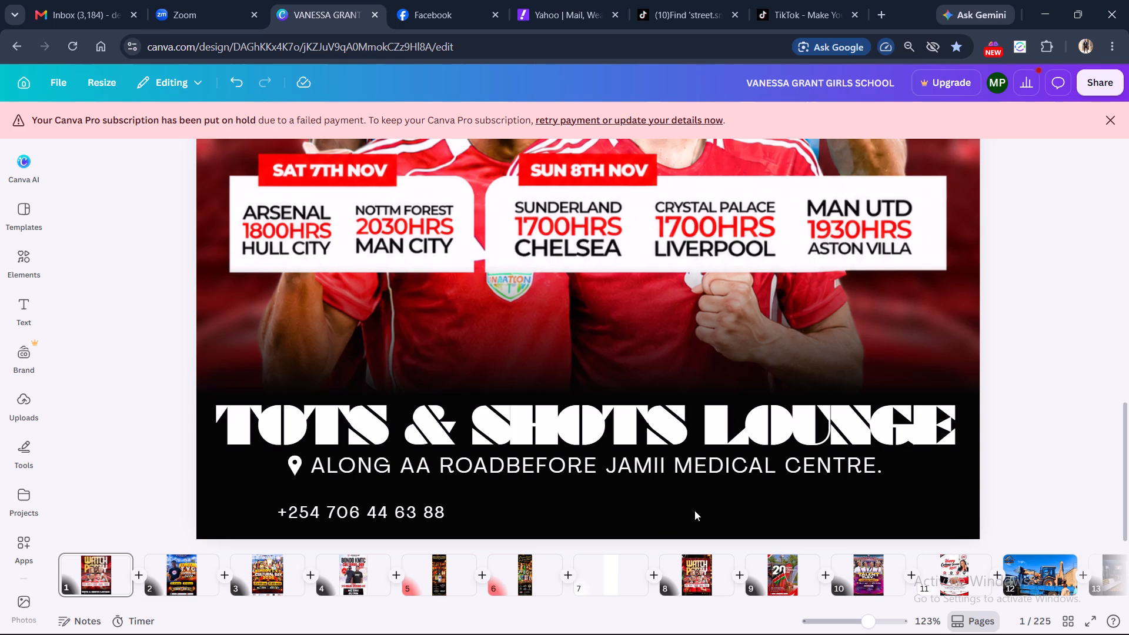
left_click_drag(505, 519, 851, 524)
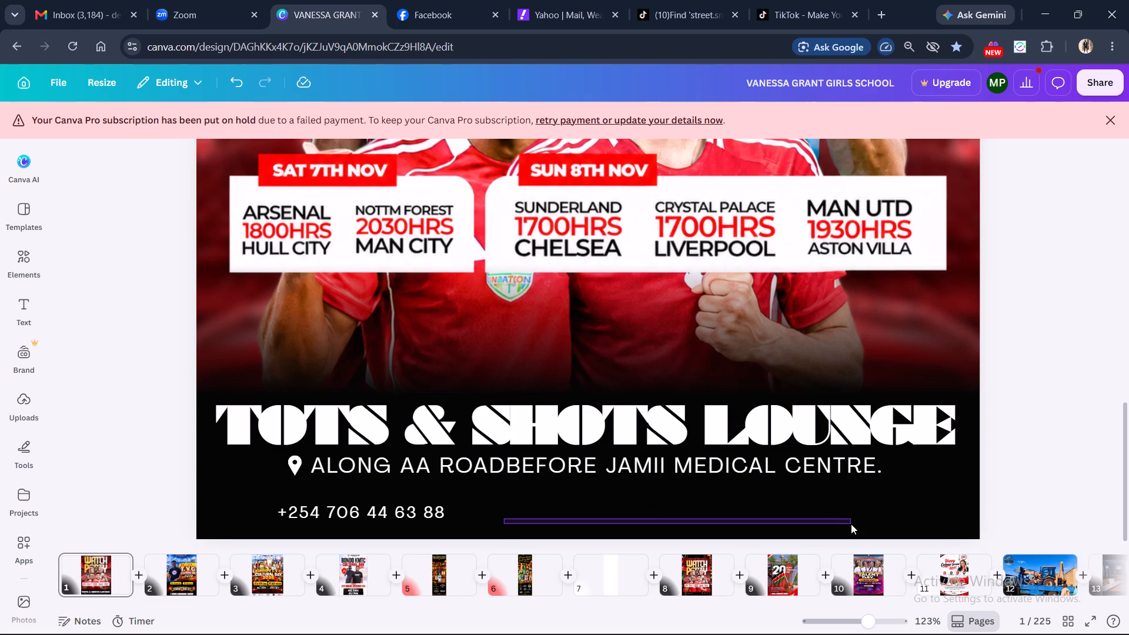
left_click_drag(851, 524, 955, 489)
left_click(466, 493)
left_click(459, 506)
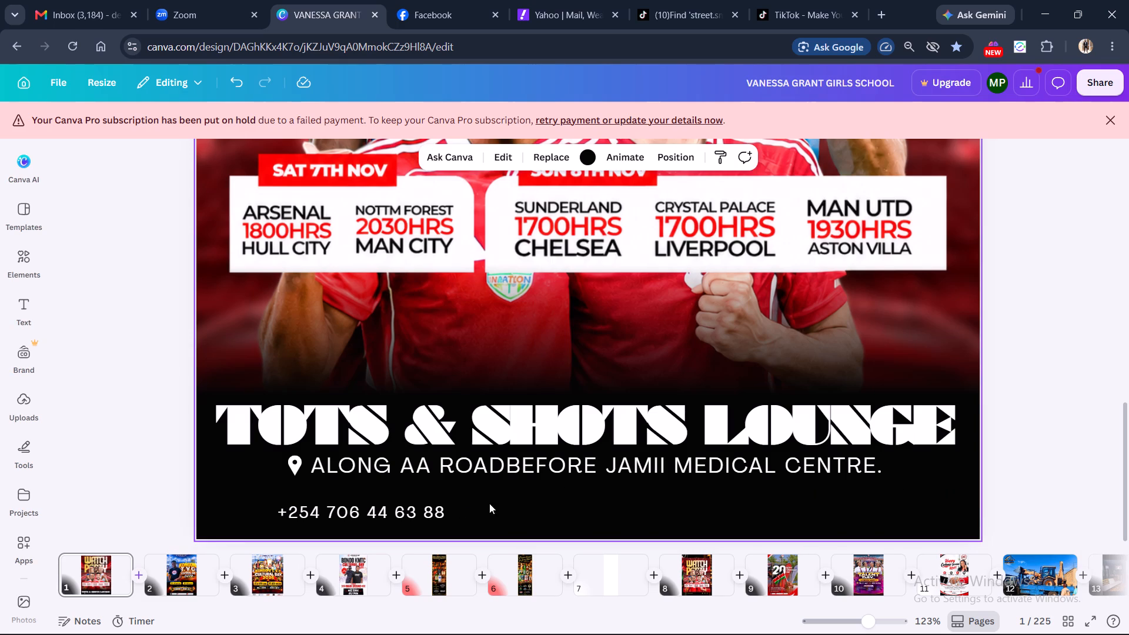
left_click(573, 500)
Undo the recent edits back to the gold phone number with the TikTok, Facebook and Instagram icons beside it.
triple_click(233, 81)
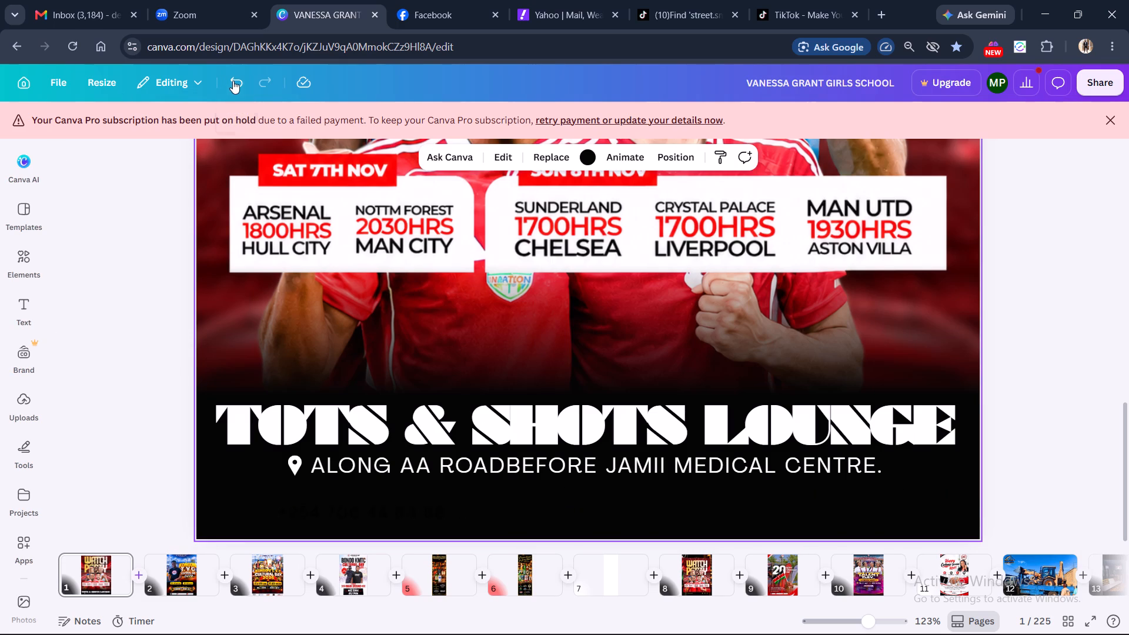
double_click(230, 79)
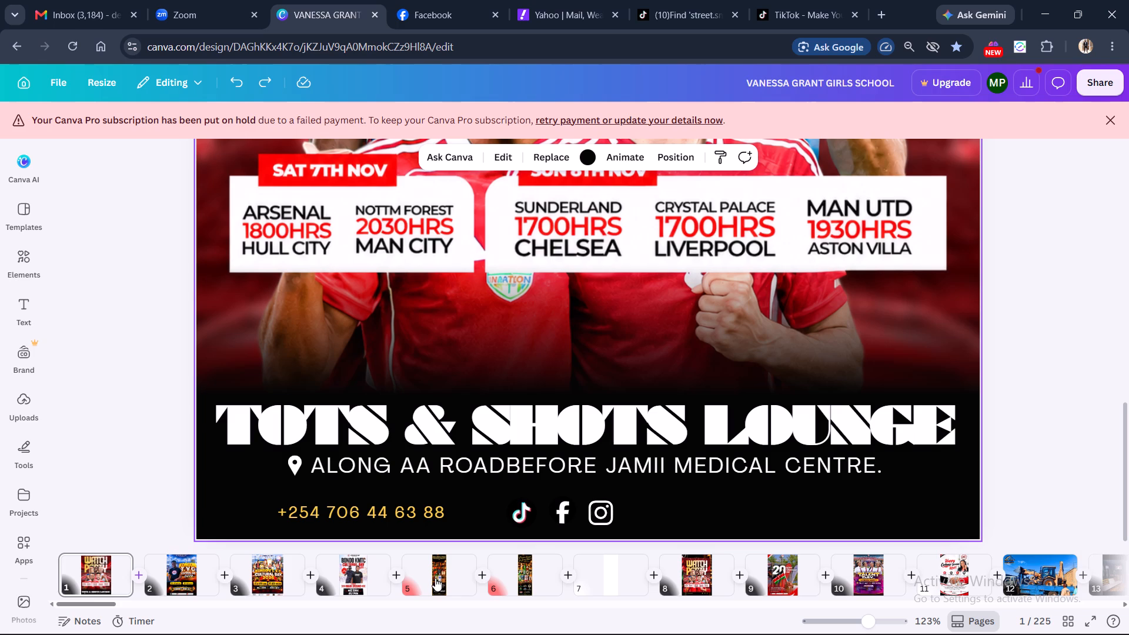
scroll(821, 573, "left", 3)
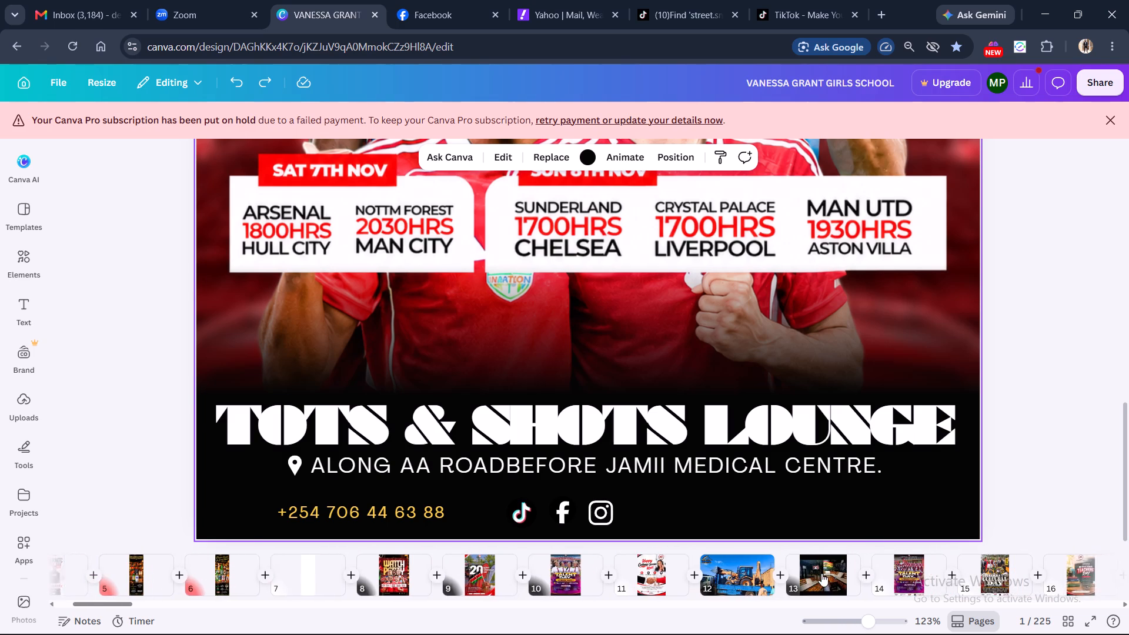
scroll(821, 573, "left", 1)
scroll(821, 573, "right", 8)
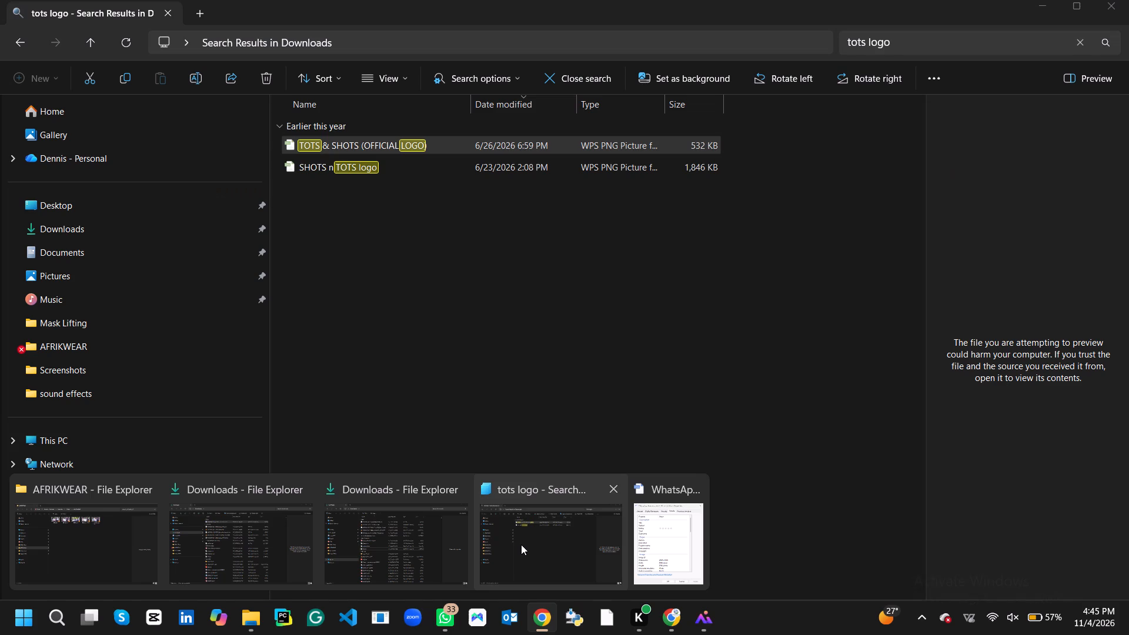
Switch to the "tots logo" search results in File Explorer and open the "SHOTS n TOTS logo" image for viewing.
left_click(520, 544)
double_click(375, 167)
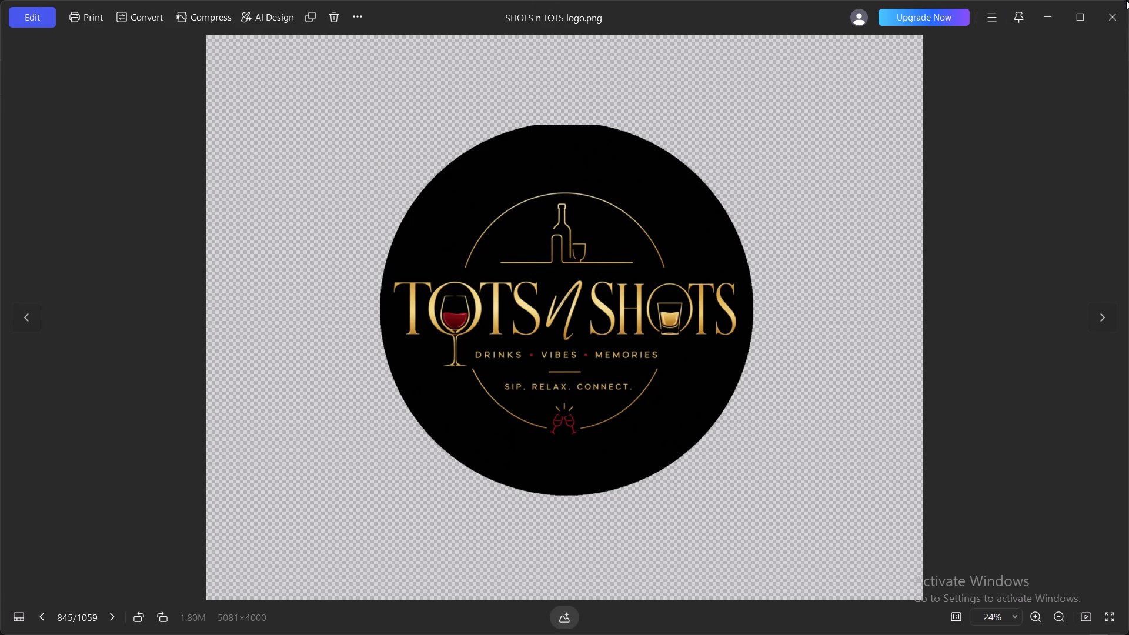
Check the TOTS & SHOTS (OFFICIAL LOGO) image found in Downloads and bring it into the Canva poster.
left_click(1112, 9)
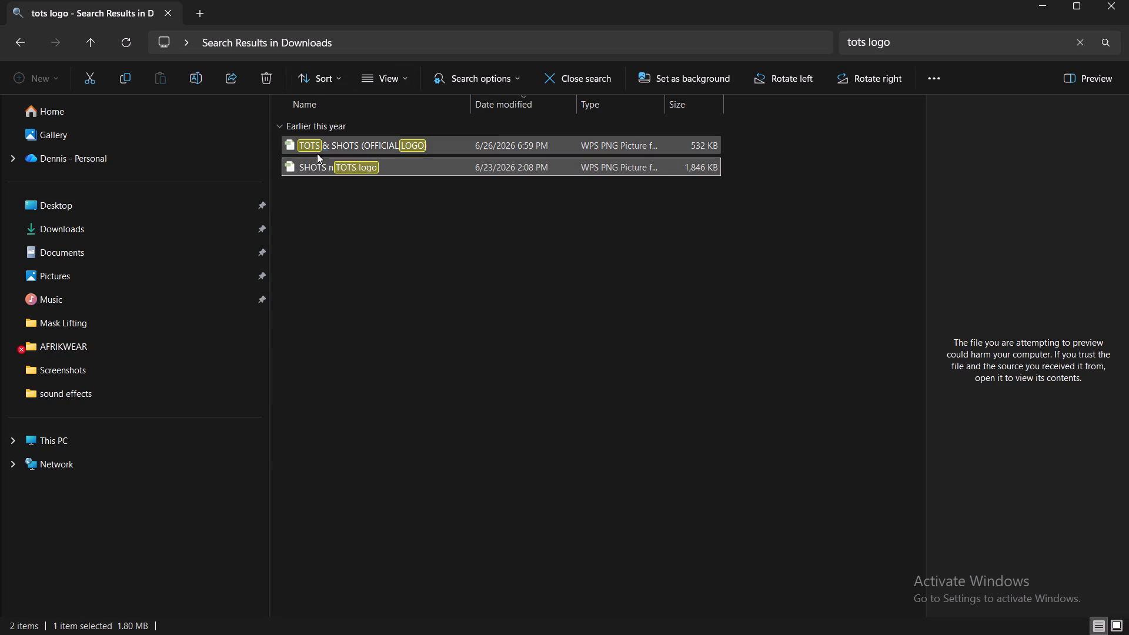
double_click(317, 150)
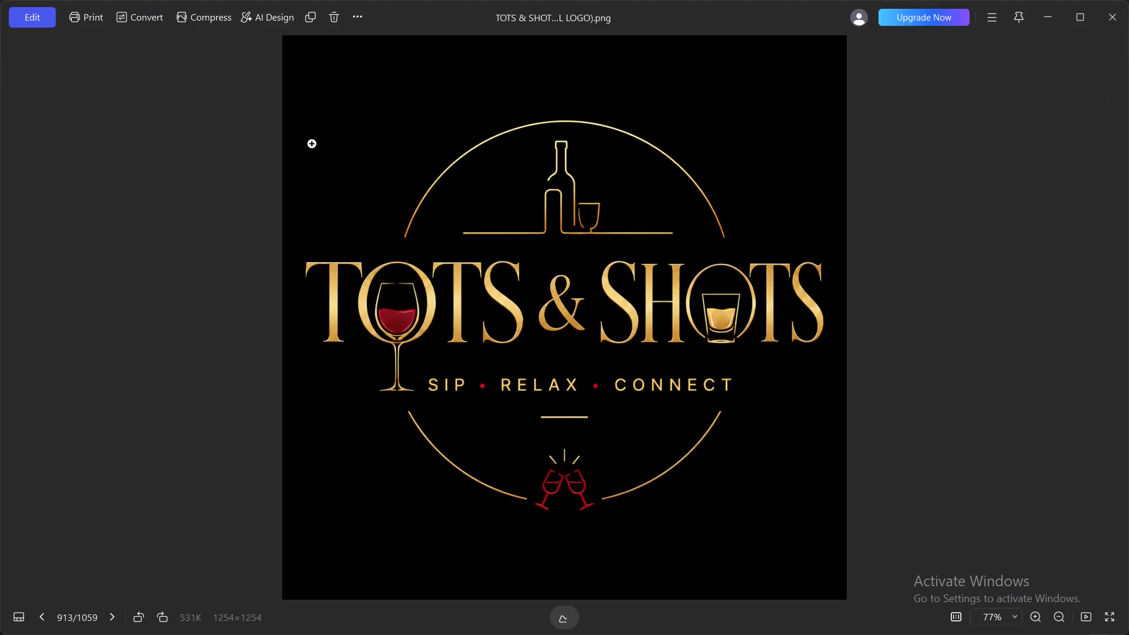
left_click(1113, 15)
left_click_drag(403, 143, 483, 634)
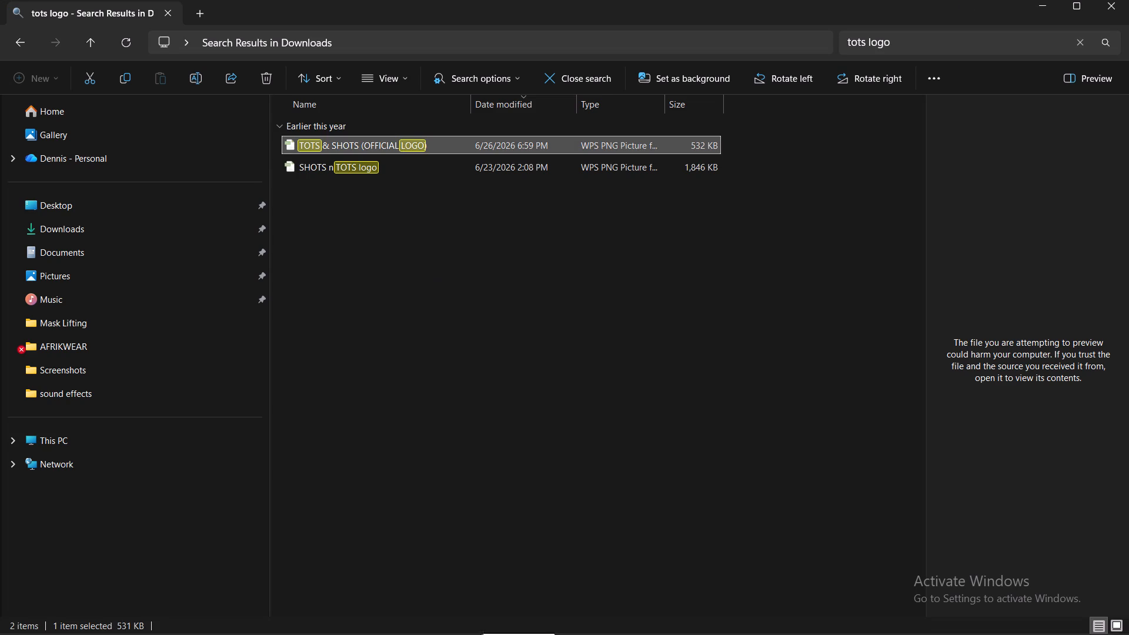
left_click_drag(483, 634, 623, 515)
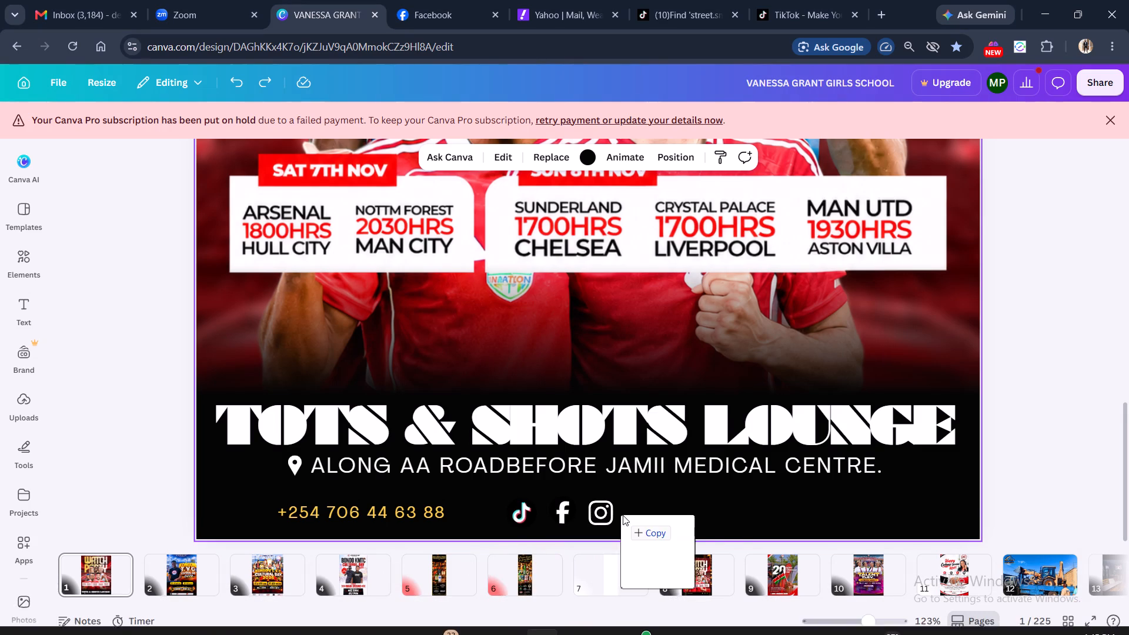
left_click_drag(623, 515, 673, 459)
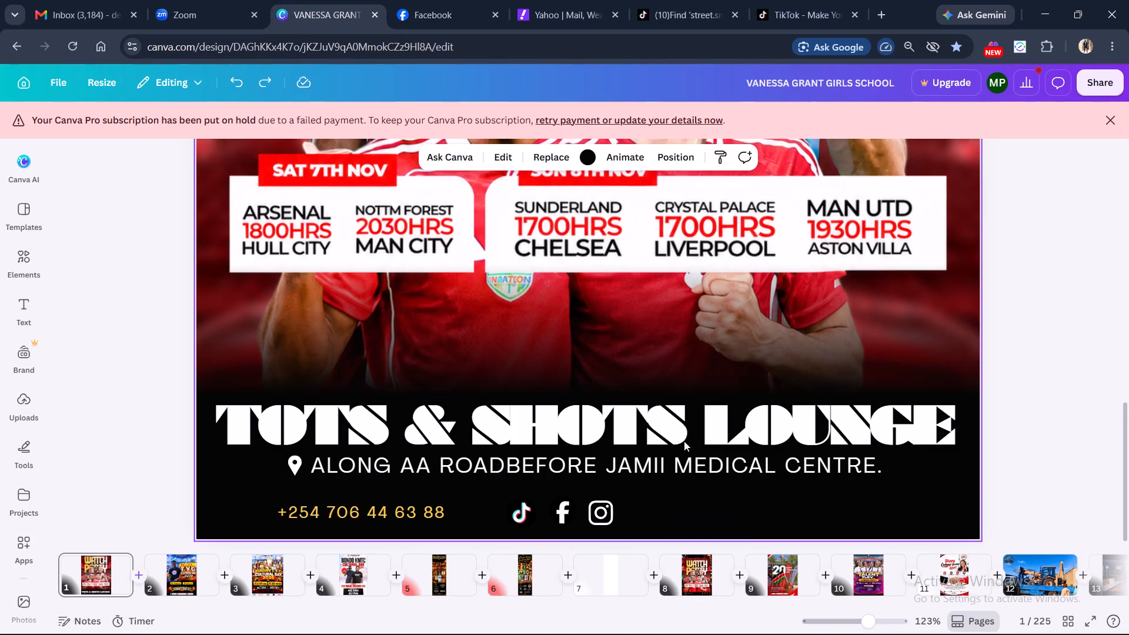
scroll(628, 246, "up", 3)
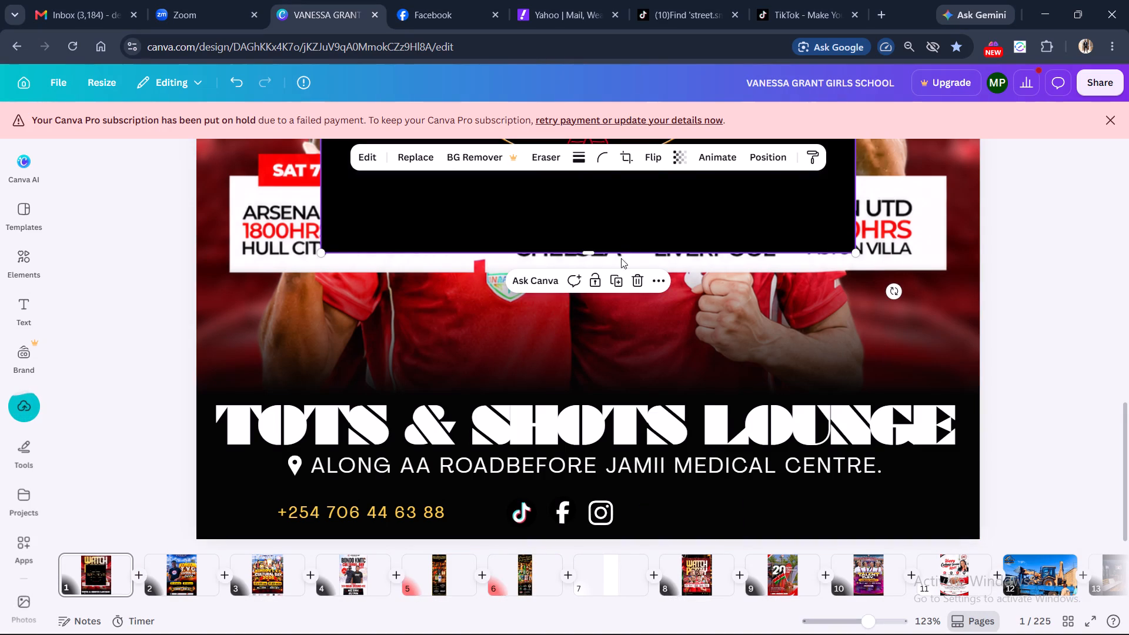
Scale the imported logo down to about 540 wide and move it lower on the poster, over the footer's upper edge.
left_click_drag(625, 223, 636, 395)
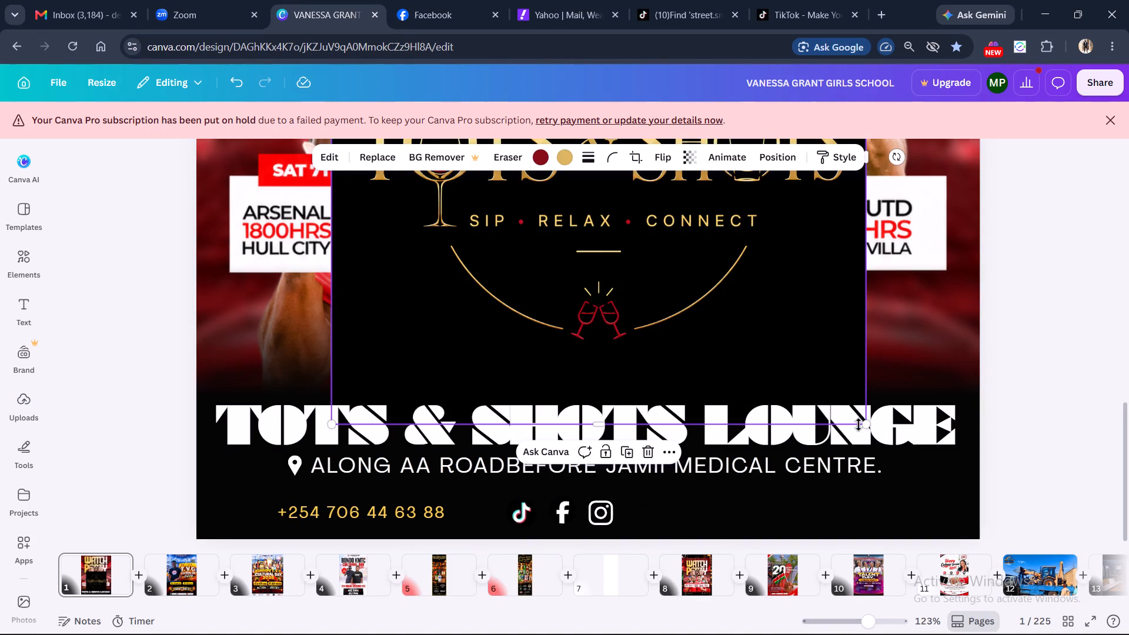
left_click_drag(866, 425, 763, 342)
left_click_drag(671, 269, 749, 417)
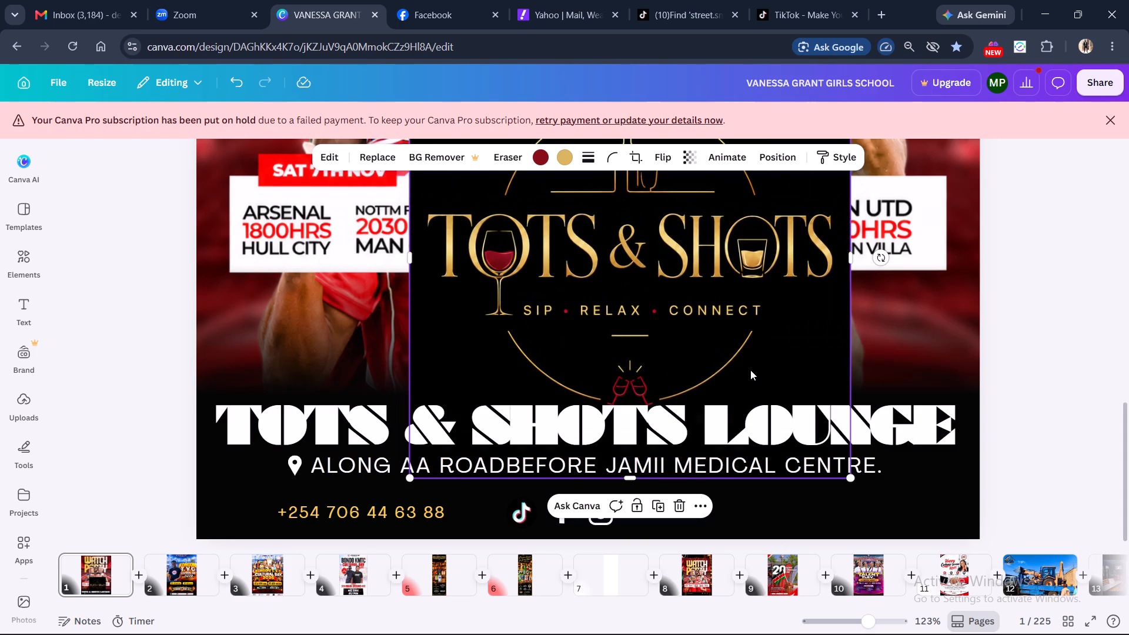
Crop the logo's lower part up to just beneath the SIP · RELAX · CONNECT line, to a height of about 350.
left_click(783, 414)
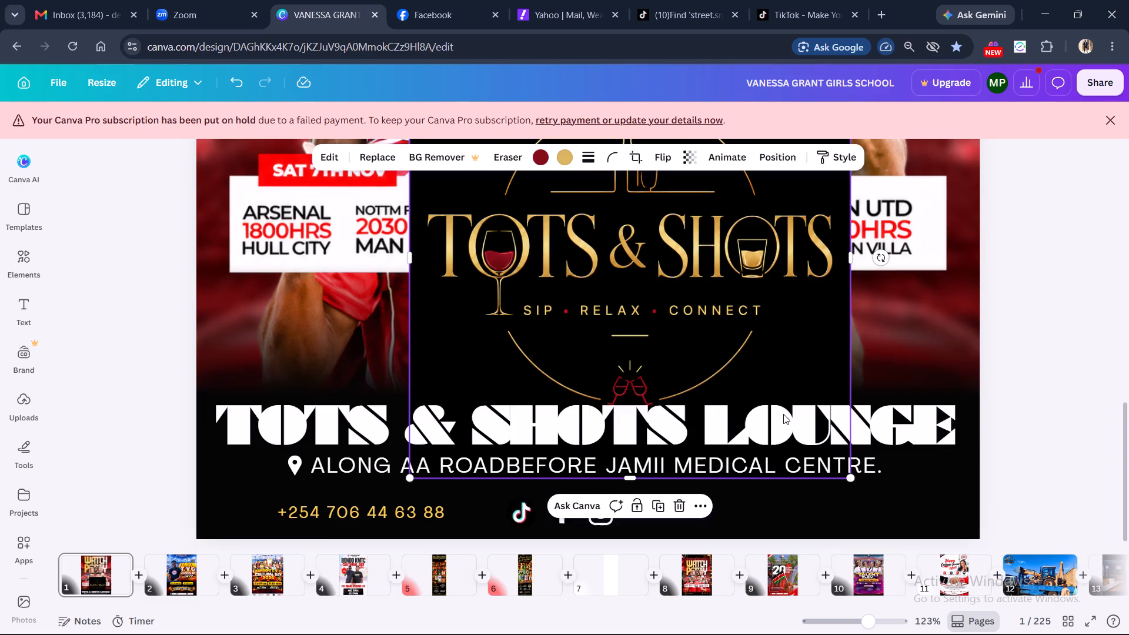
scroll(783, 414, "up", 1)
scroll(783, 414, "down", 2)
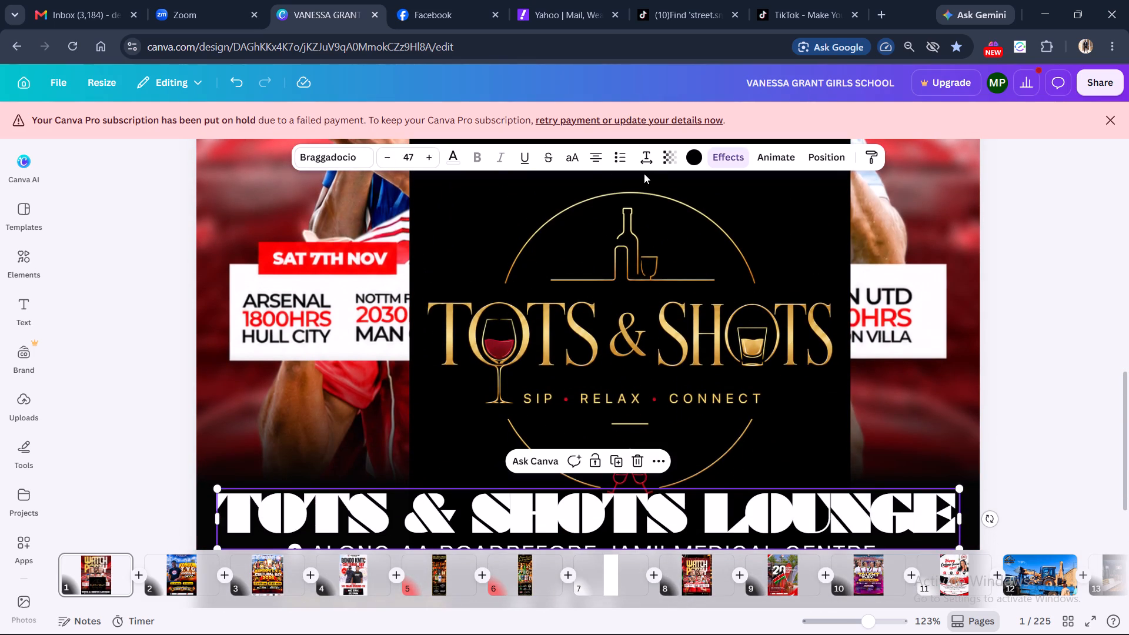
left_click(581, 322)
scroll(592, 346, "down", 1)
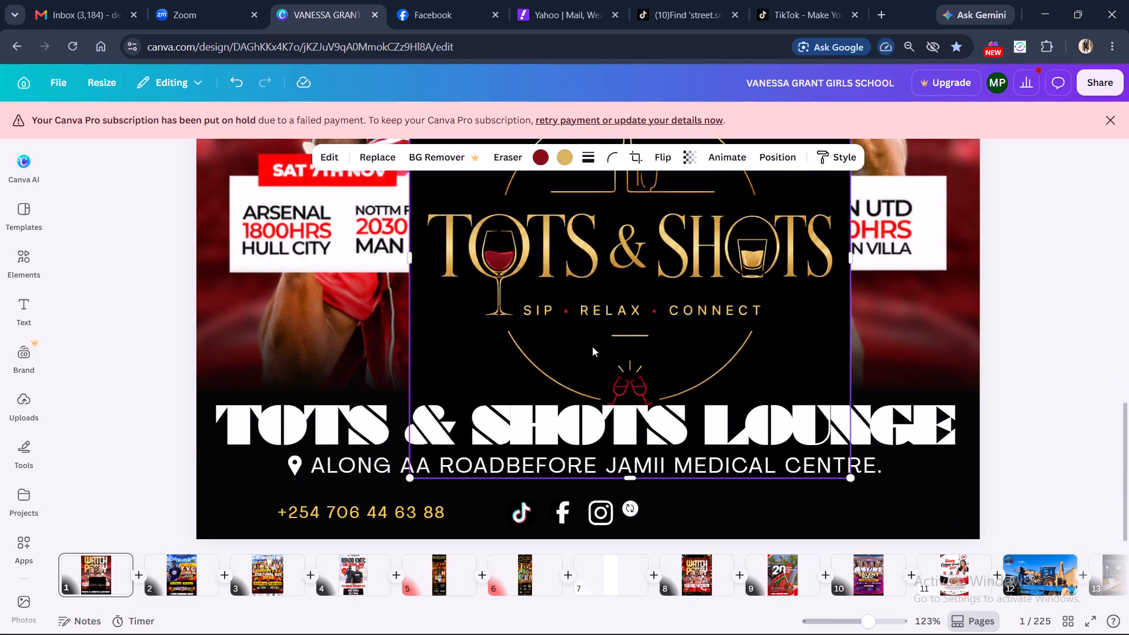
left_click_drag(633, 480, 622, 396)
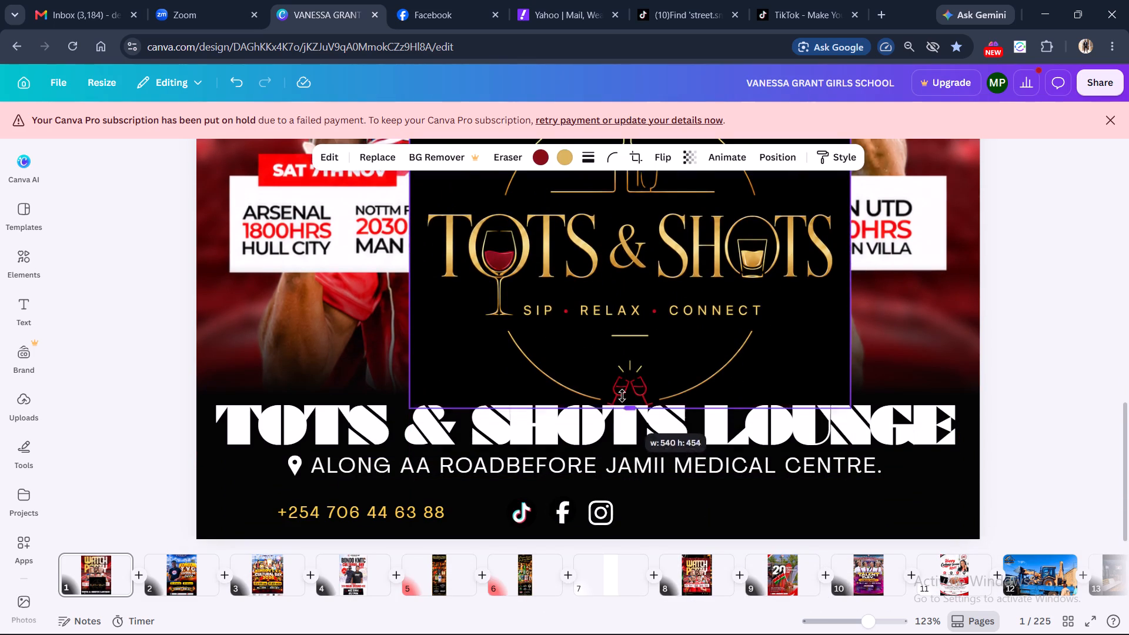
left_click_drag(622, 396, 604, 326)
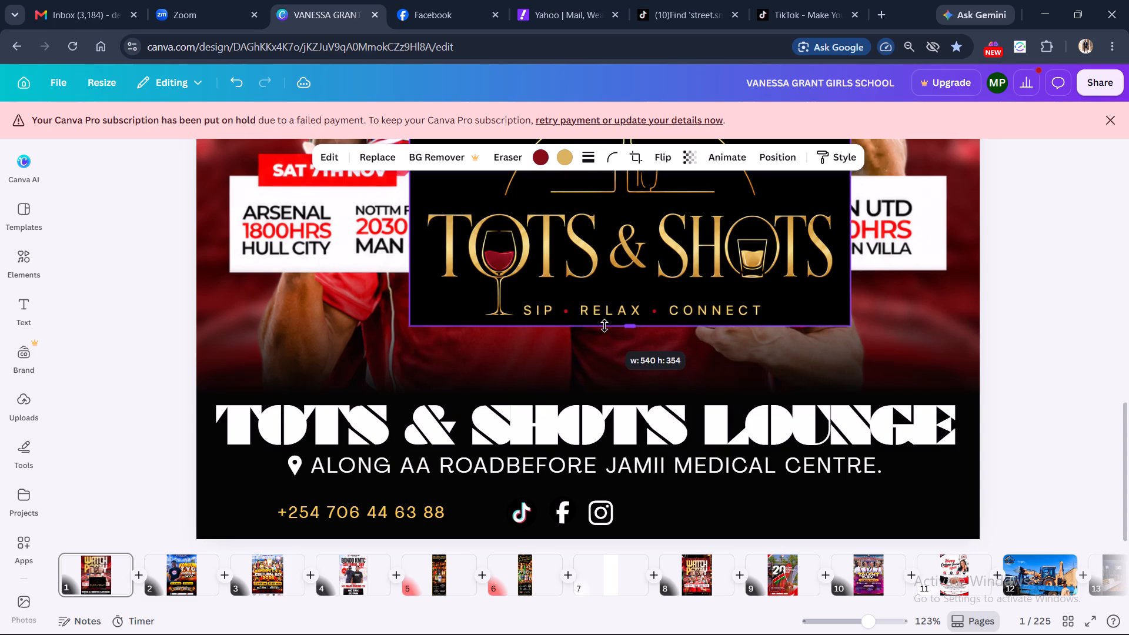
left_click_drag(604, 326, 601, 322)
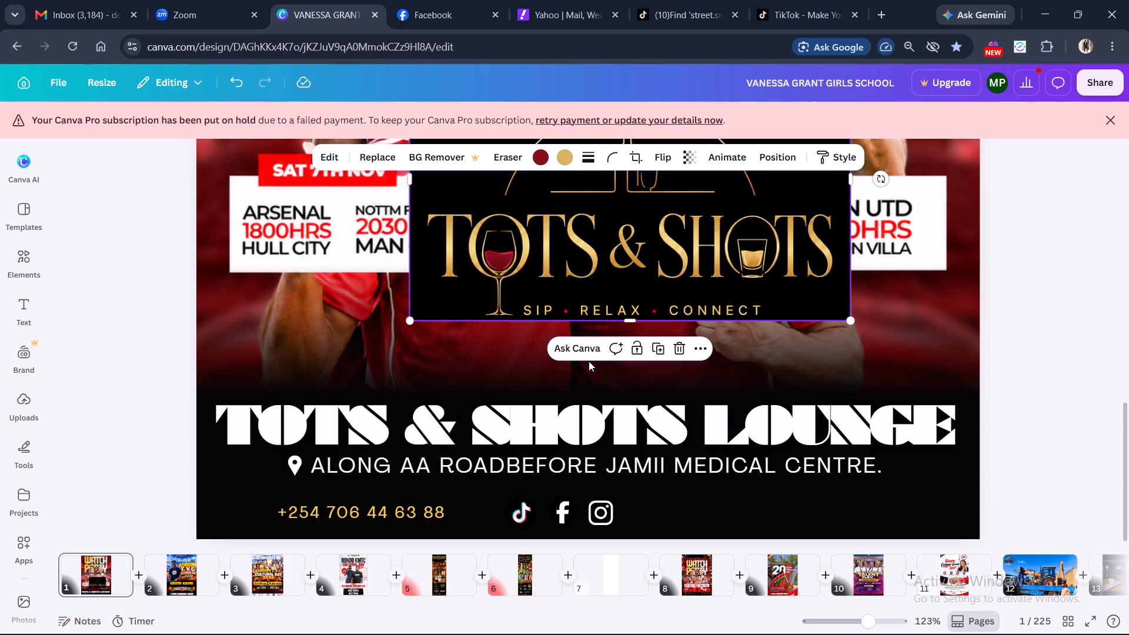
Crop the empty black area off the logo's upper part, down to just above the golden arc.
scroll(589, 361, "up", 1)
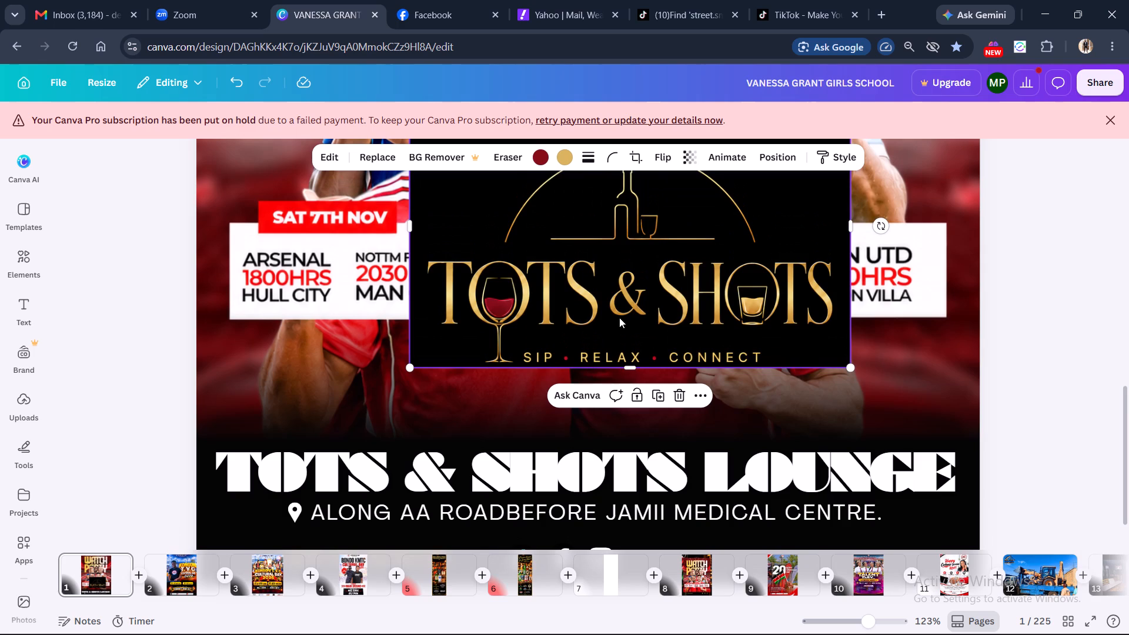
scroll(619, 317, "up", 2)
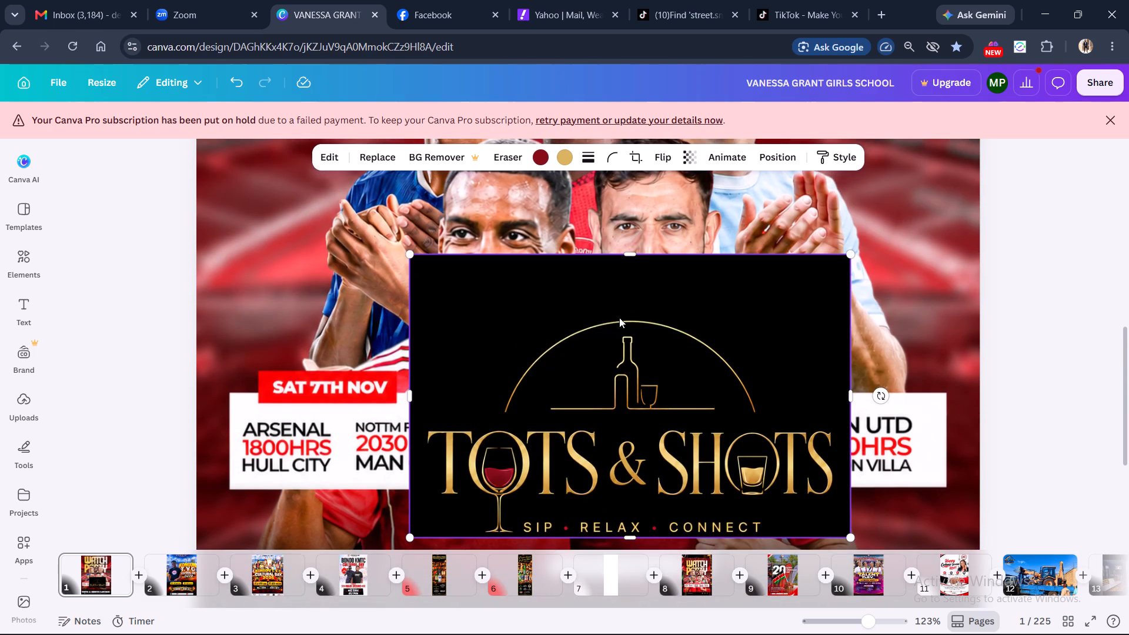
scroll(634, 321, "down", 1)
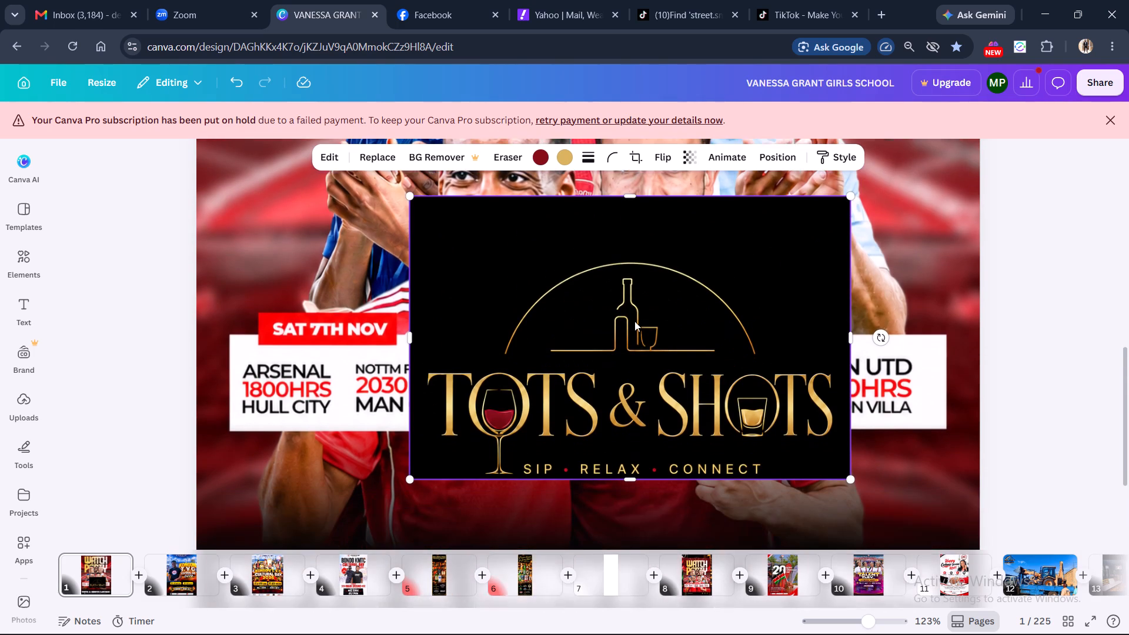
left_click_drag(622, 193, 619, 216)
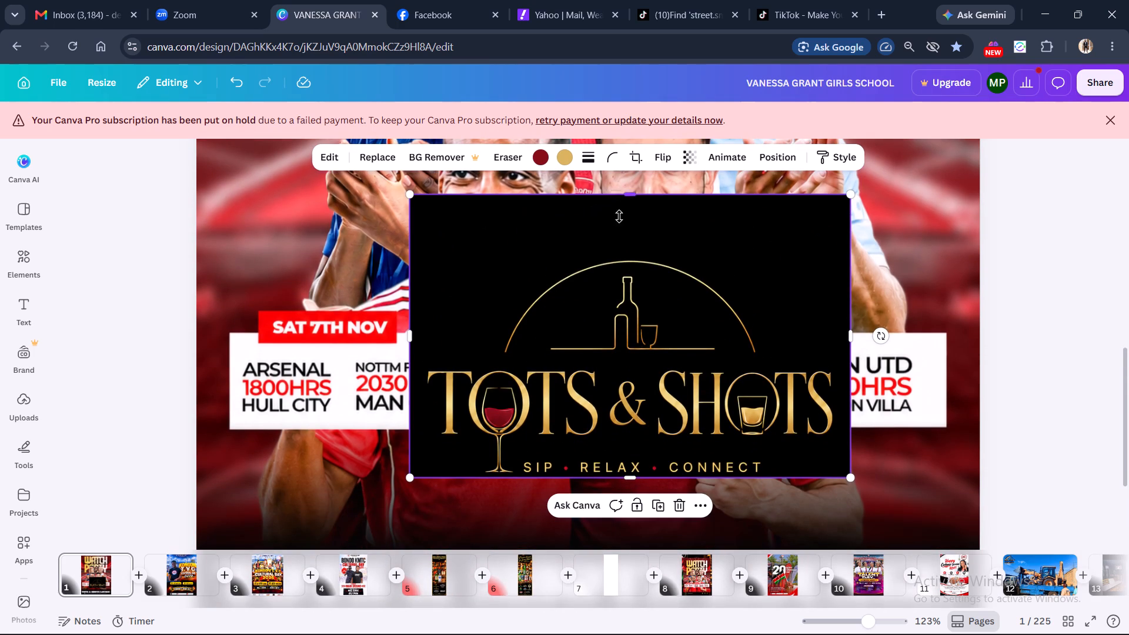
left_click_drag(619, 216, 617, 253)
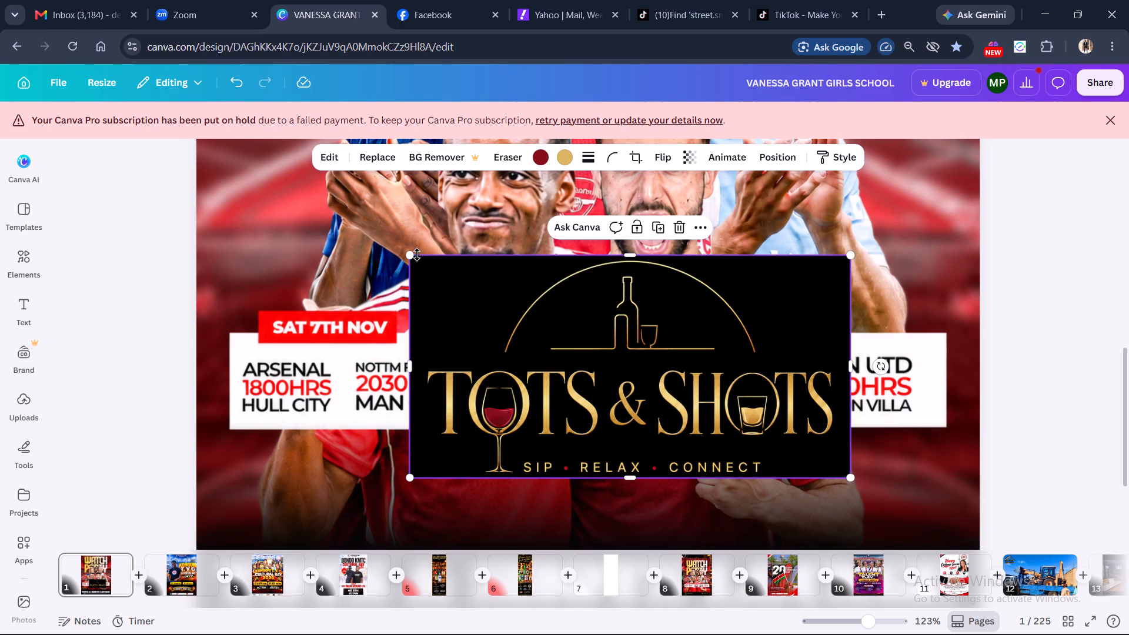
Scale the cropped logo down to about half its width and move it into the black footer, over the end of the address.
left_click_drag(408, 253, 619, 395)
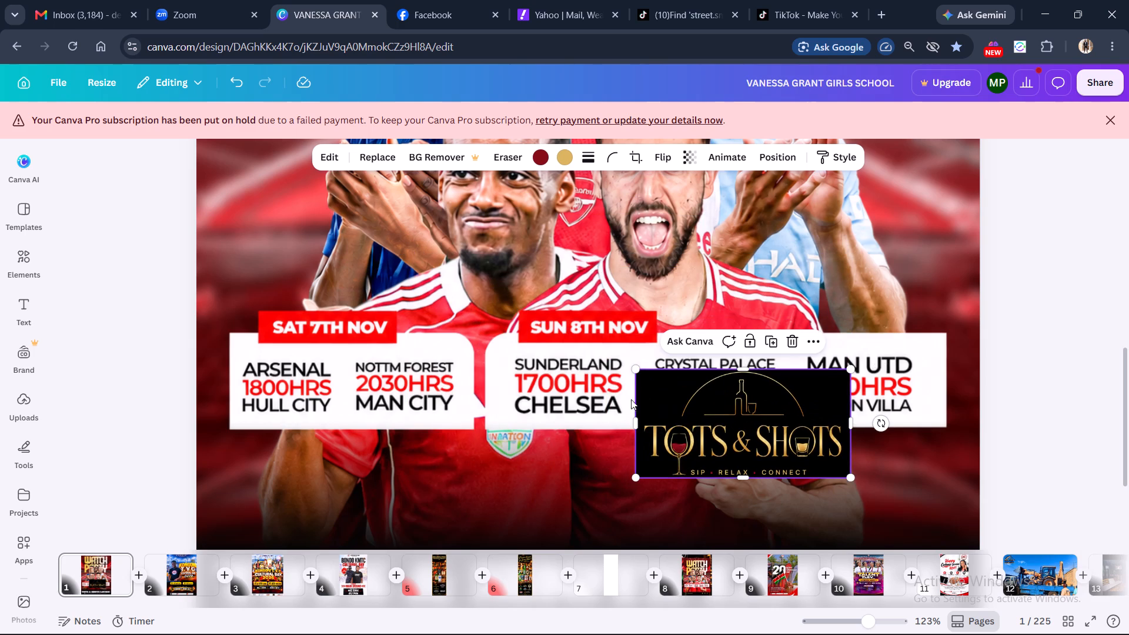
left_click_drag(722, 419, 747, 447)
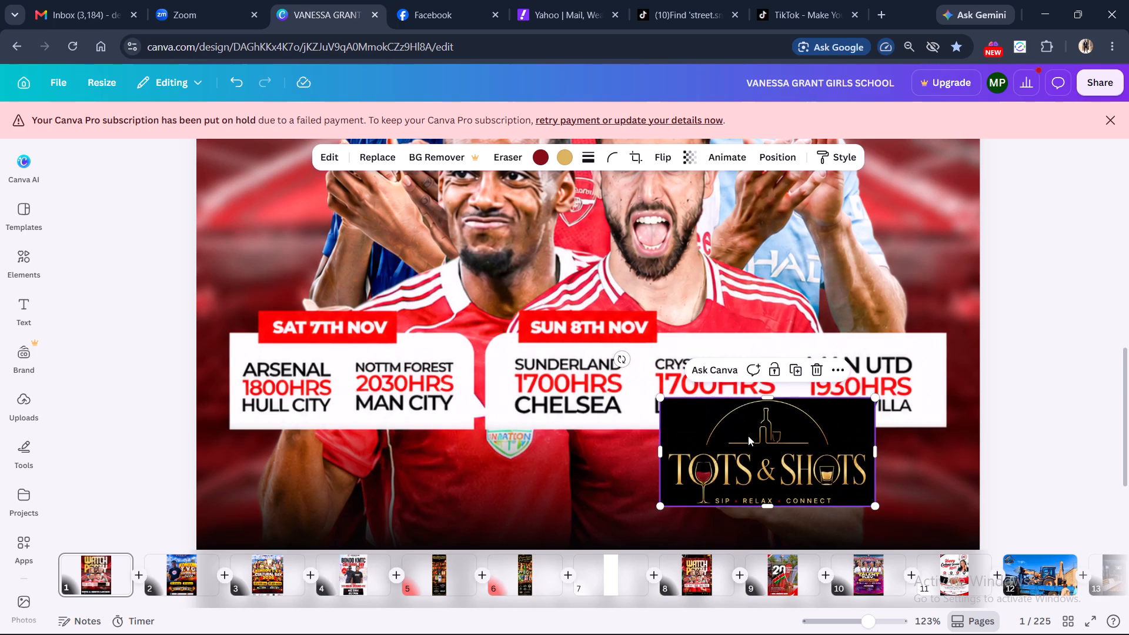
scroll(748, 436, "down", 3)
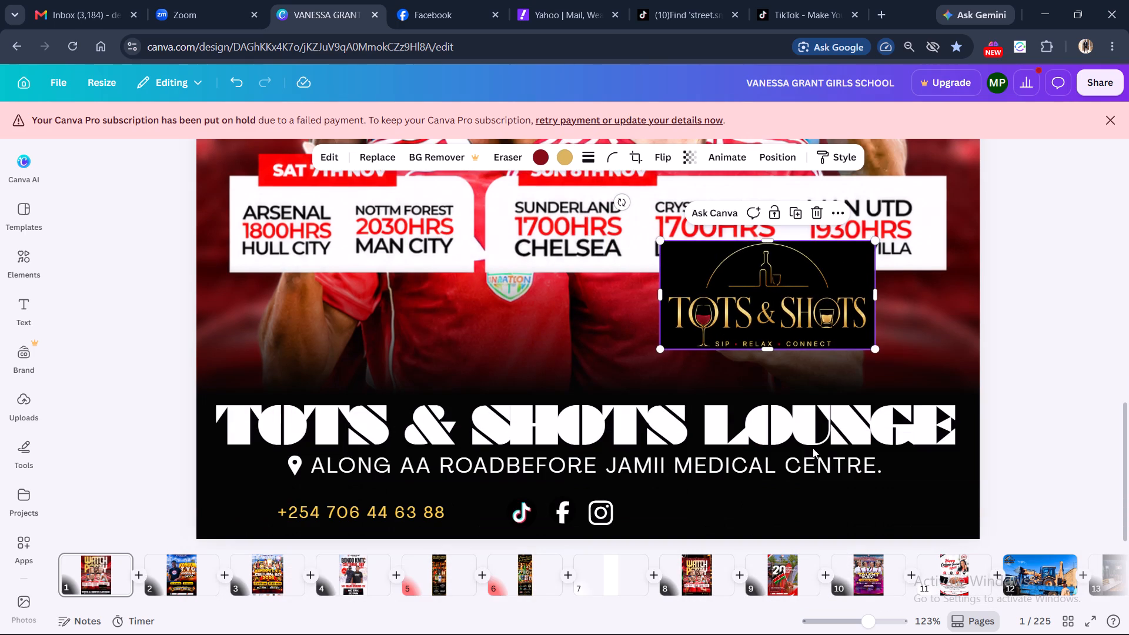
left_click_drag(738, 313, 743, 493)
Shrink the logo further to fit beneath the address and place it to the right of the Instagram icon.
left_click_drag(664, 423, 729, 491)
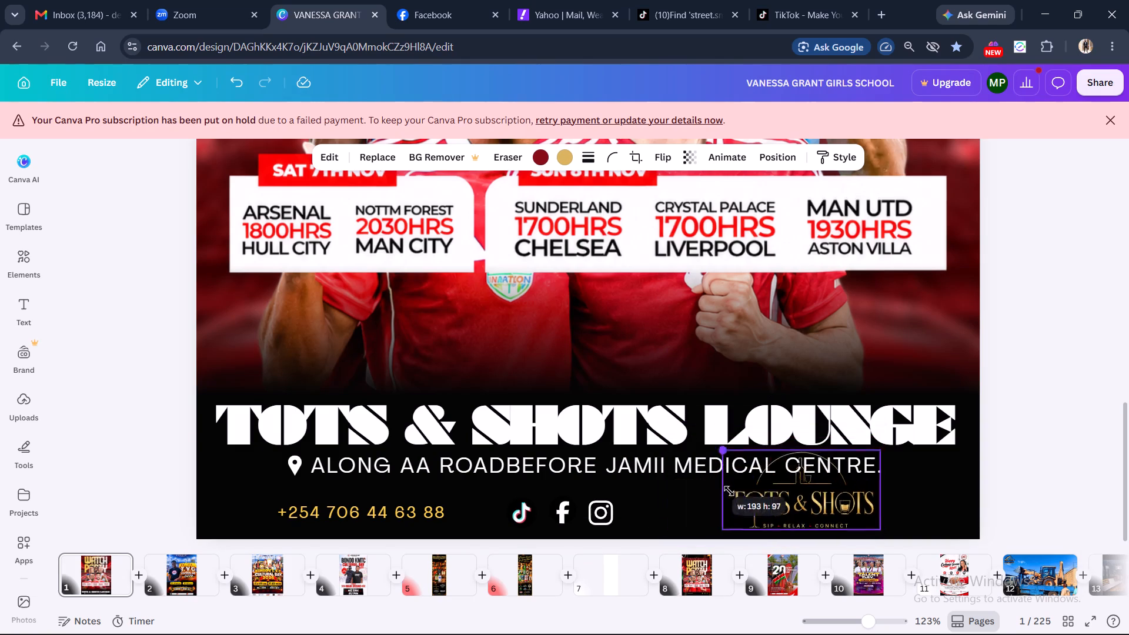
left_click_drag(729, 491, 743, 503)
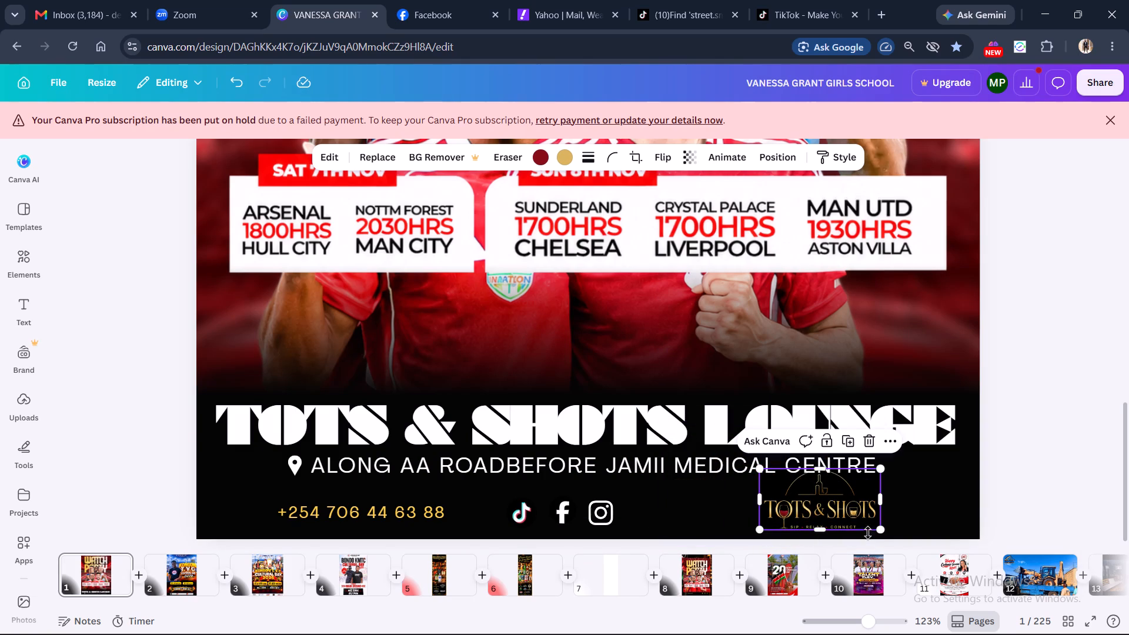
left_click_drag(804, 499, 784, 502)
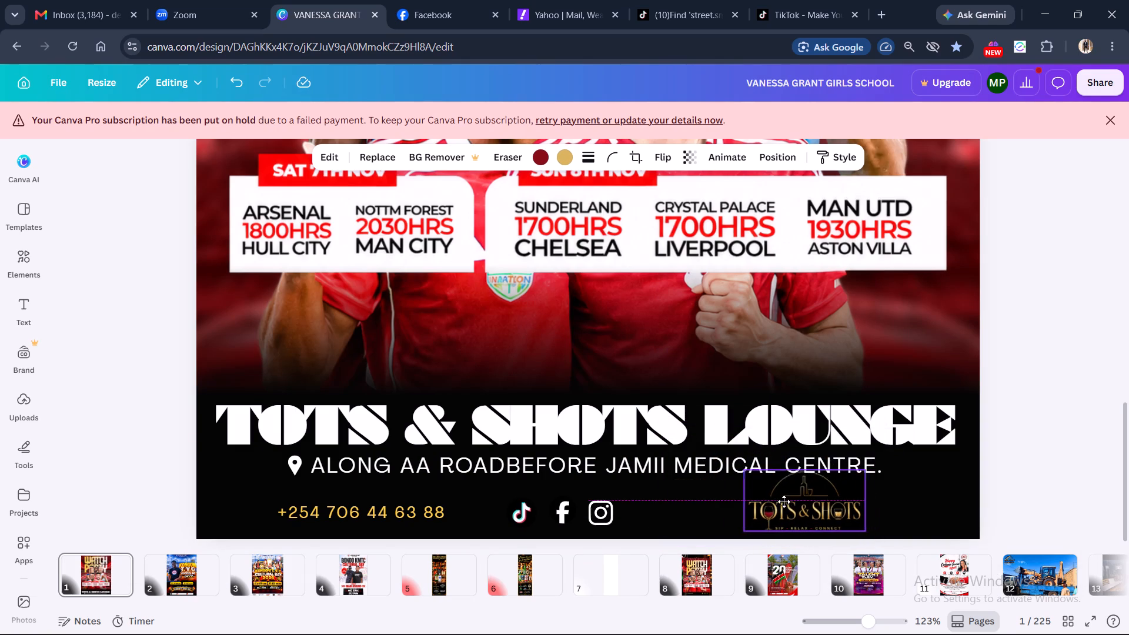
left_click_drag(784, 502, 731, 502)
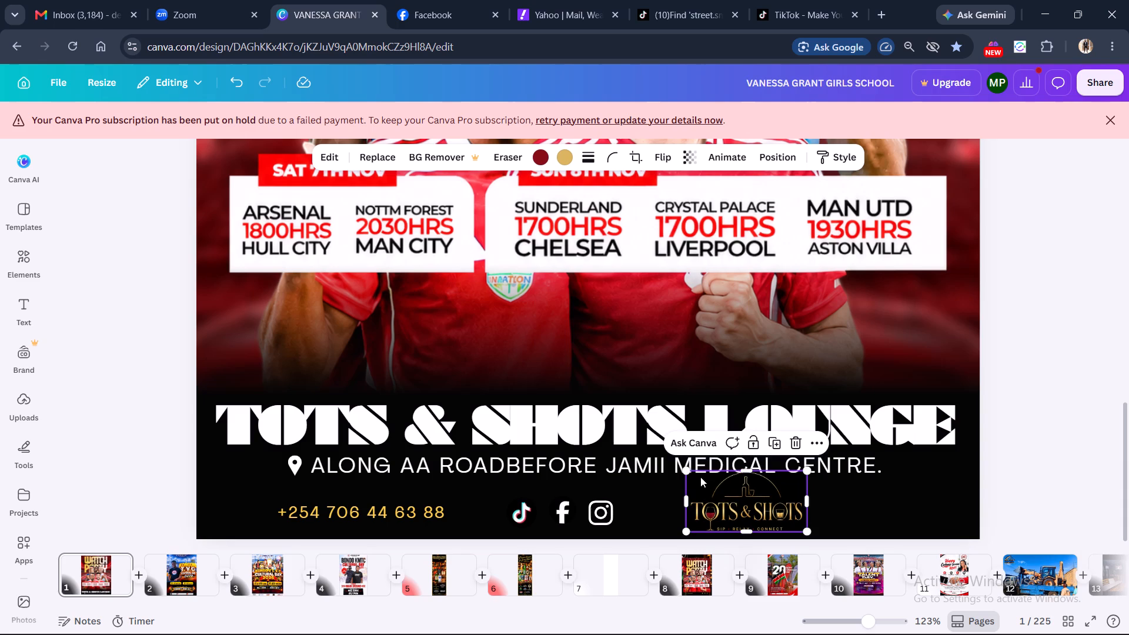
left_click_drag(687, 472, 707, 480)
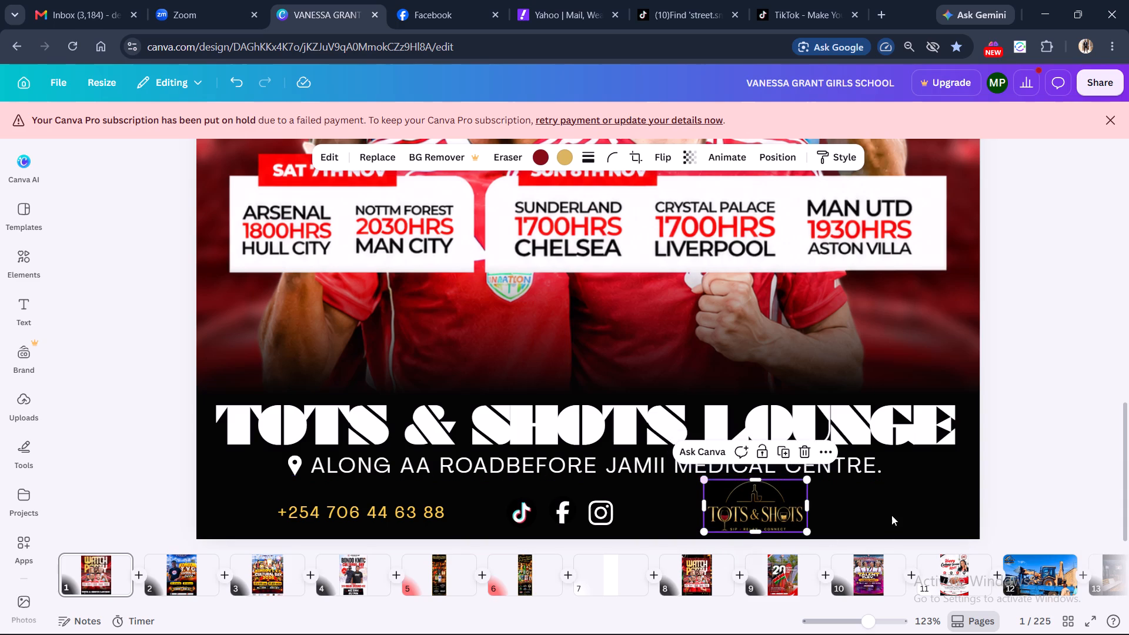
Move the logo to the right end of the footer, below the end of the address, and make it slightly smaller.
left_click(890, 514)
left_click(747, 506)
left_click_drag(743, 509, 898, 507)
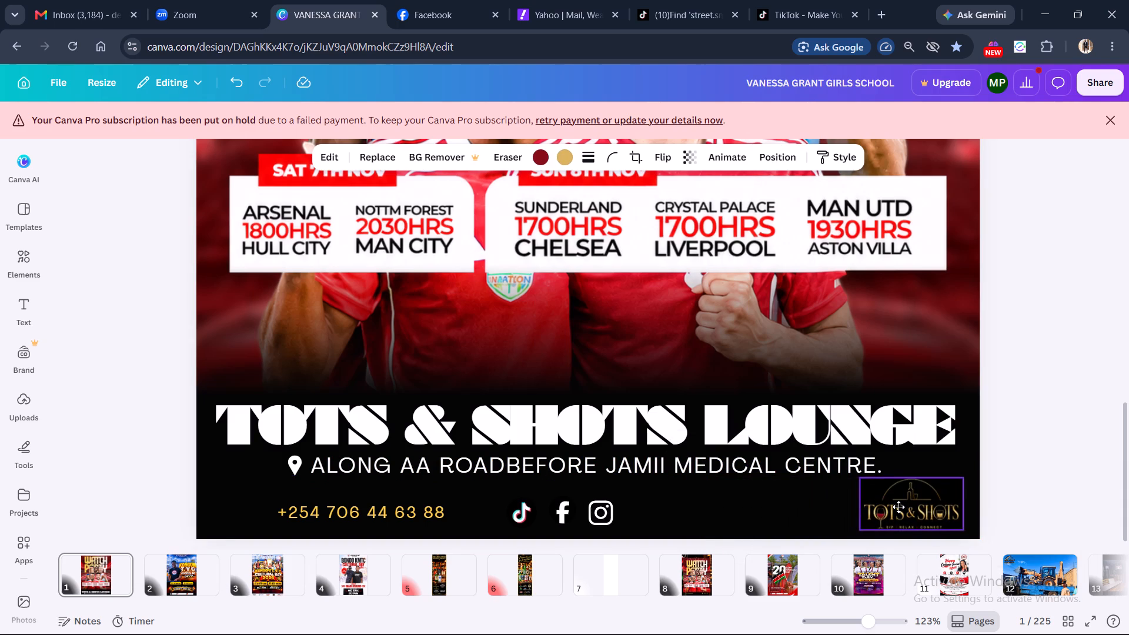
left_click_drag(898, 507, 904, 504)
left_click_drag(965, 528, 935, 514)
left_click_drag(906, 494, 915, 507)
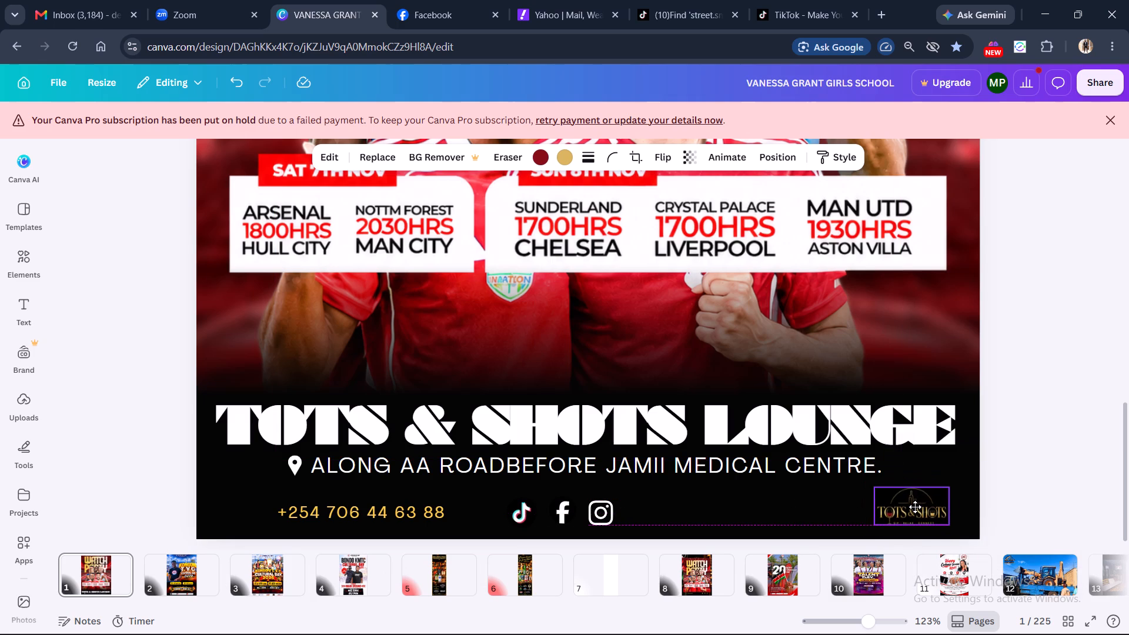
left_click_drag(915, 507, 918, 512)
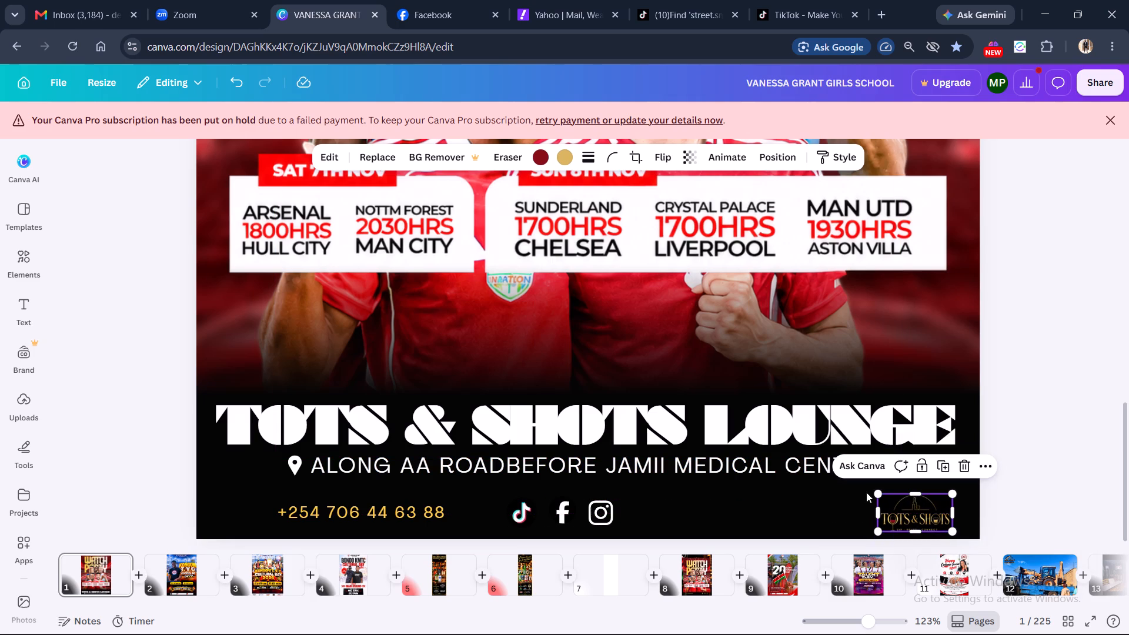
left_click_drag(877, 492, 864, 486)
left_click_drag(907, 510, 905, 504)
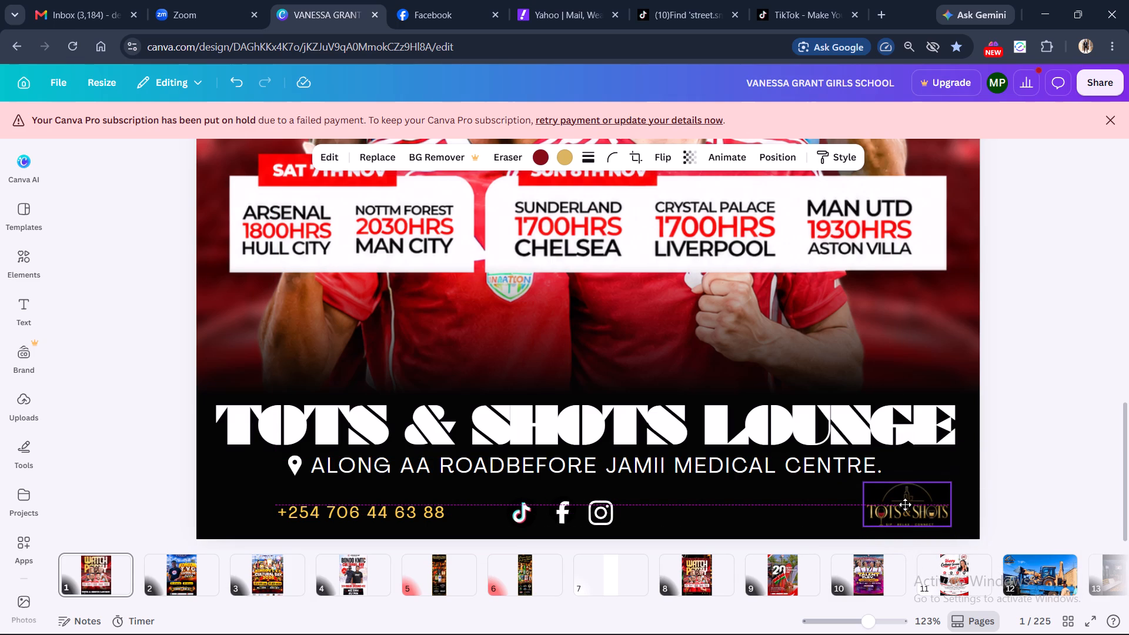
Move the logo left along the footer and slightly down, so it sits beneath the word CENTRE at the address's end.
left_click_drag(905, 504, 881, 506)
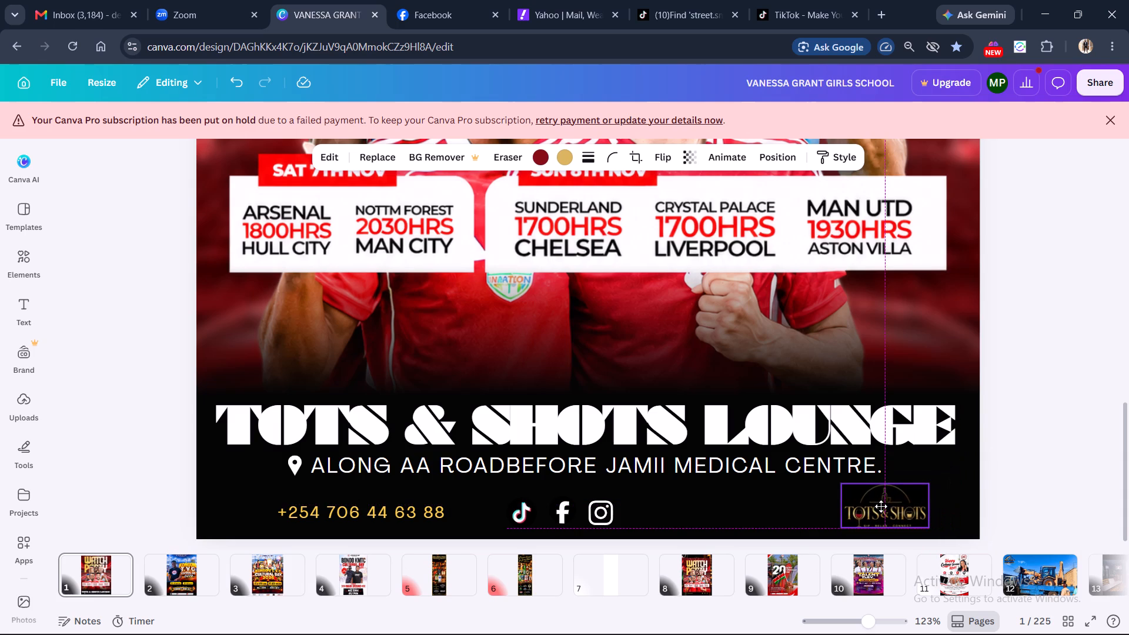
left_click_drag(881, 506, 849, 510)
left_click(1109, 503)
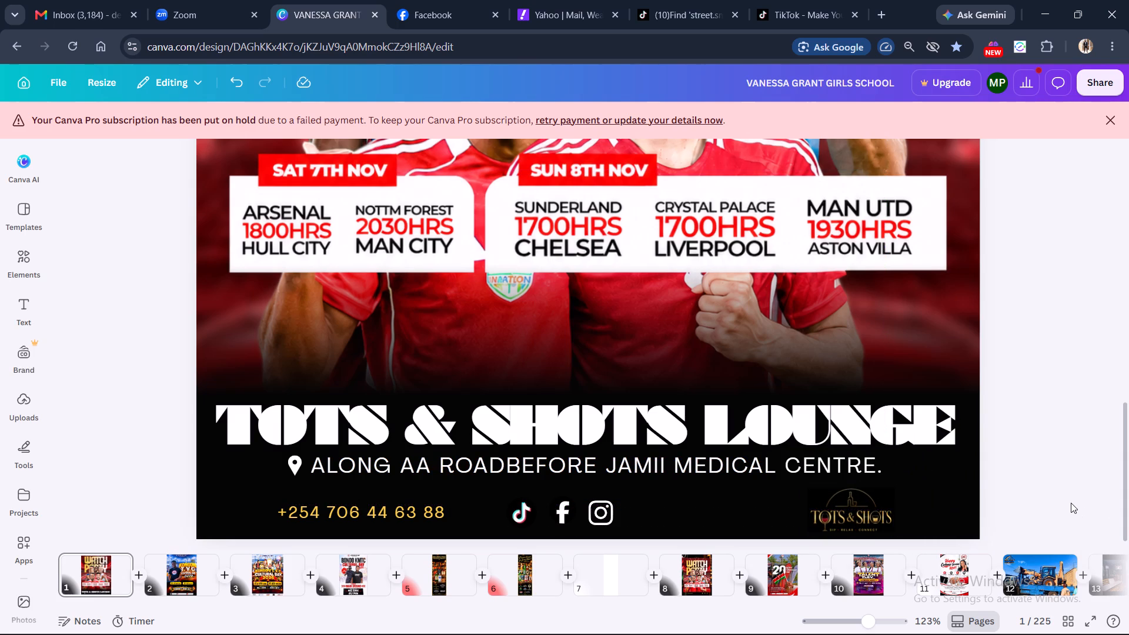
Move the TikTok, Facebook and Instagram icons together to the right, keeping them level with the phone number, between it and the logo.
left_click(604, 506)
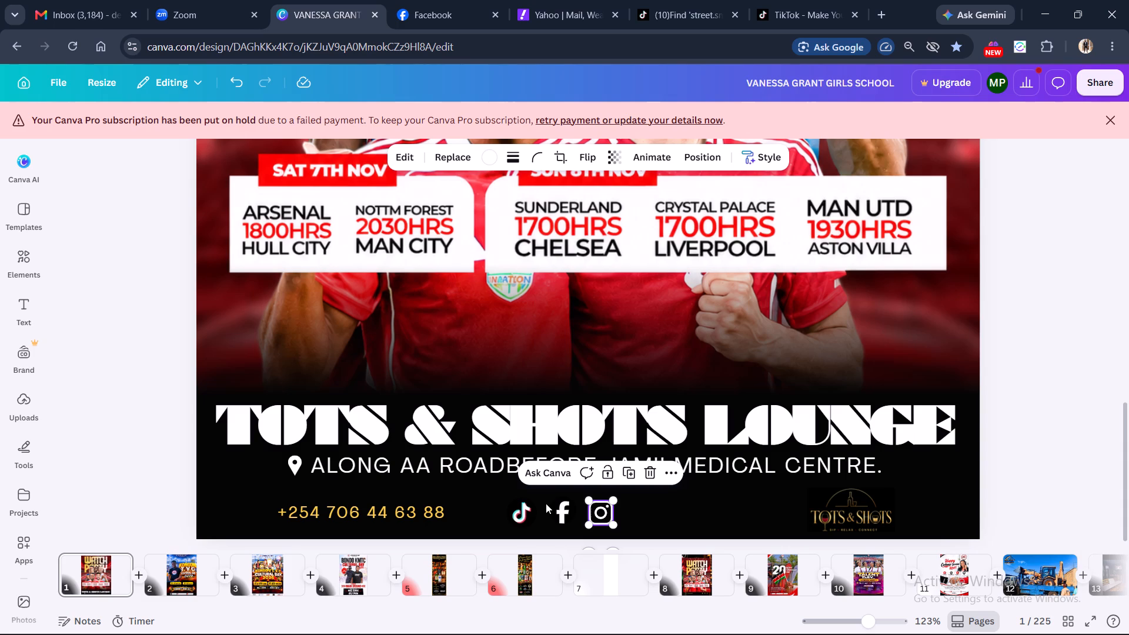
left_click(569, 518, "shift")
left_click(532, 514, "shift")
left_click_drag(577, 519, 622, 528)
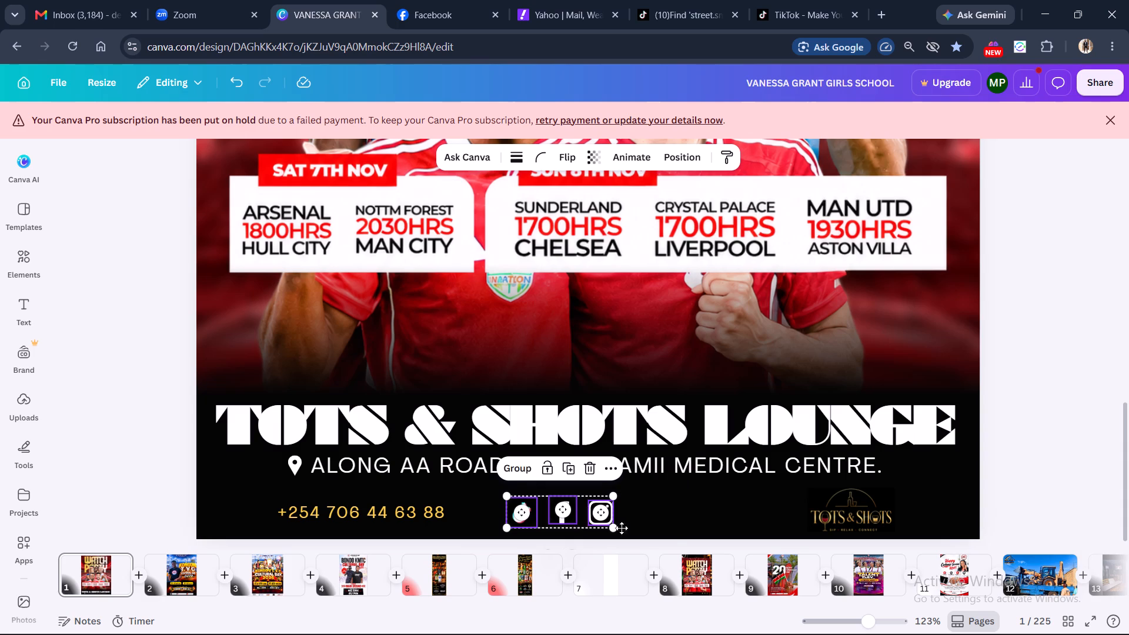
left_click_drag(622, 528, 633, 522)
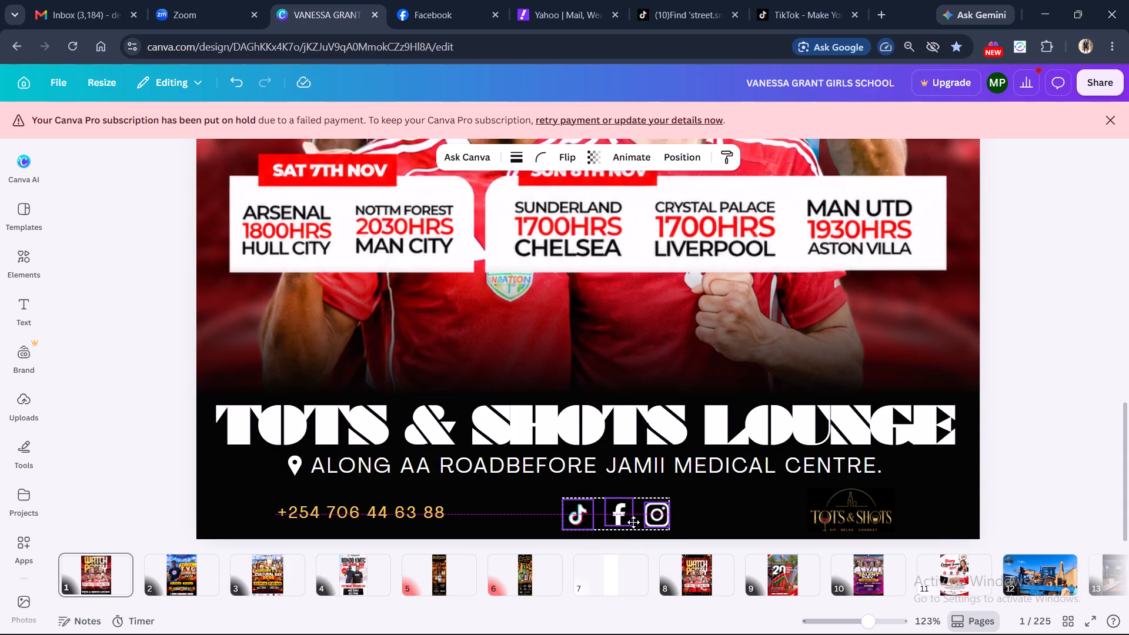
left_click_drag(633, 522, 620, 520)
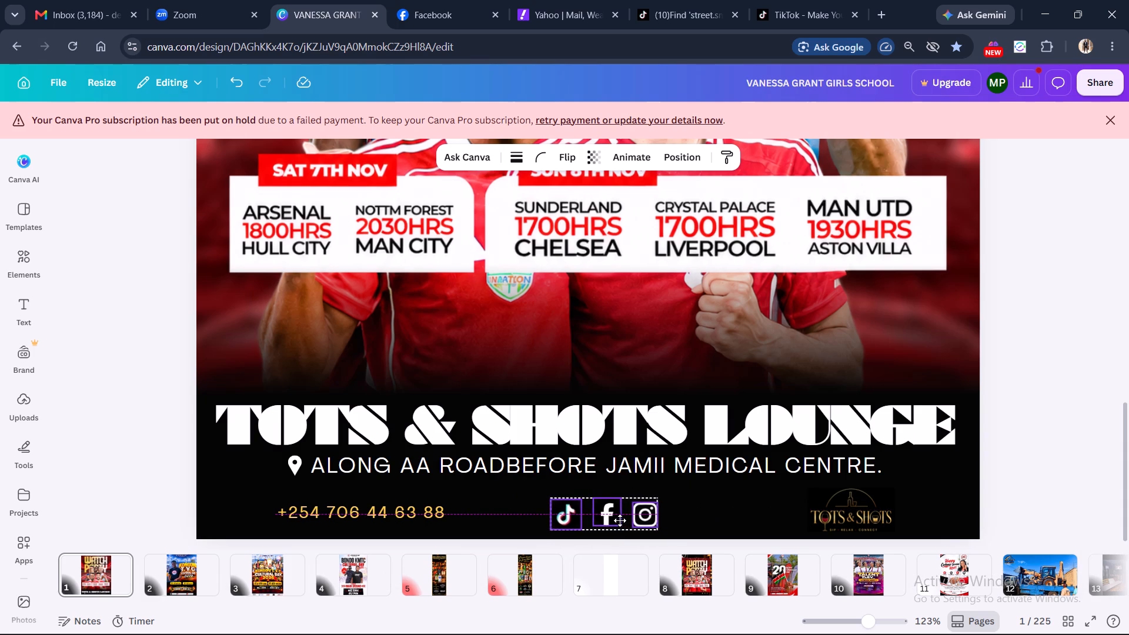
left_click_drag(620, 520, 614, 520)
left_click(673, 518)
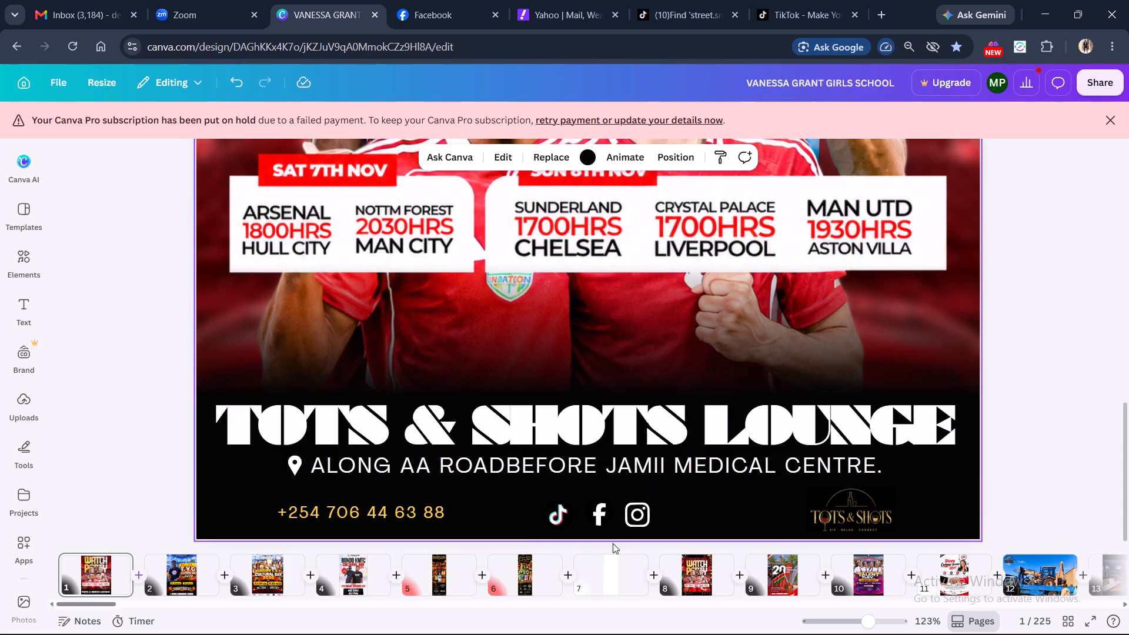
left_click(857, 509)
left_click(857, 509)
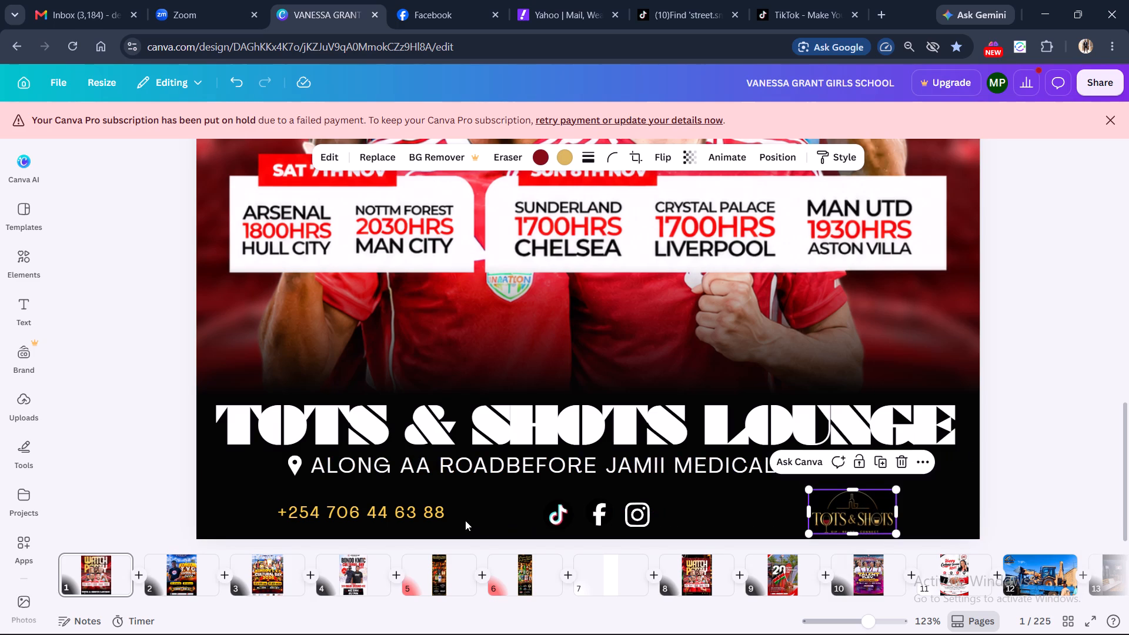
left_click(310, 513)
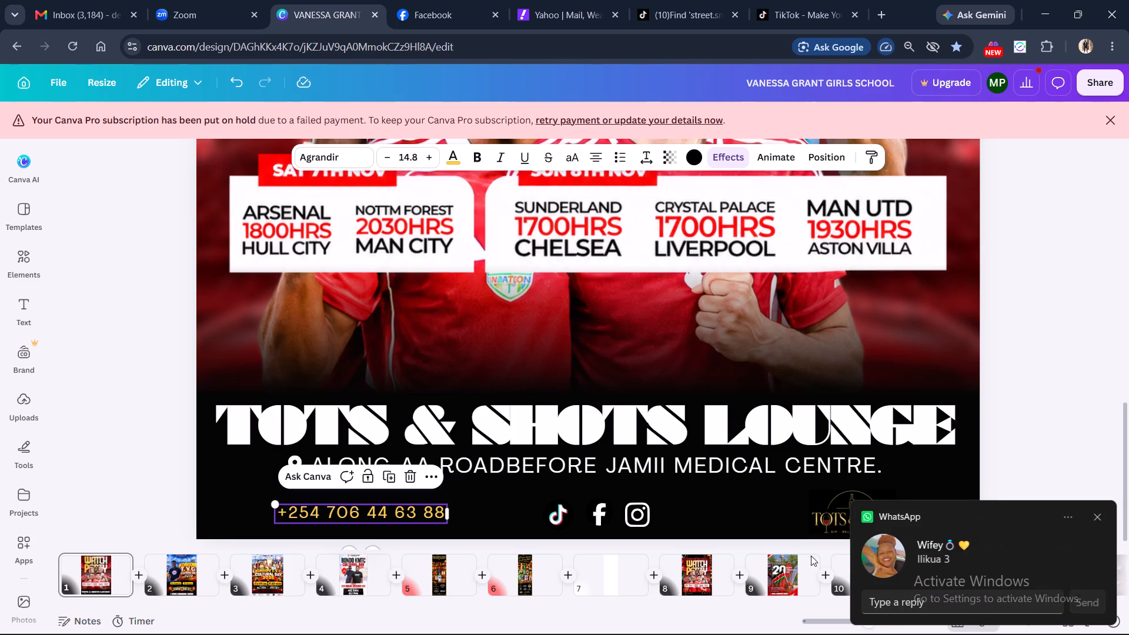
left_click(933, 607)
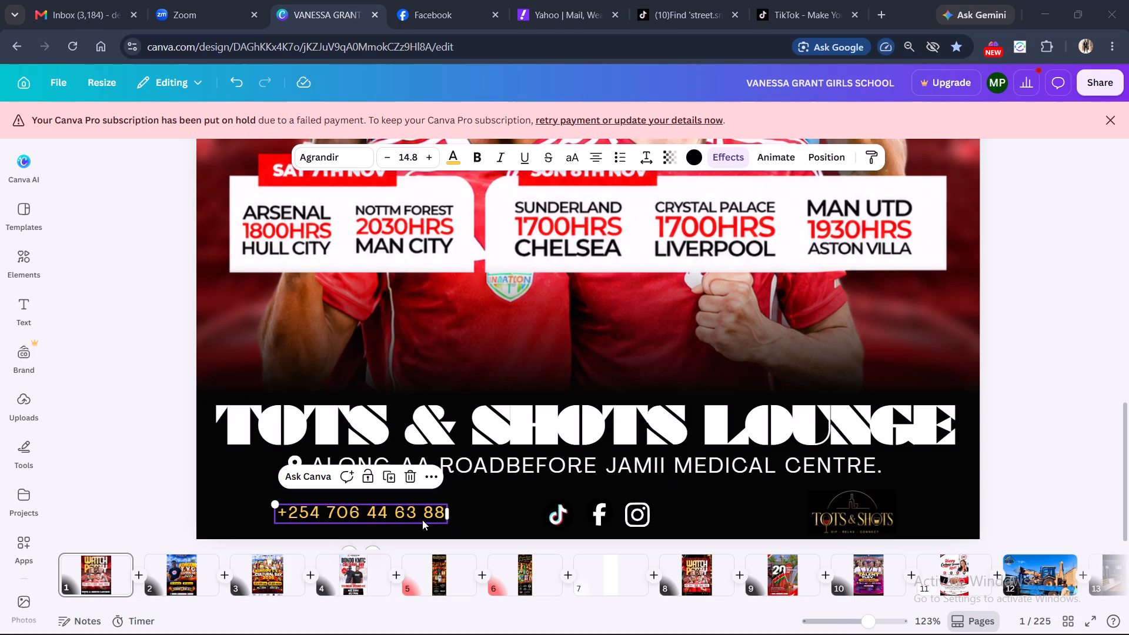
Move the phone number slightly right so it starts beneath the address's location pin, level with the social icons.
left_click_drag(391, 511, 406, 513)
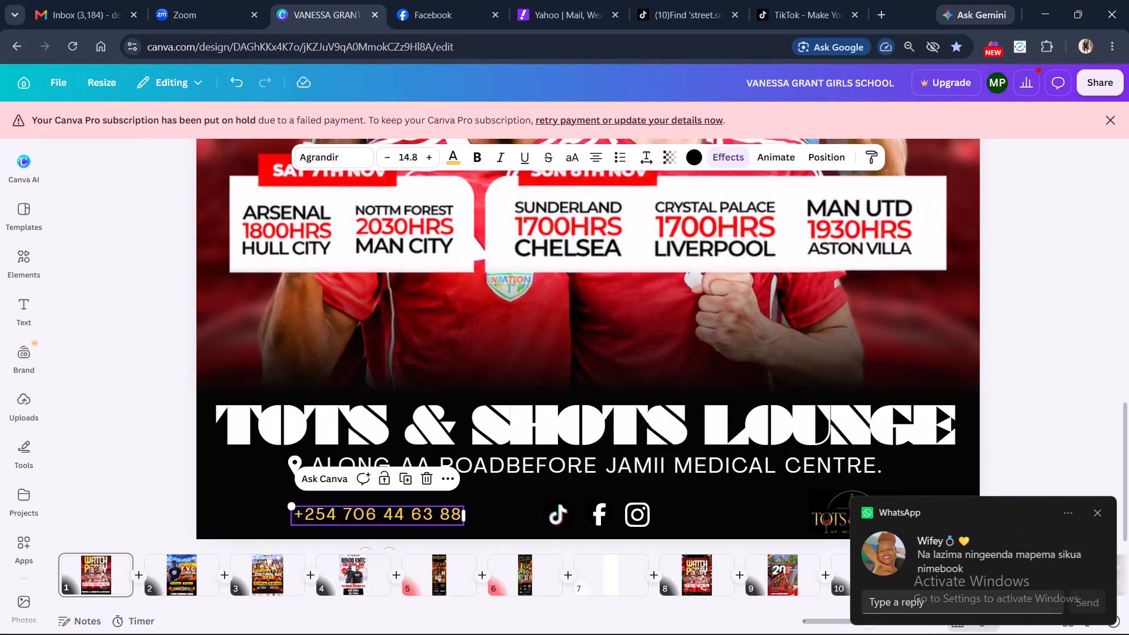
left_click(953, 606)
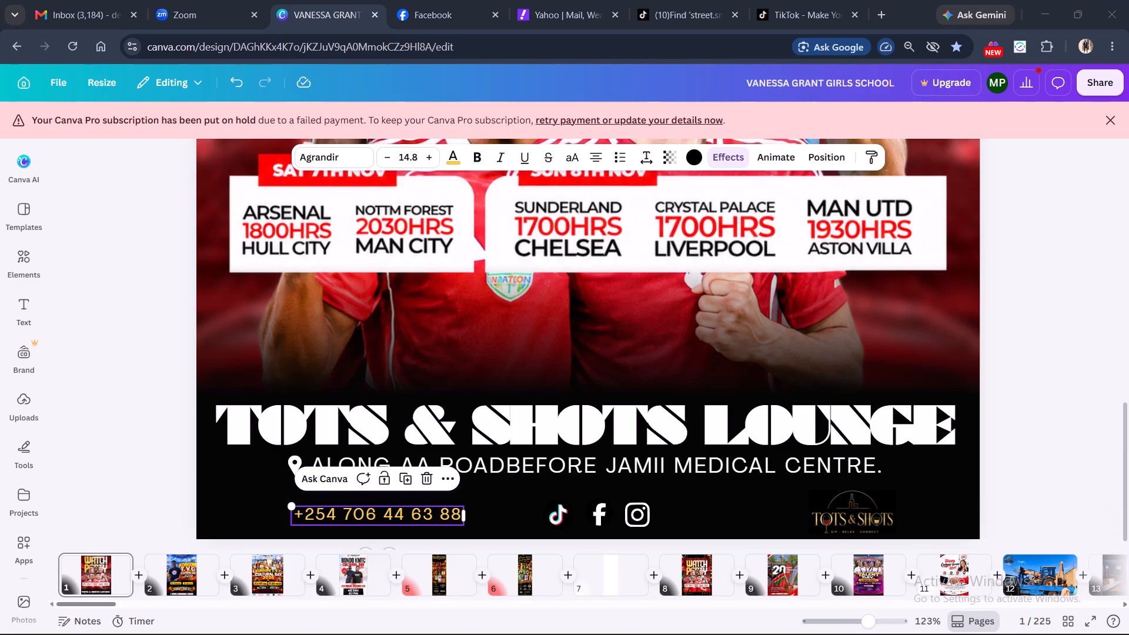
Select the phone number and the TikTok, Facebook and Instagram icons together.
left_click(560, 516)
left_click(356, 516)
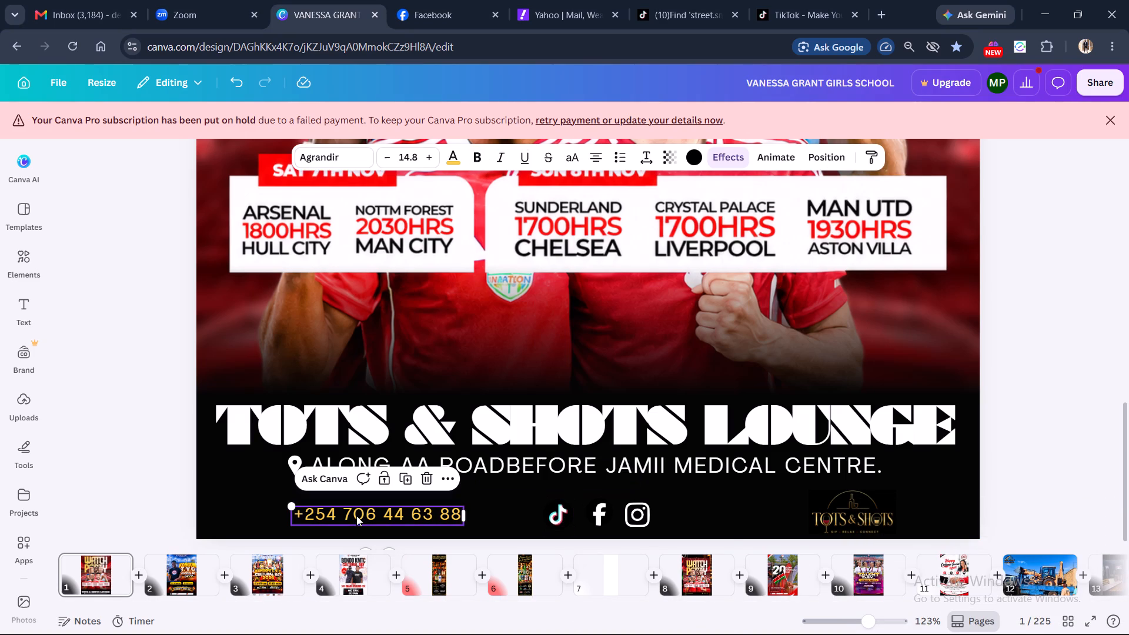
left_click(549, 517, "shift")
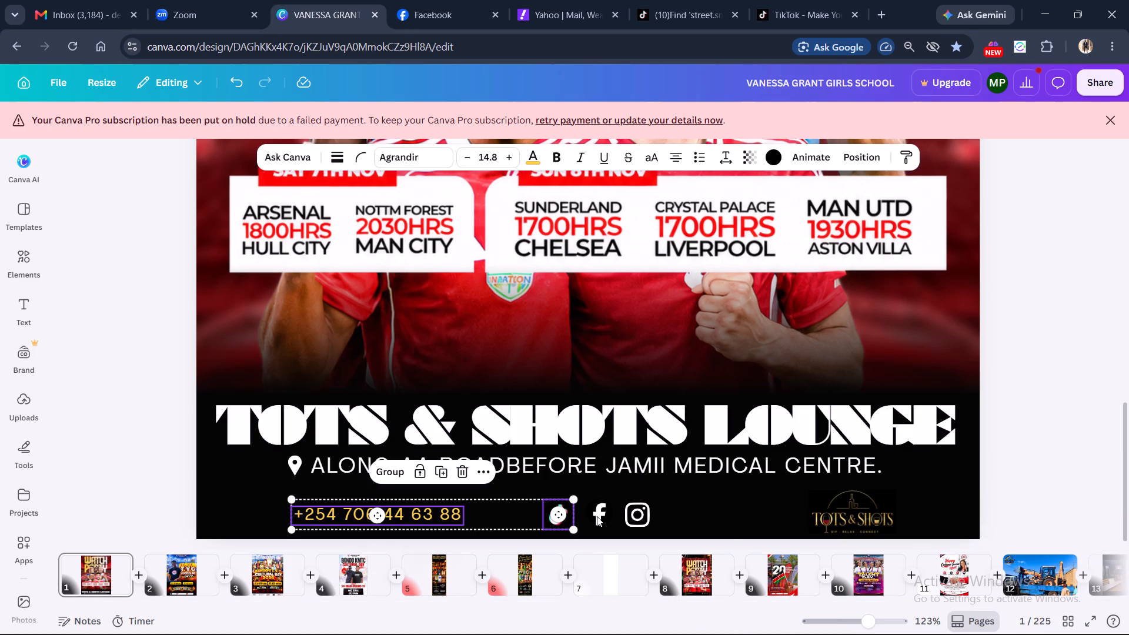
left_click(597, 516, "shift")
left_click(637, 513, "shift")
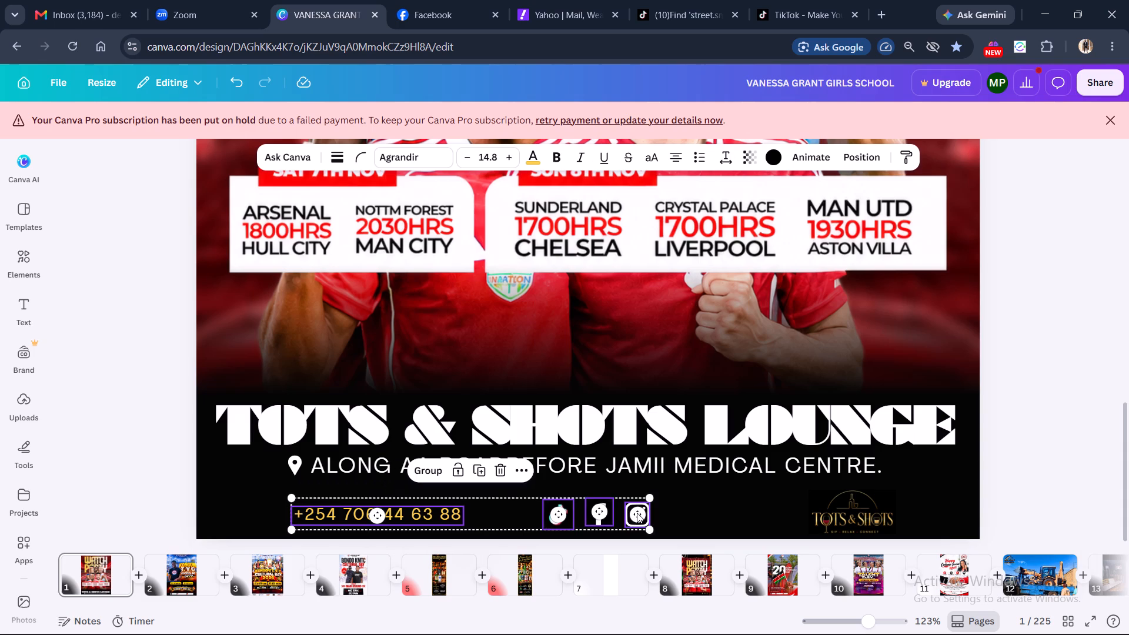
Move the logo left, closer to the Instagram icon and level with the row of social icons.
left_click(833, 509)
left_click_drag(843, 509, 813, 516)
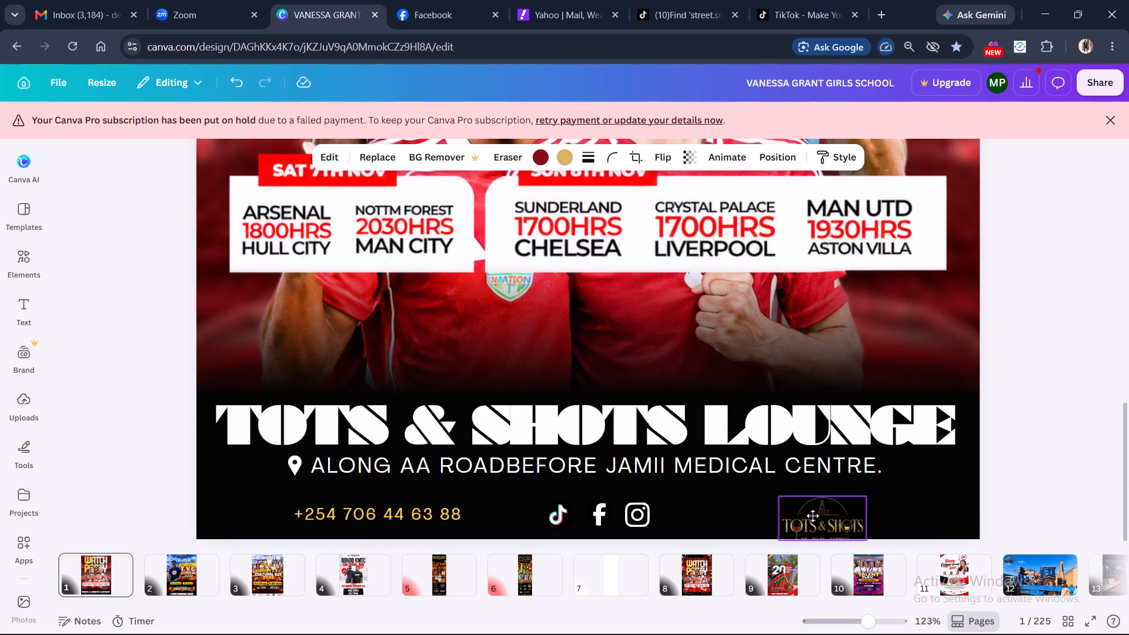
left_click_drag(813, 516, 827, 511)
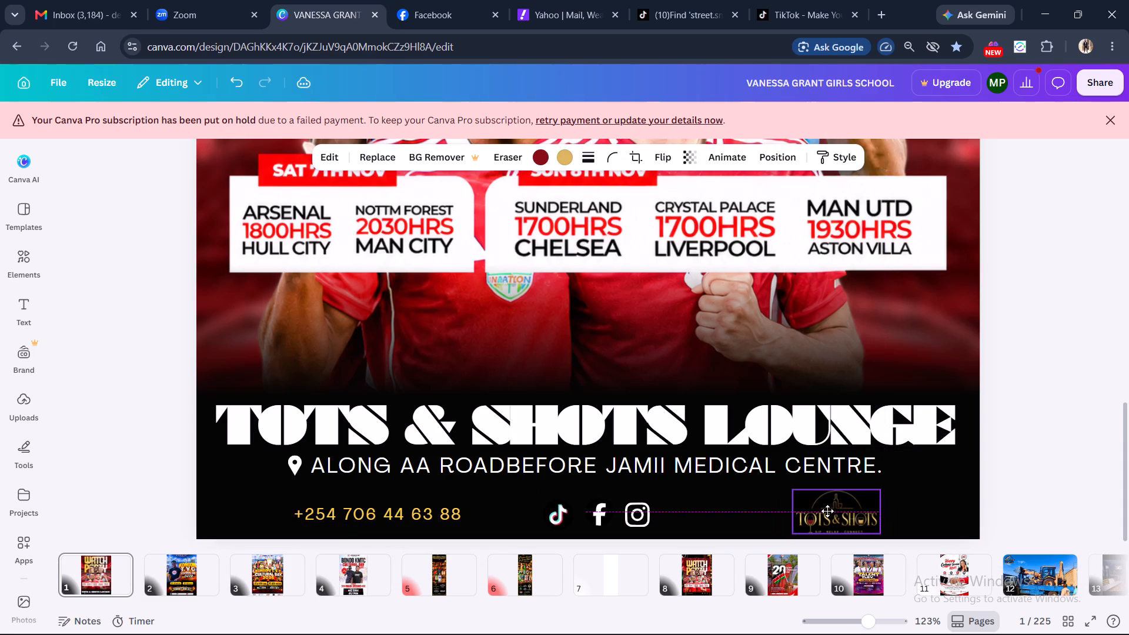
left_click_drag(827, 511, 813, 510)
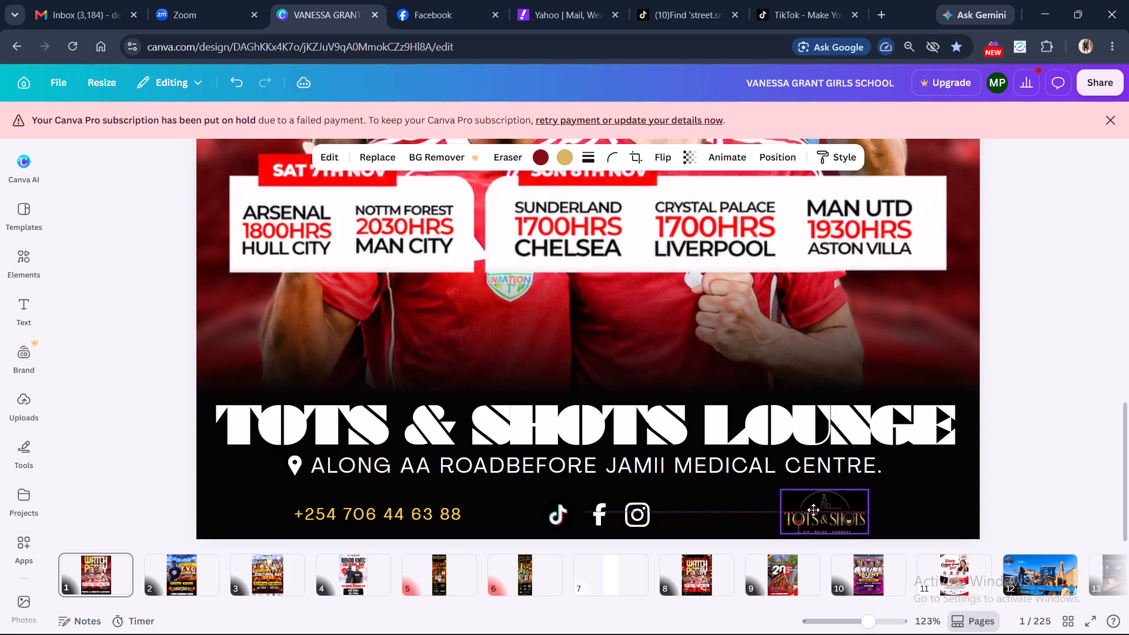
left_click_drag(813, 510, 803, 509)
left_click(918, 499)
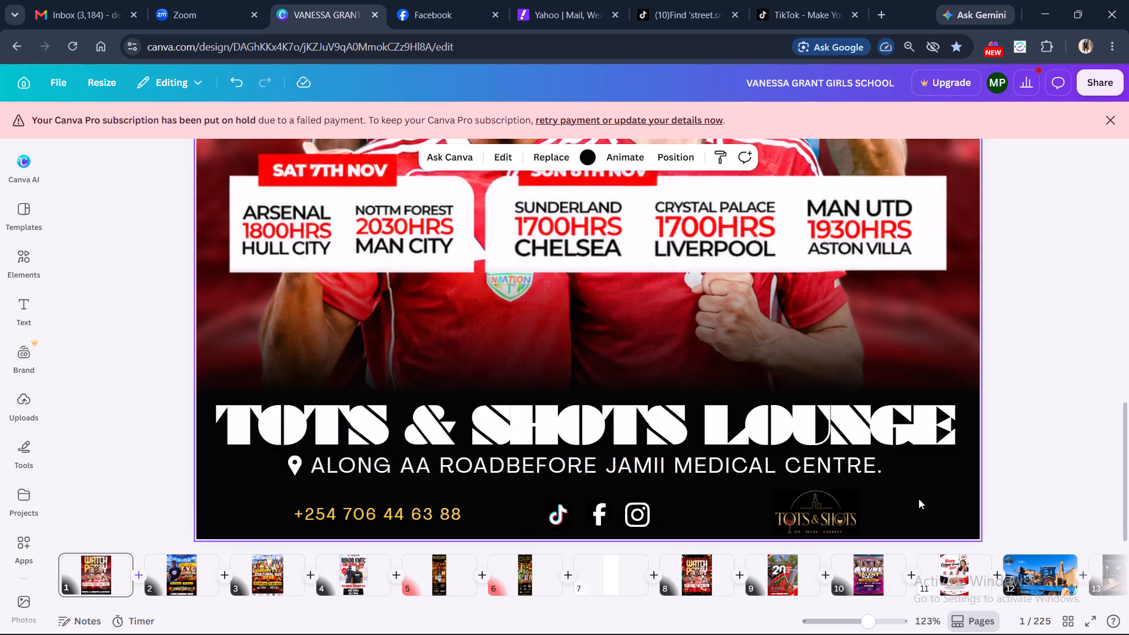
Shift the phone number, three social icons and logo together slightly right, so the logo ends beneath the end of the address.
left_click(424, 514)
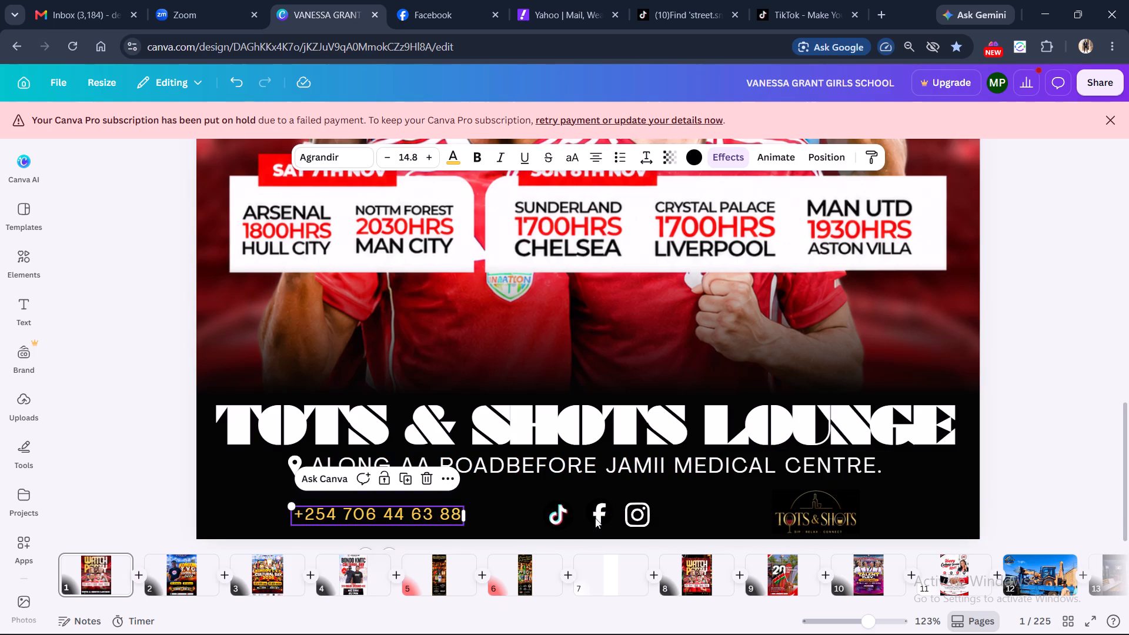
left_click(555, 522, "shift")
left_click(593, 520, "shift")
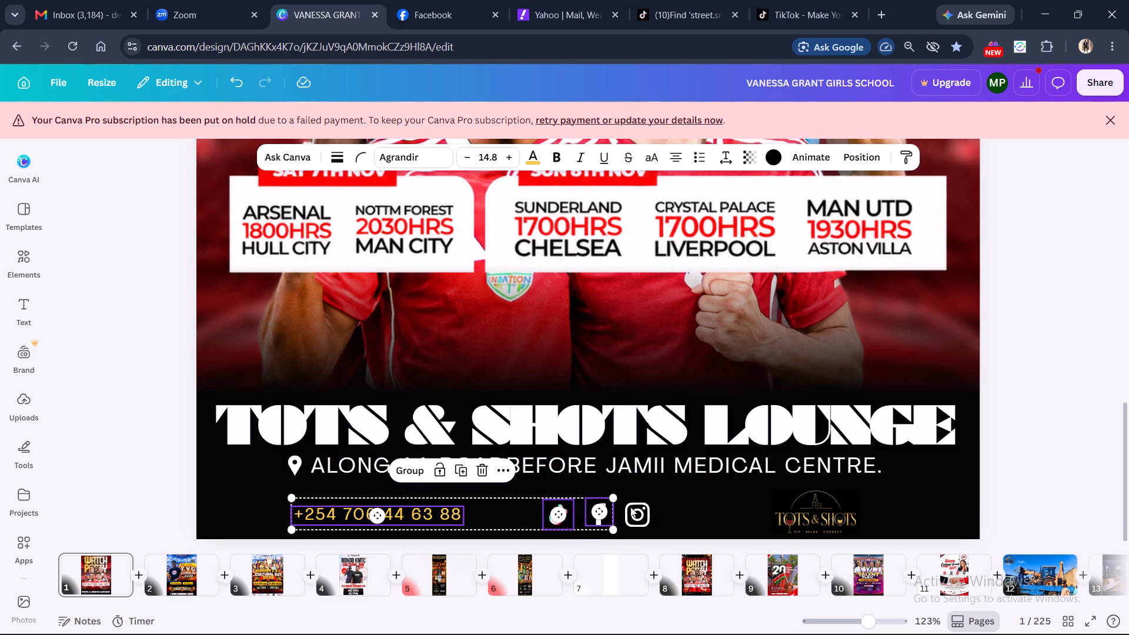
left_click(633, 507, "shift")
left_click(794, 509, "shift")
left_click(678, 517)
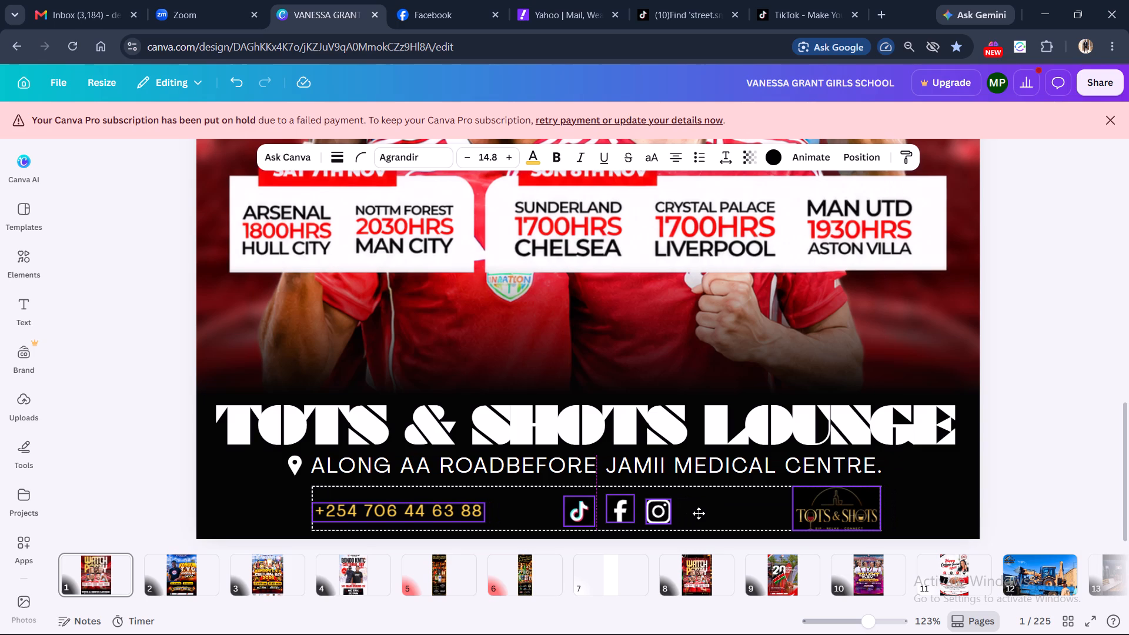
left_click(153, 472)
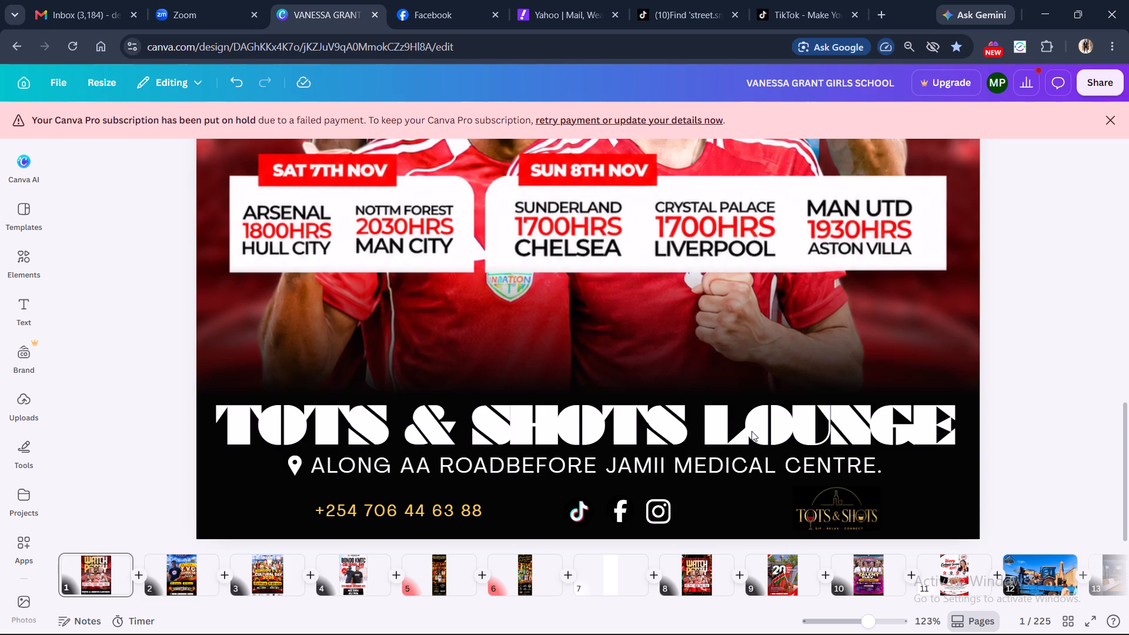
Look over the whole poster from heading to footer at reduced zoom to check the layout.
scroll(751, 431, "down", 1)
scroll(768, 400, "up", 3)
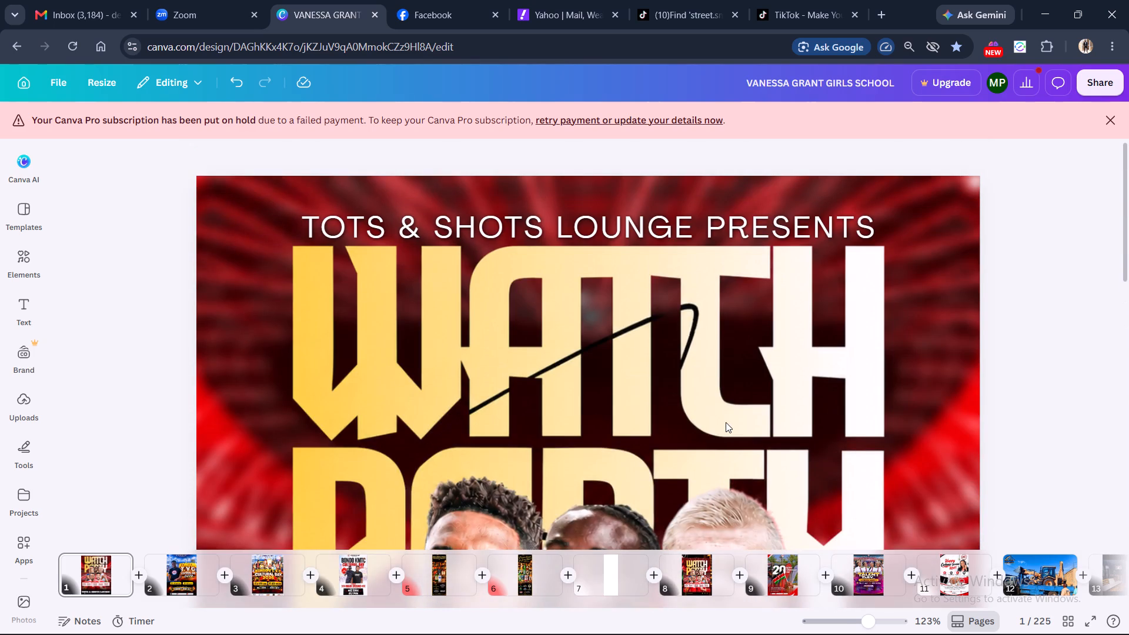
scroll(722, 417, "down", 2)
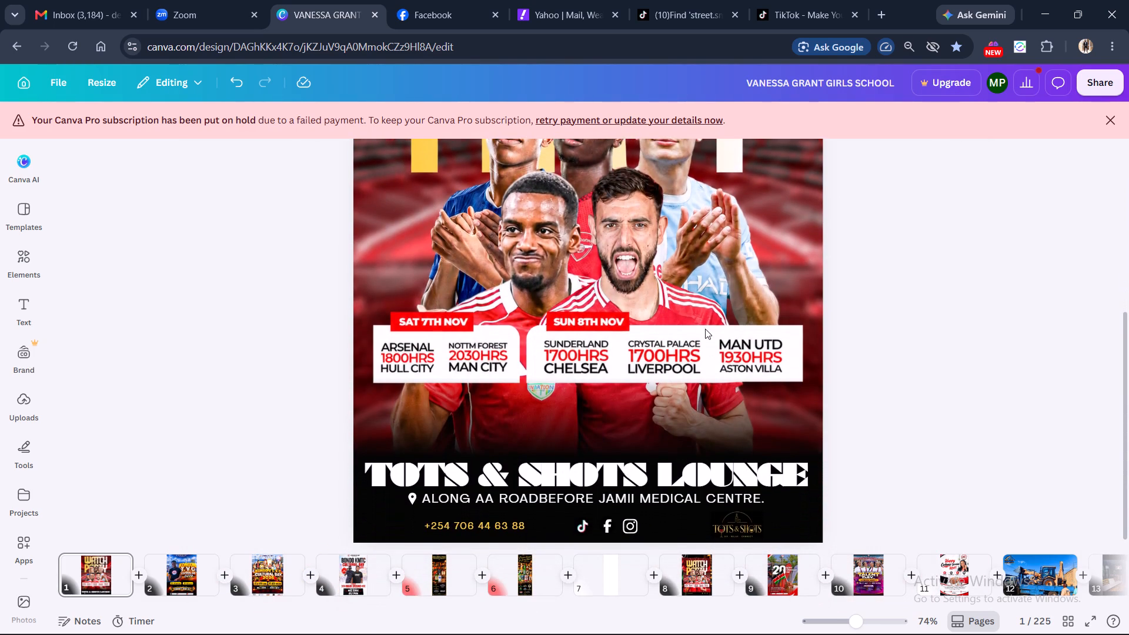
scroll(653, 386, "up", 6)
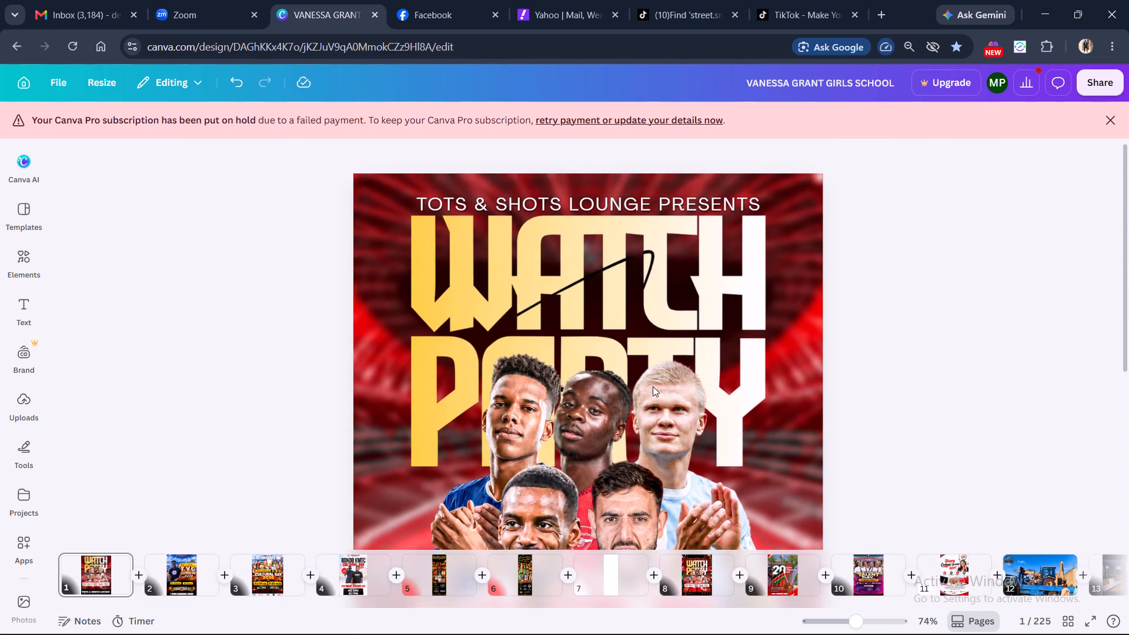
scroll(648, 386, "down", 4)
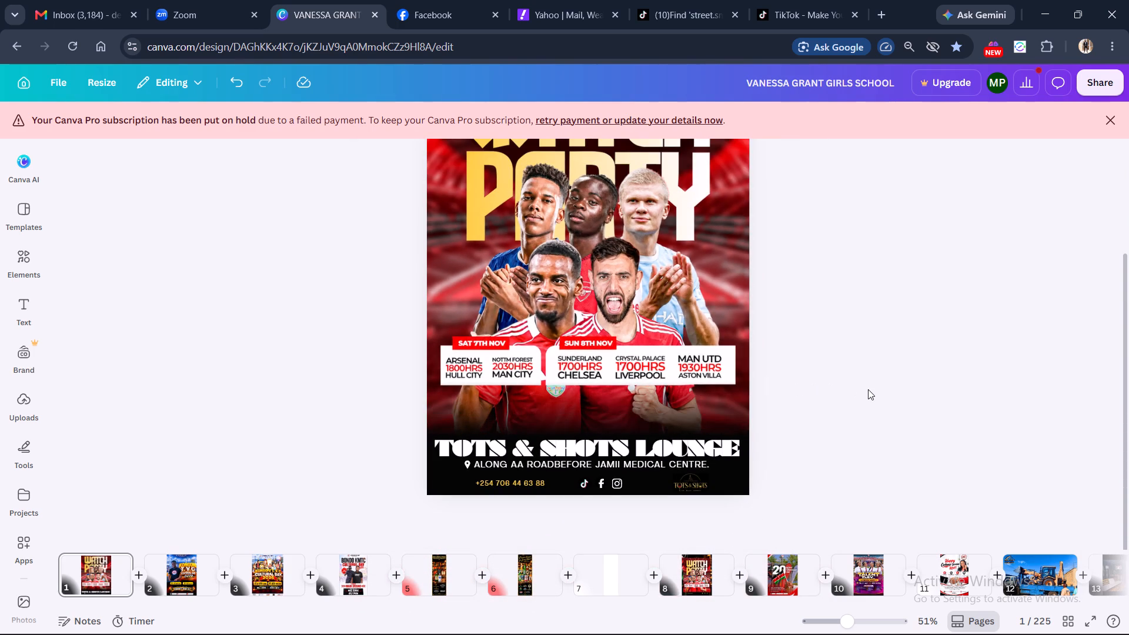
scroll(611, 338, "up", 3)
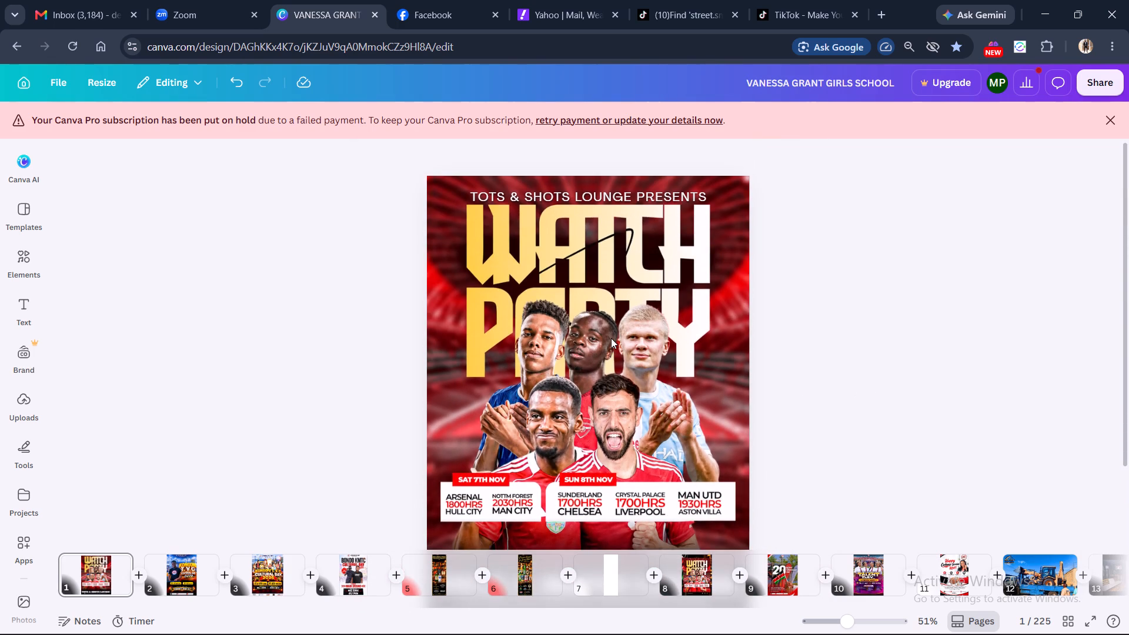
scroll(611, 338, "down", 4)
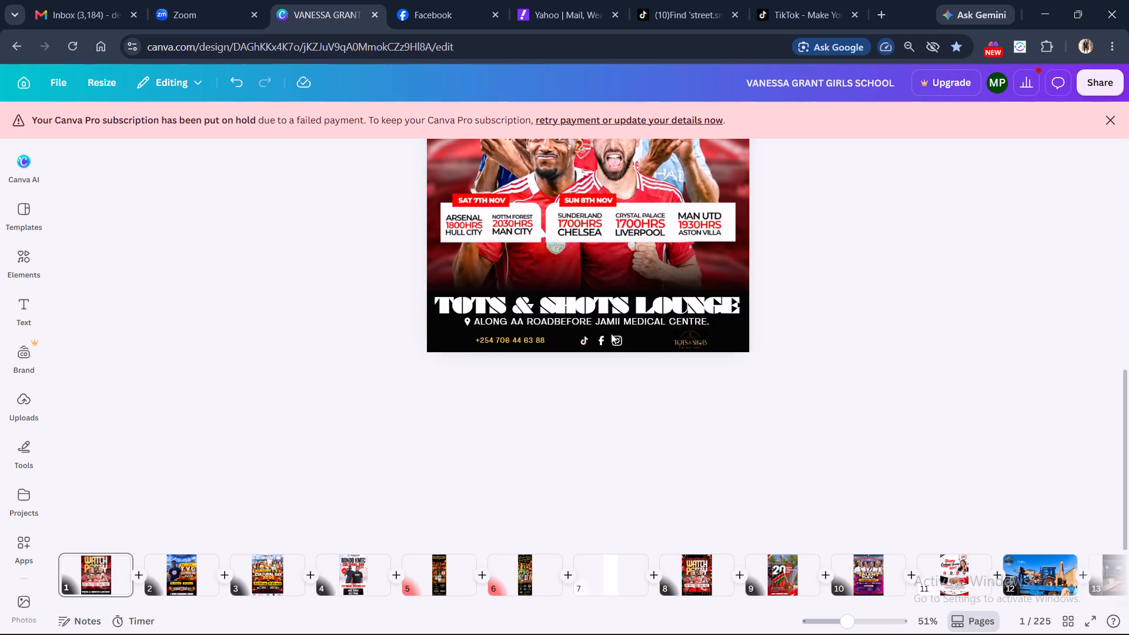
scroll(611, 333, "up", 7)
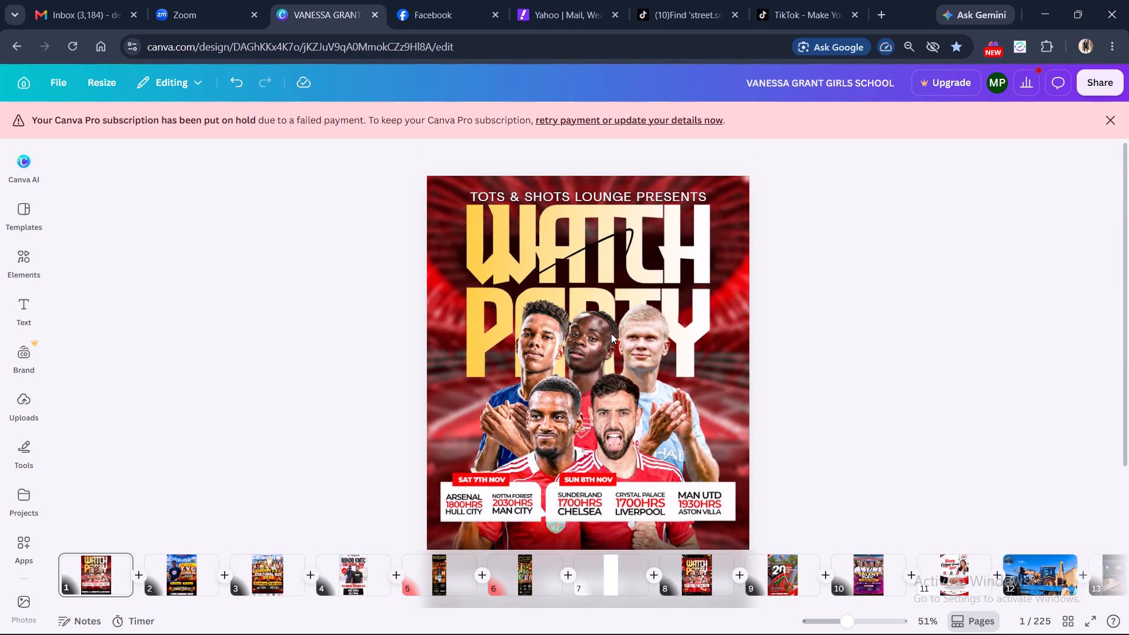
scroll(615, 340, "down", 3)
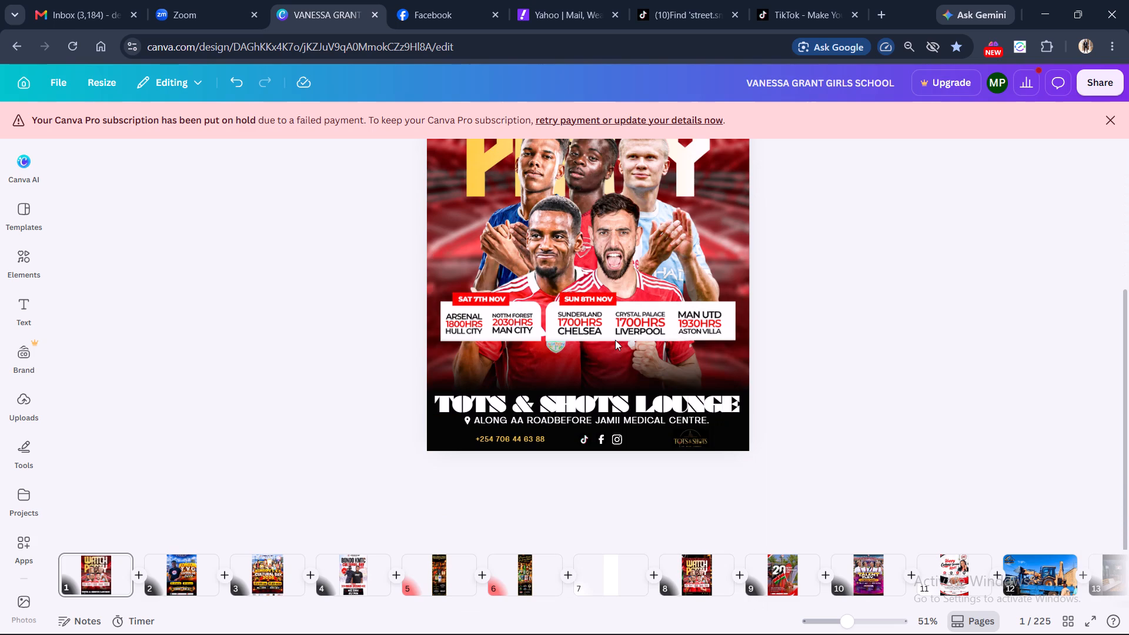
scroll(615, 340, "up", 4)
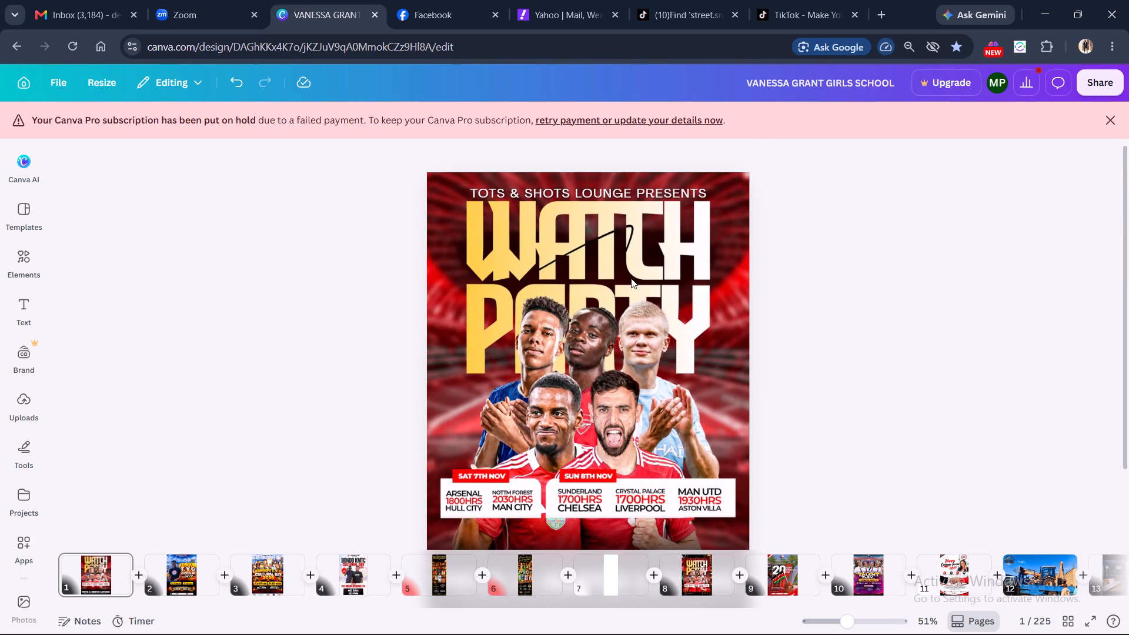
Move the grouped artwork with the Watch Party title, players and fixtures down until its lower edge reaches just below the address line.
left_click(630, 276)
scroll(630, 276, "down", 2)
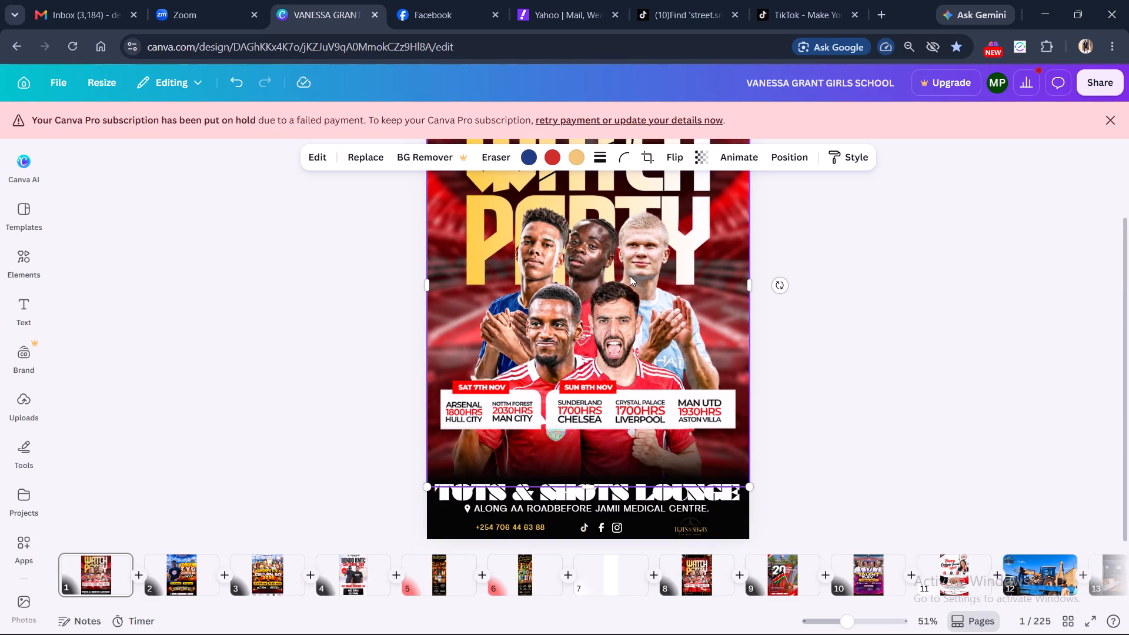
left_click_drag(585, 257, 584, 276)
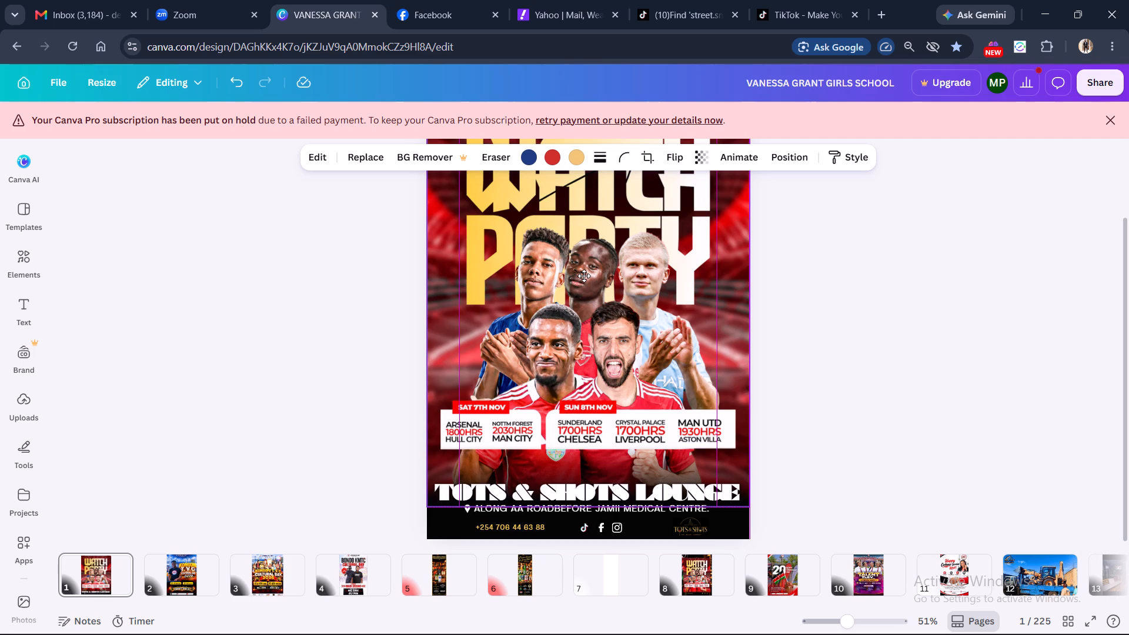
left_click_drag(584, 276, 584, 282)
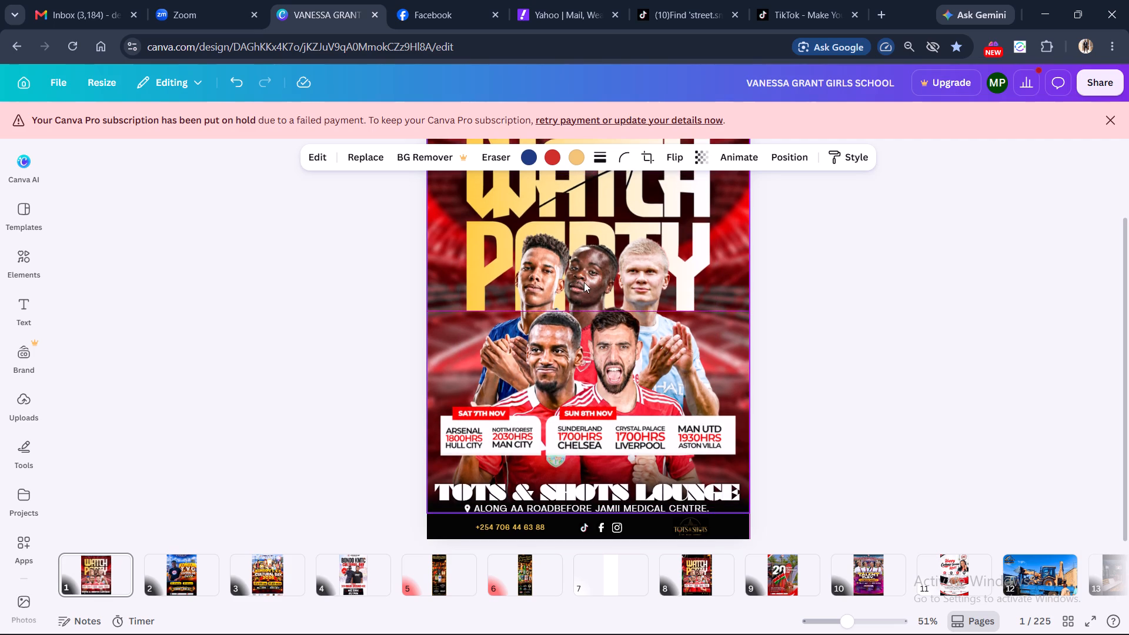
scroll(584, 282, "up", 3)
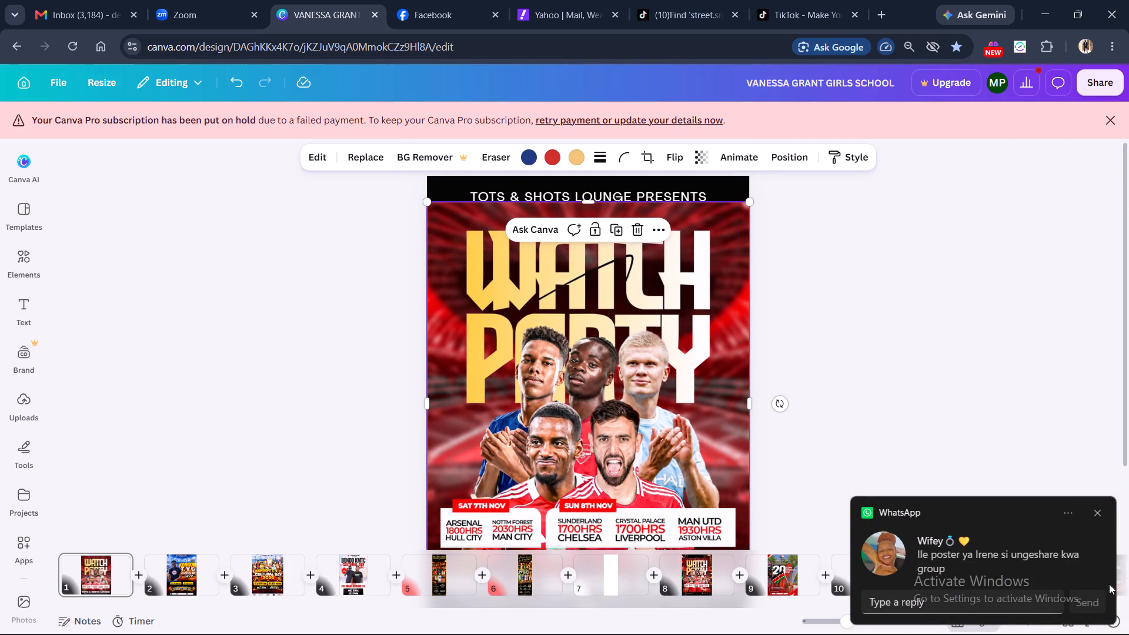
left_click(911, 601)
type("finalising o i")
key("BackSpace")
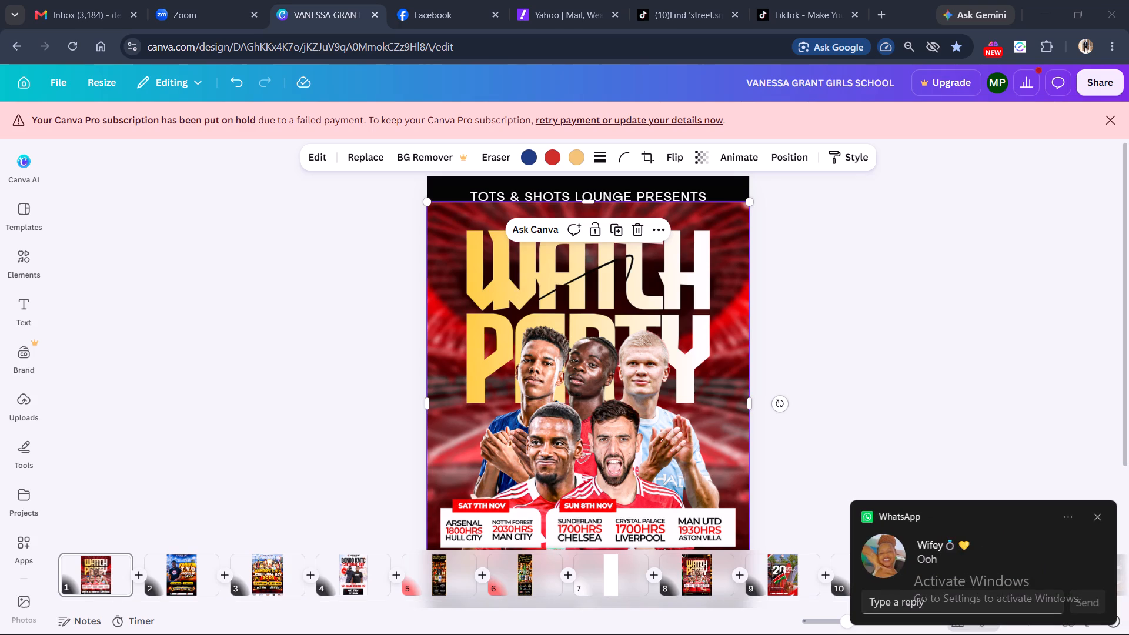
left_click(1097, 517)
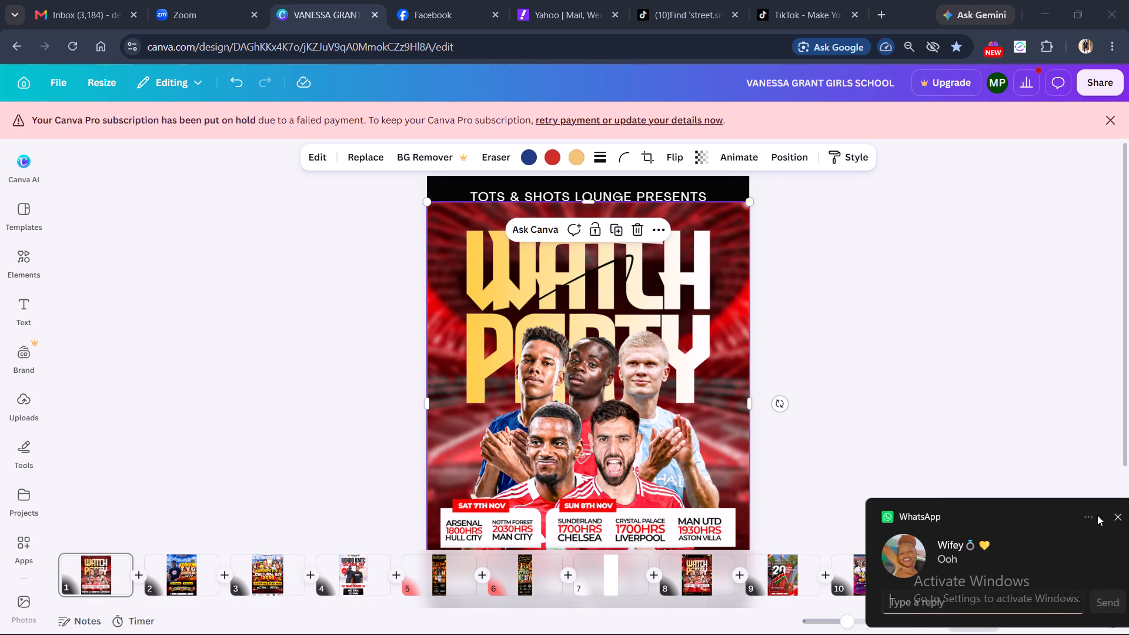
Reselect the poster's main artwork and open the Image Blender app for it.
left_click(841, 285)
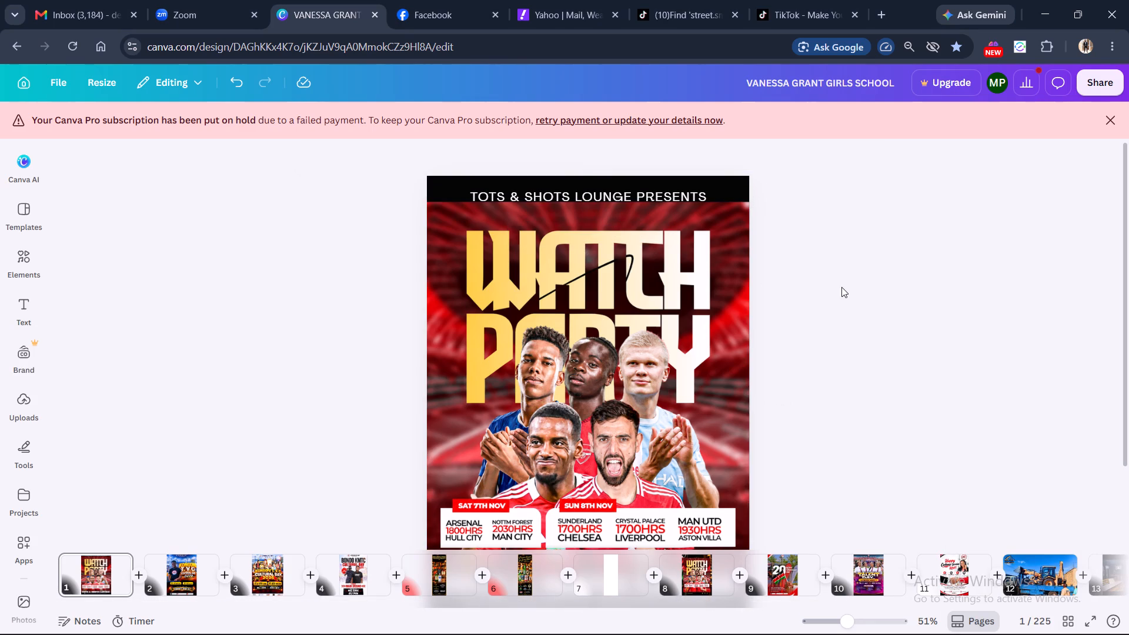
left_click(578, 218)
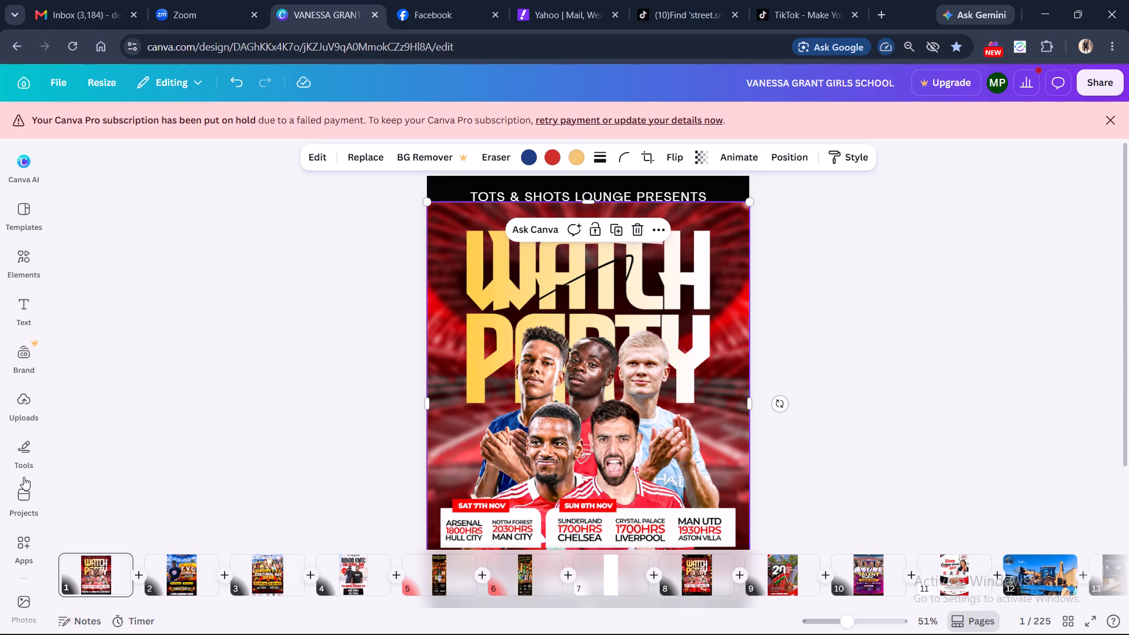
scroll(22, 475, "down", 19)
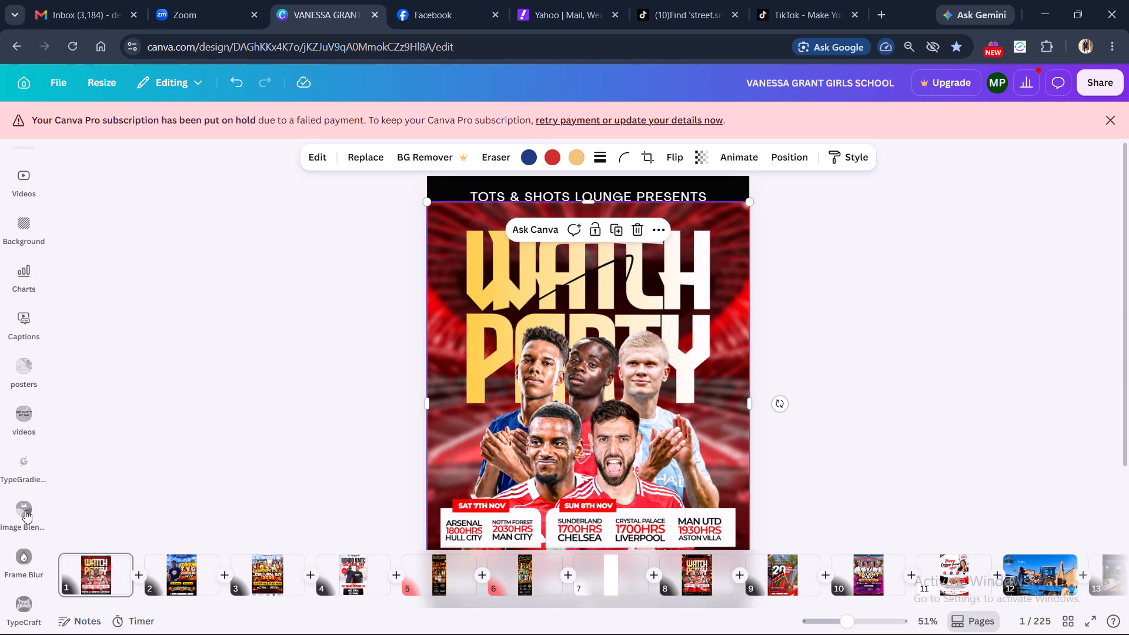
left_click(25, 510)
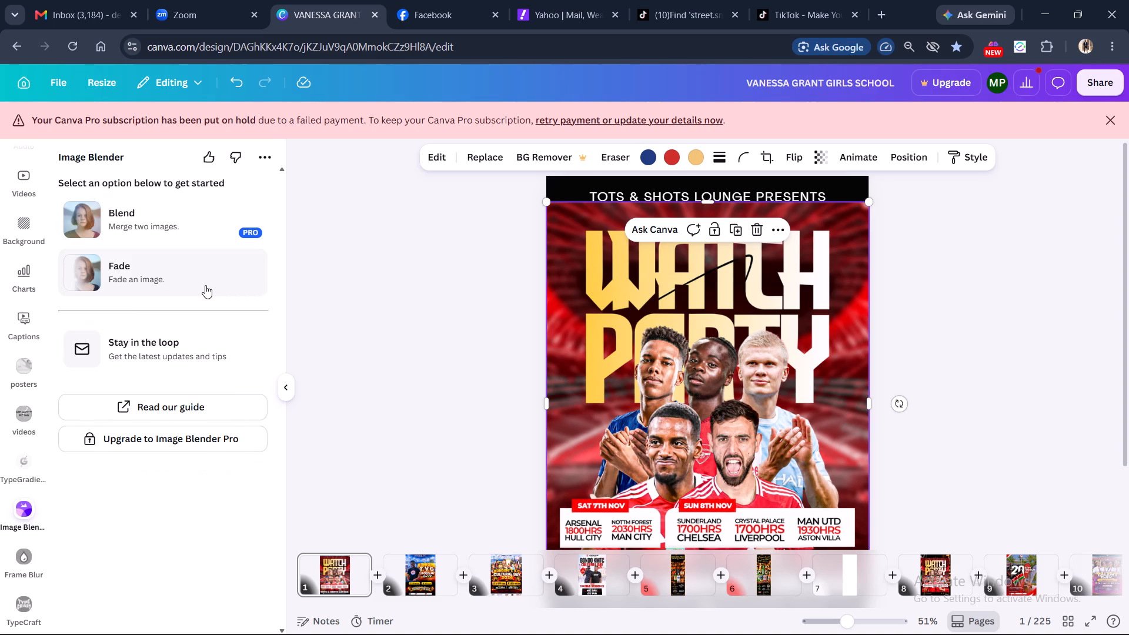
Fade the poster image's top edge with a short linear fade ending at the top of WATCH, strength 0, and save it.
left_click(193, 292)
left_click(111, 255)
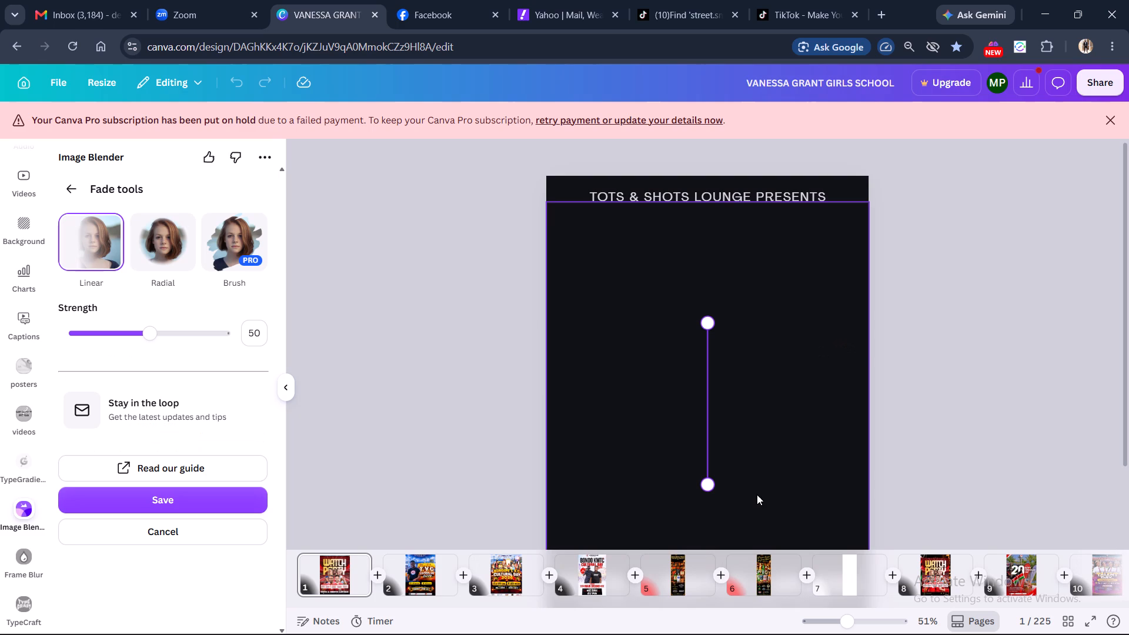
left_click_drag(710, 484, 731, 231)
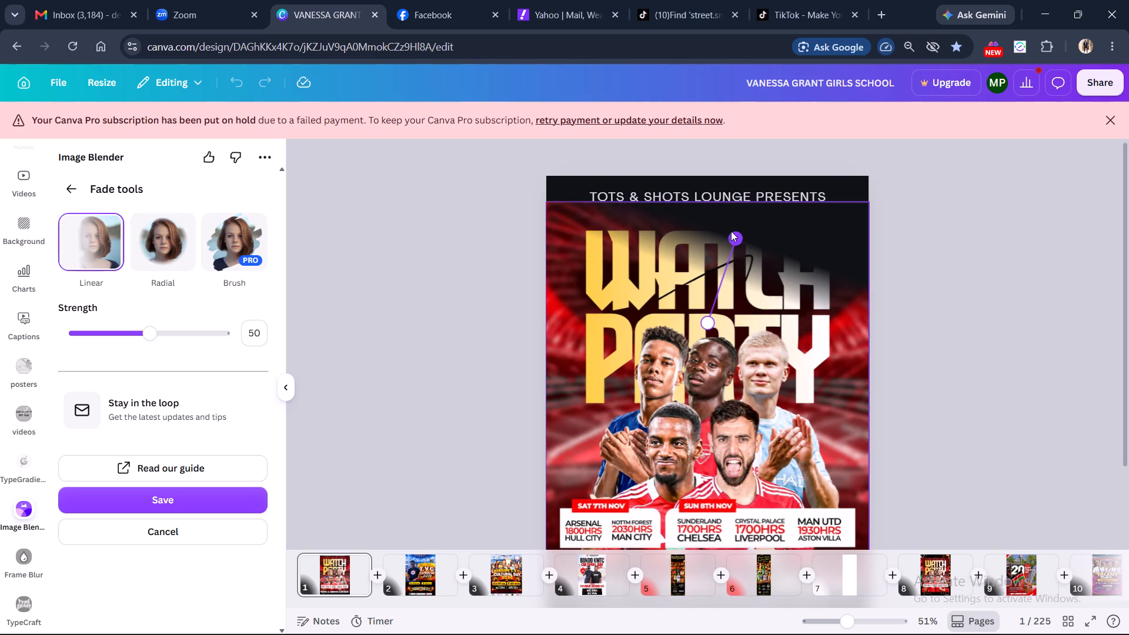
left_click_drag(731, 231, 696, 201)
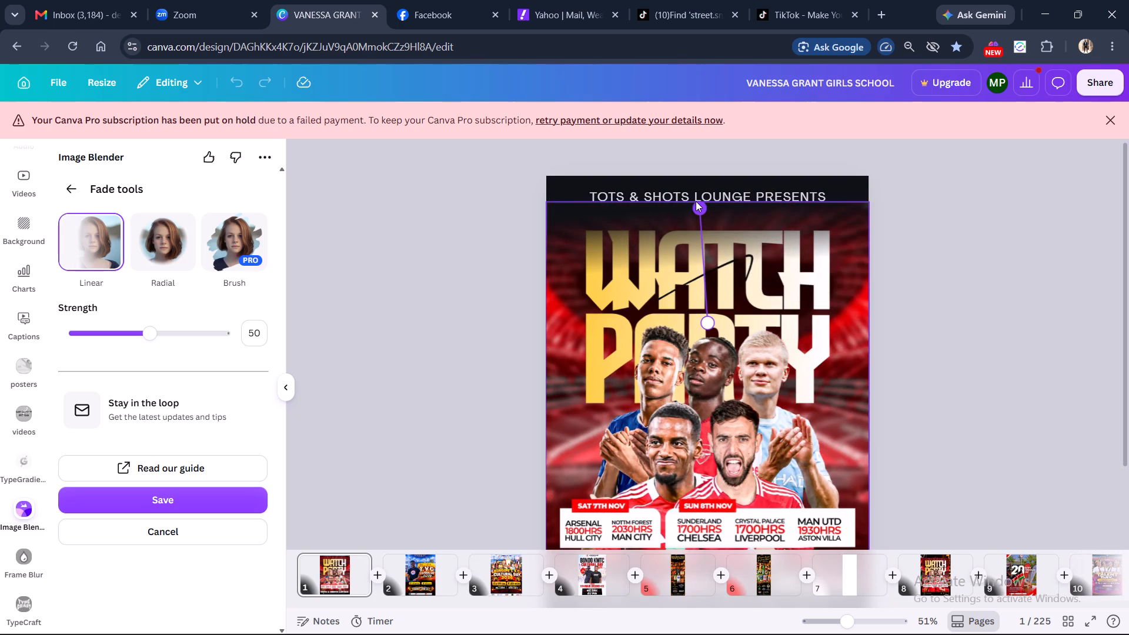
left_click_drag(696, 201, 703, 174)
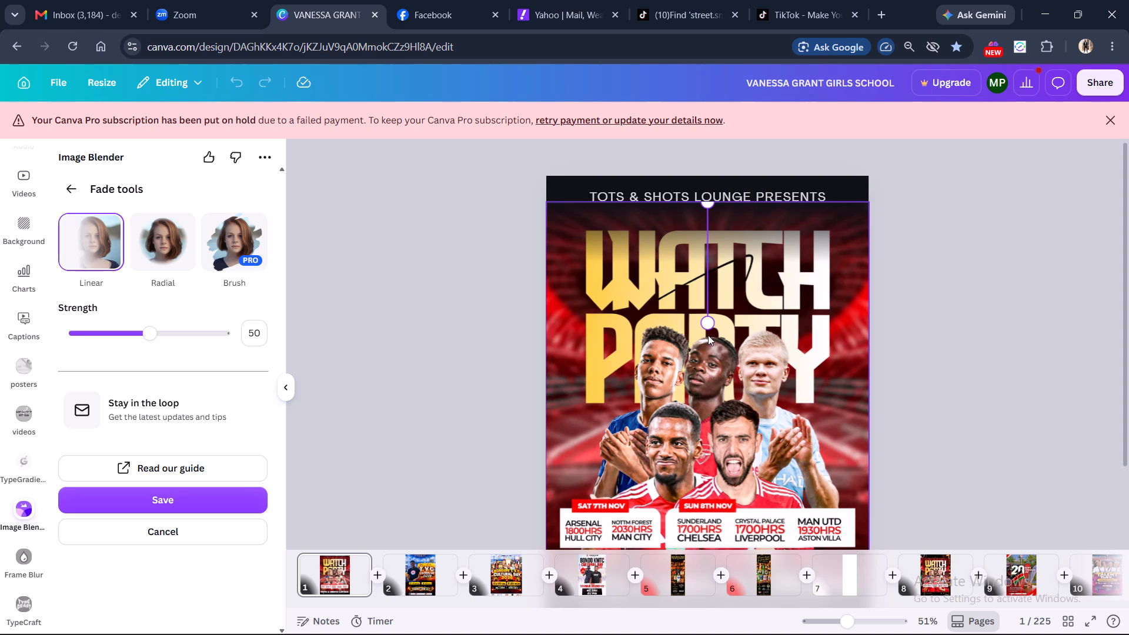
left_click_drag(707, 326, 699, 259)
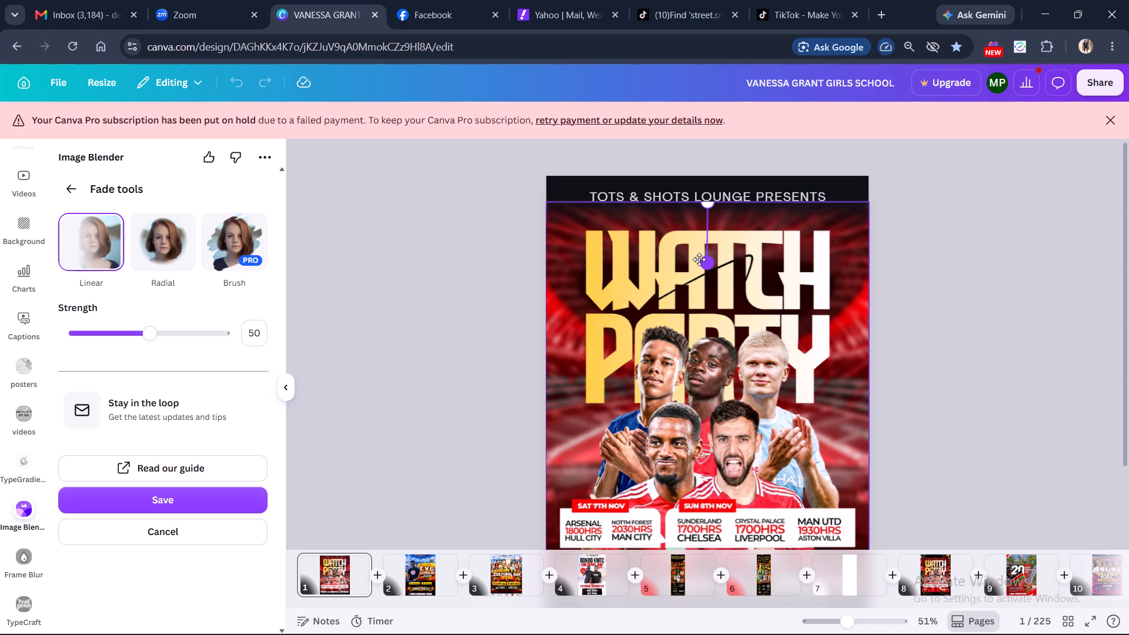
left_click_drag(699, 259, 700, 232)
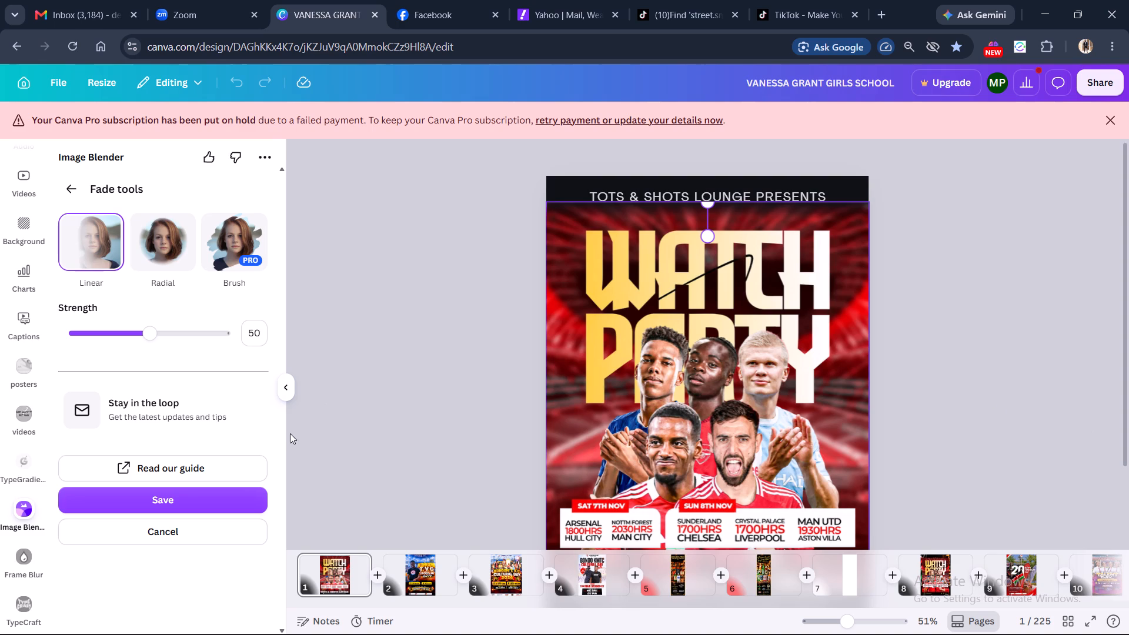
left_click_drag(150, 336, 124, 336)
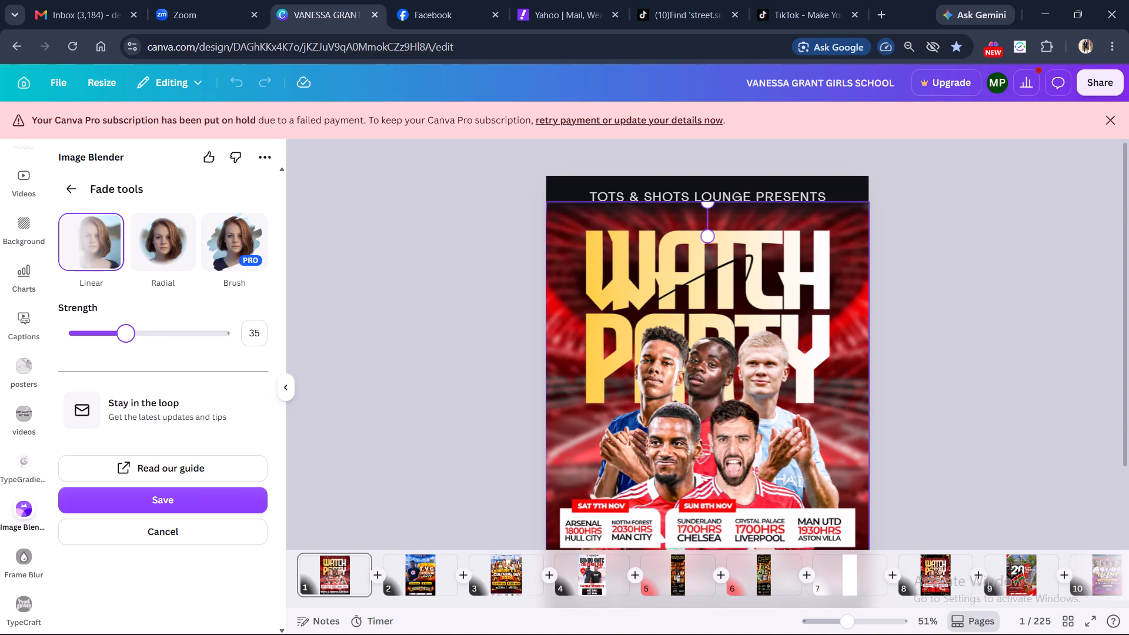
left_click_drag(124, 336, 0, 339)
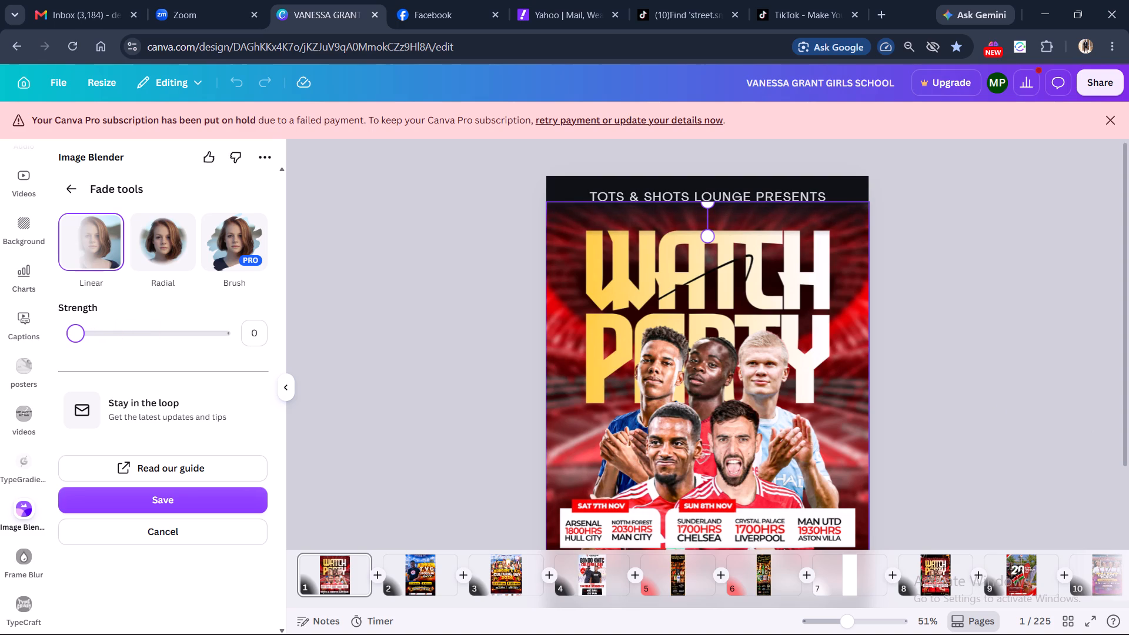
left_click_drag(0, 339, 0, 336)
left_click(215, 502)
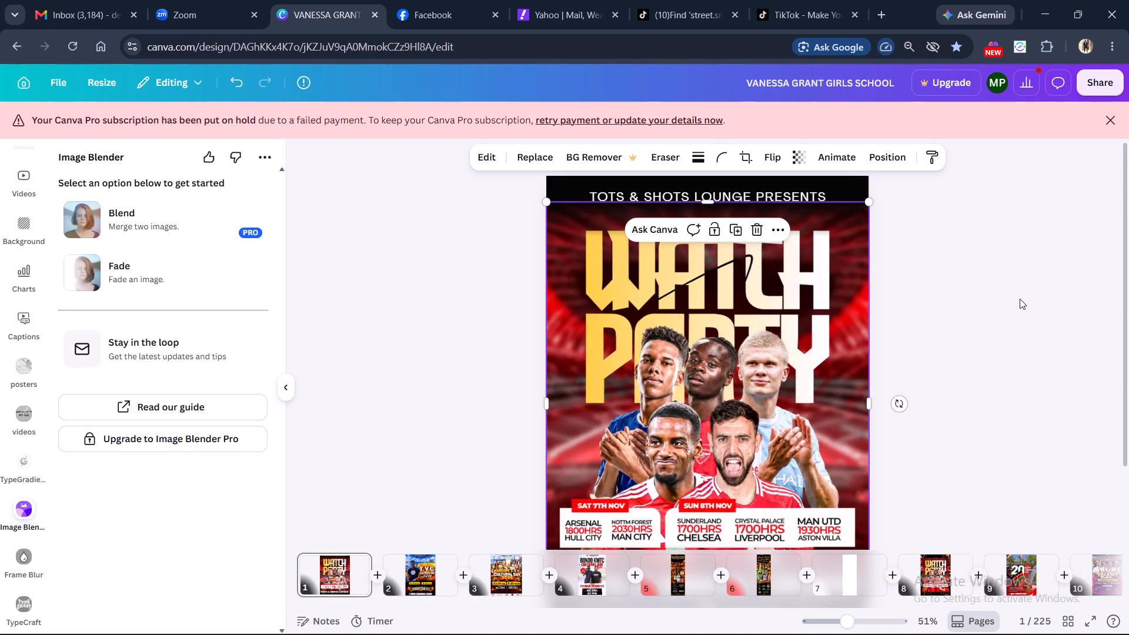
left_click(936, 265)
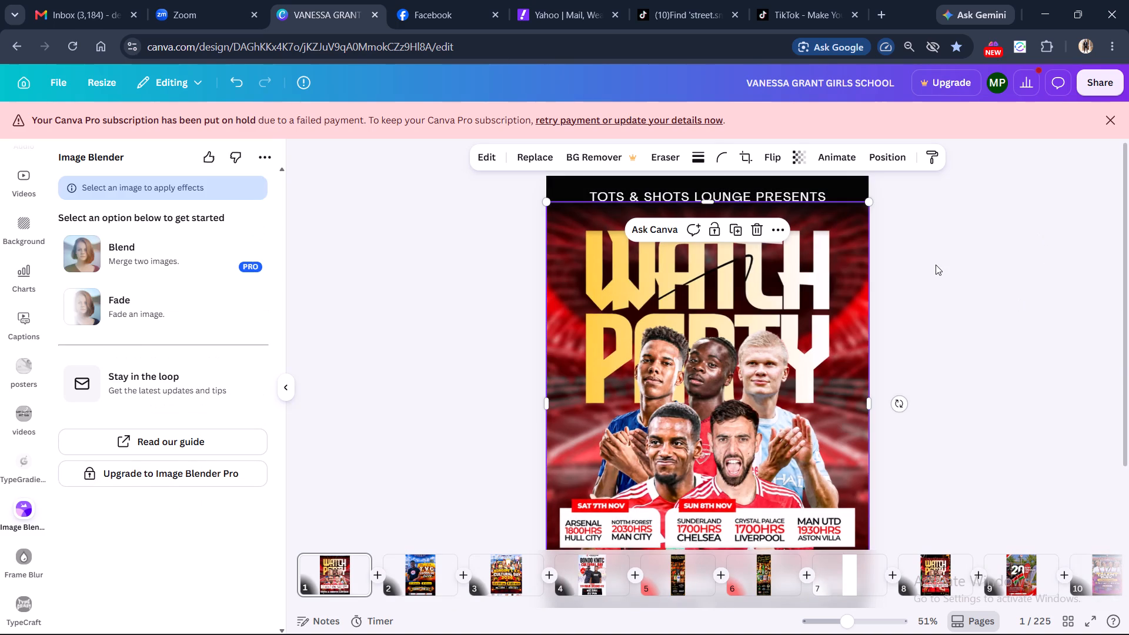
Move the TOTS & SHOTS LOUNGE PRESENTS line down to just above the WATCH title, keeping it centred.
left_click(681, 193)
left_click_drag(720, 193, 720, 211)
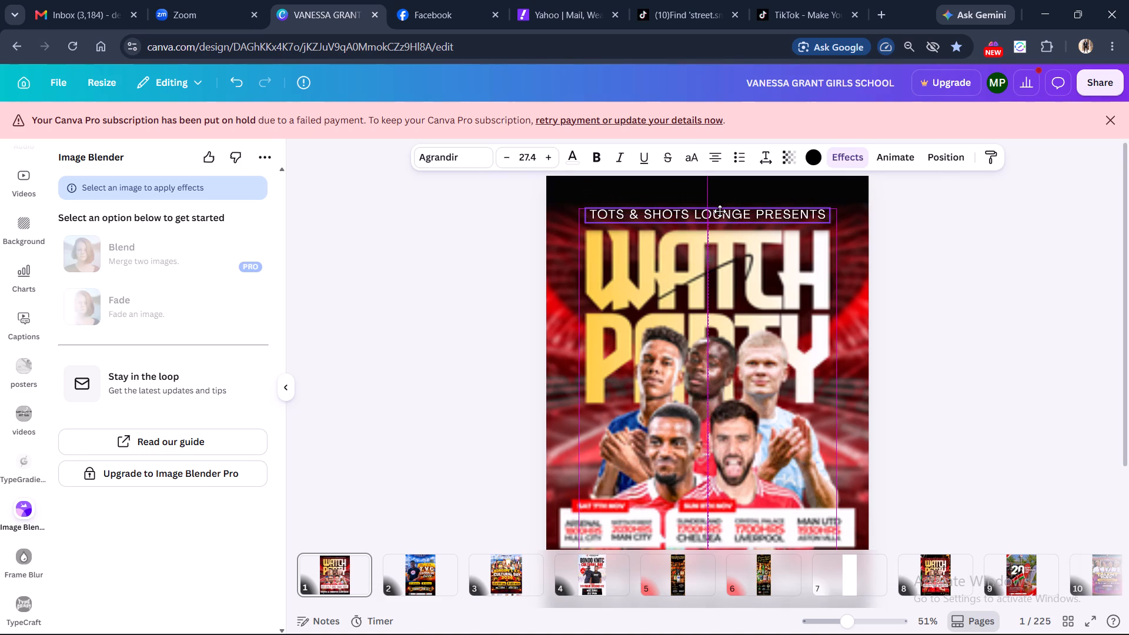
left_click_drag(720, 211, 719, 215)
left_click(915, 251)
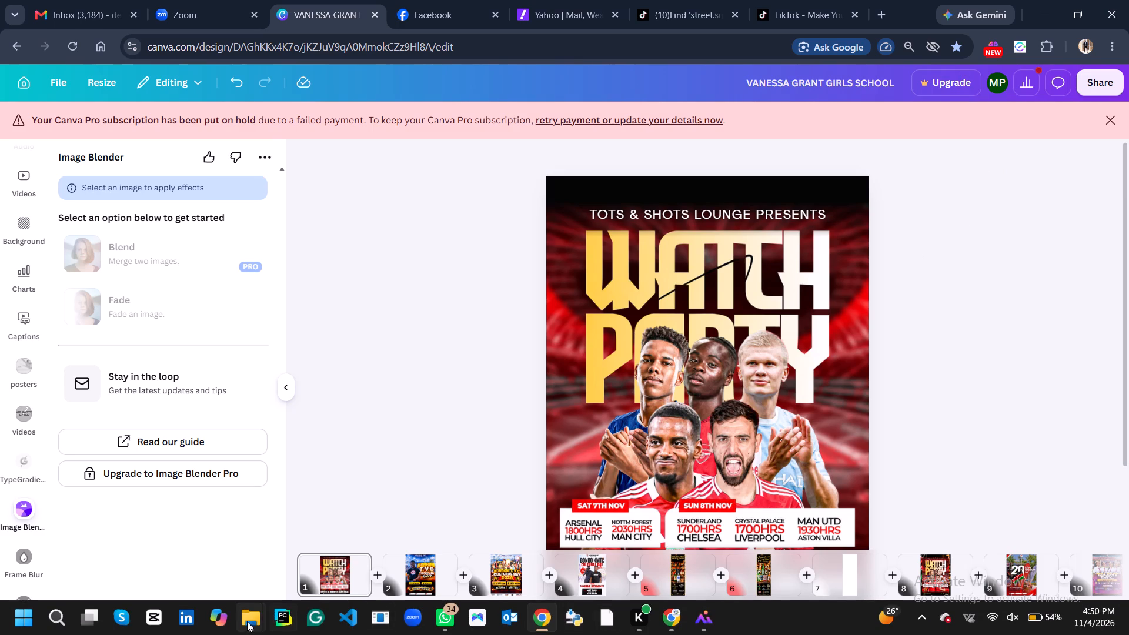
Switch to the file manager's Downloads search results and search for "tots".
left_click(525, 532)
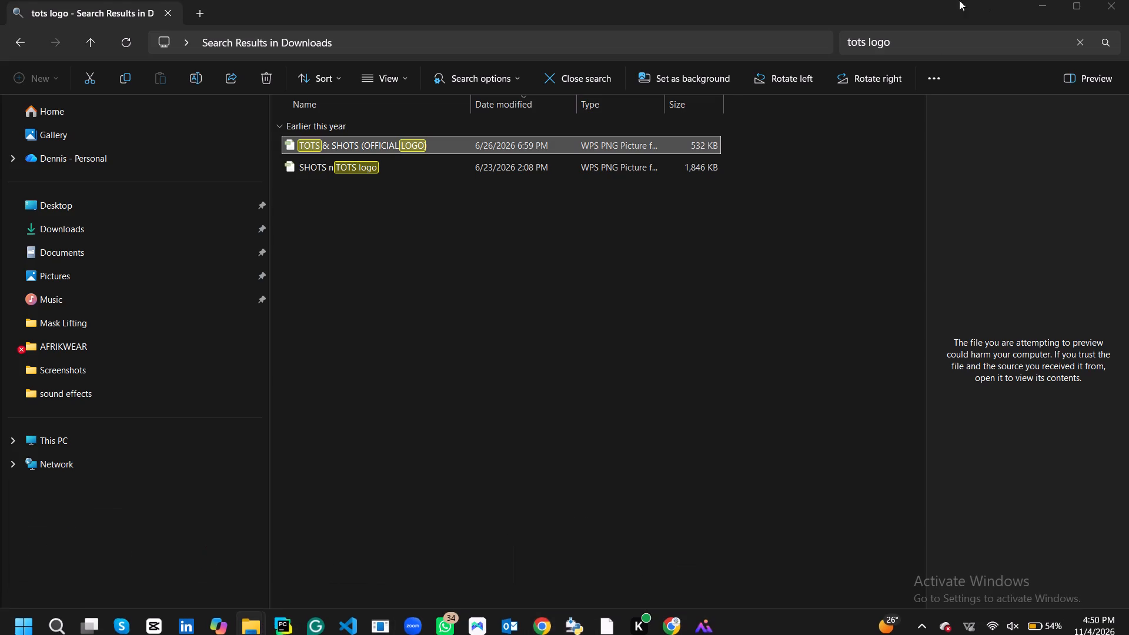
left_click(913, 37)
left_click(913, 37)
key("ctrl+a")
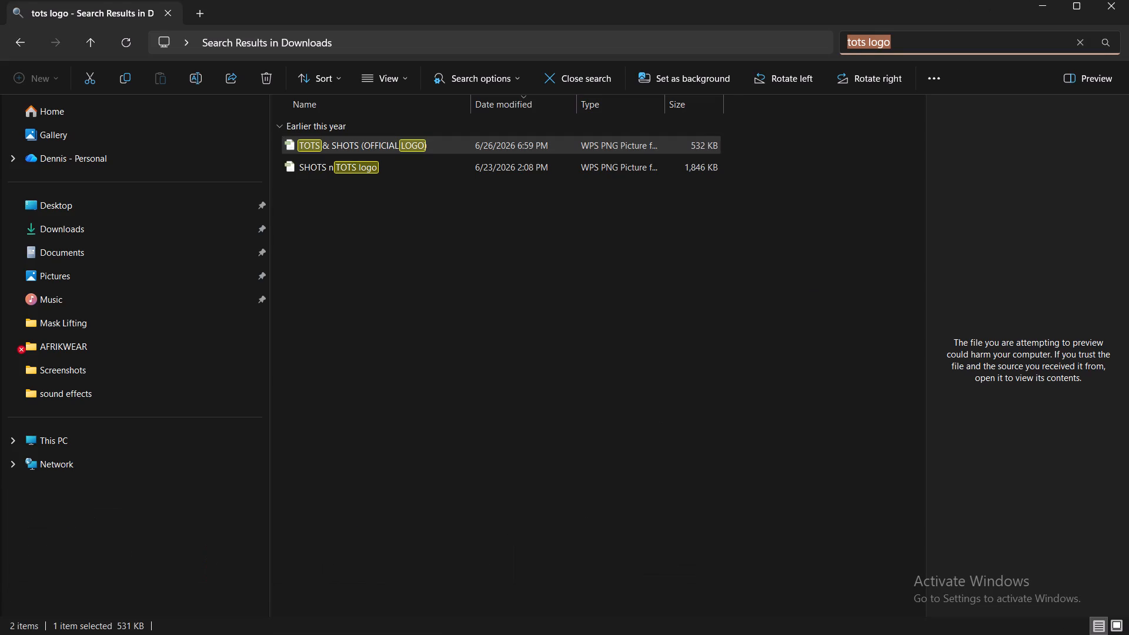
type("tot")
key("s")
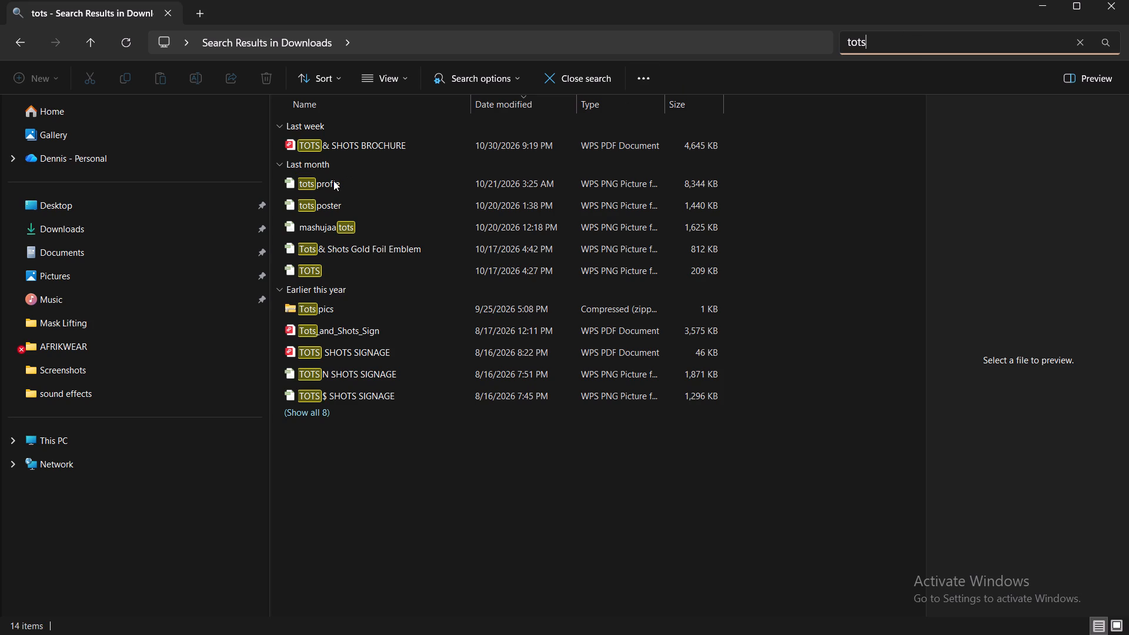
Preview the Tots & Shots Gold Foil Emblem image and the Tots_and_Shots_Sign PDF as candidate logos for the poster.
double_click(335, 247)
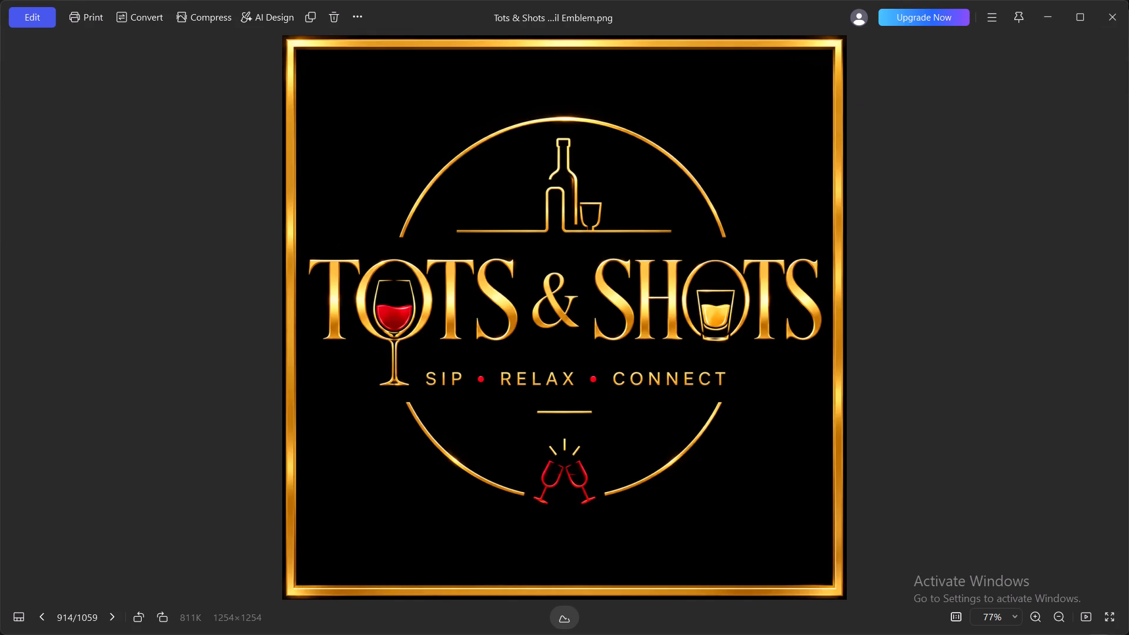
left_click(1114, 17)
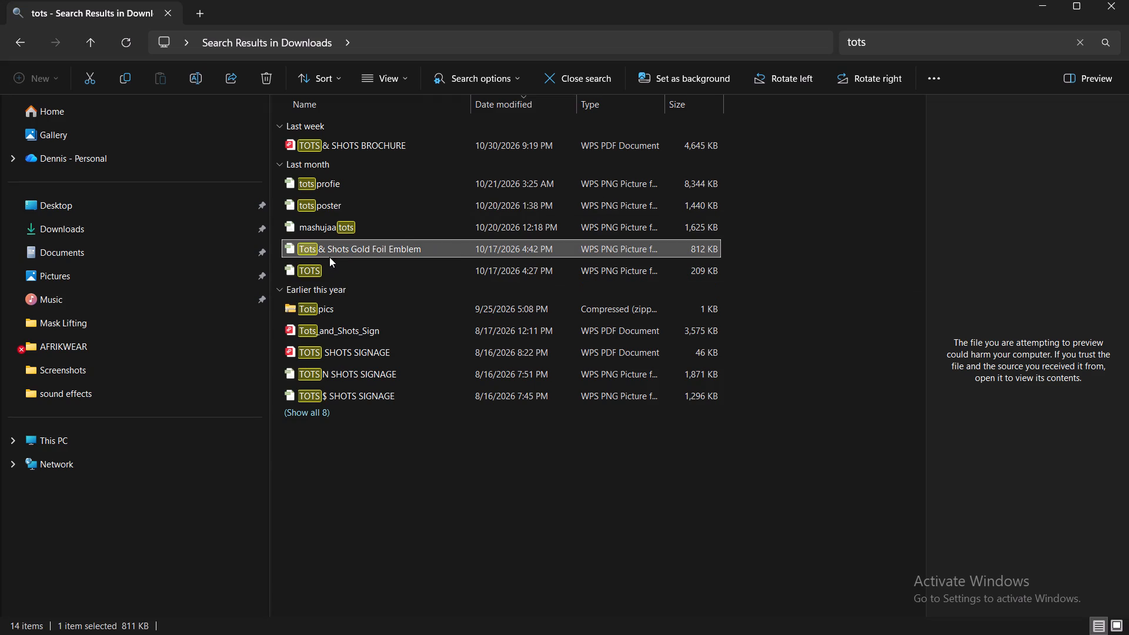
left_click(329, 266)
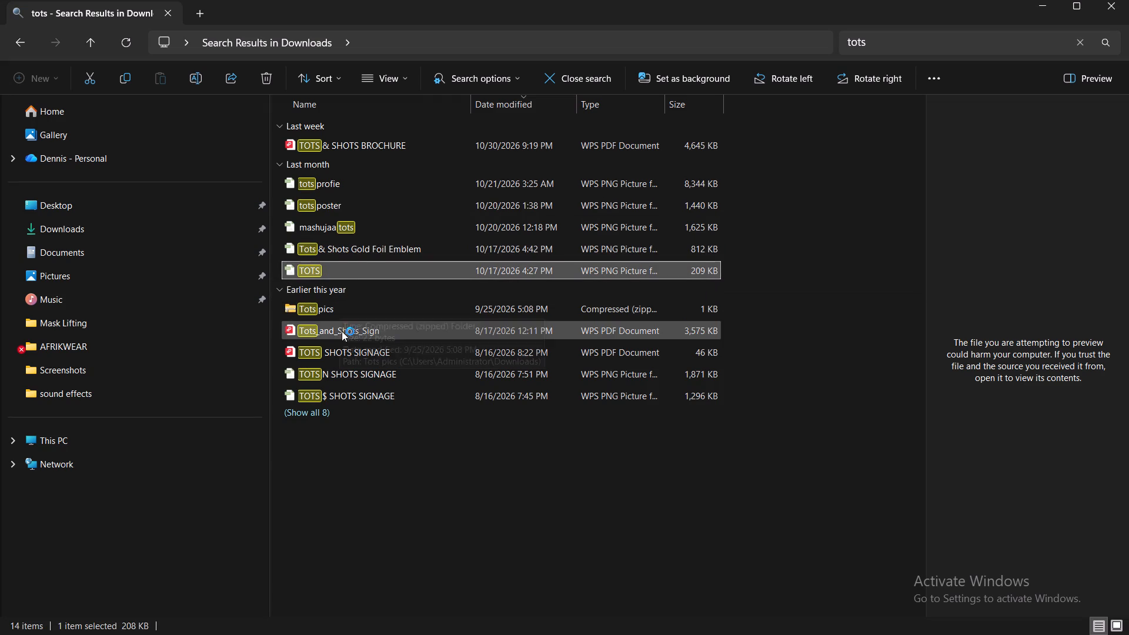
double_click(335, 332)
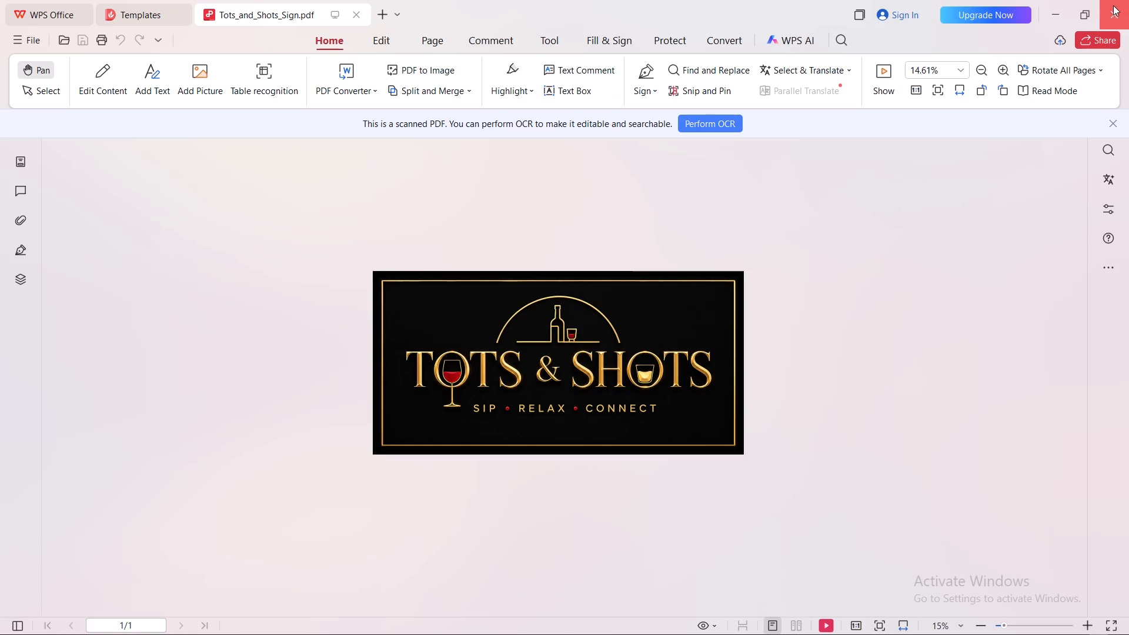
left_click(1111, 14)
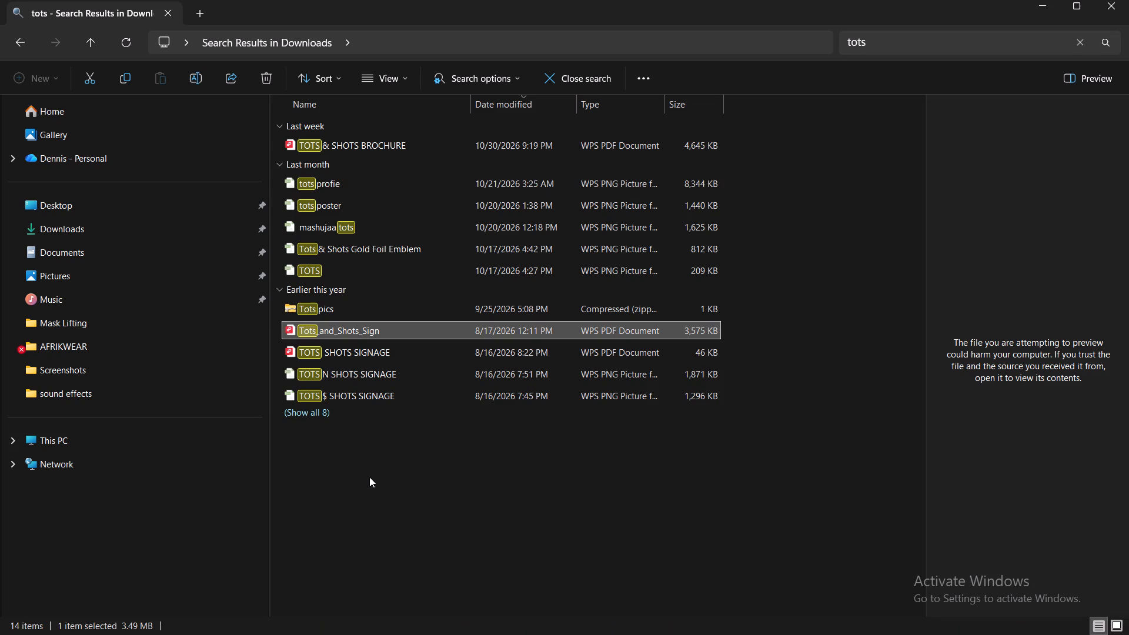
double_click(319, 332)
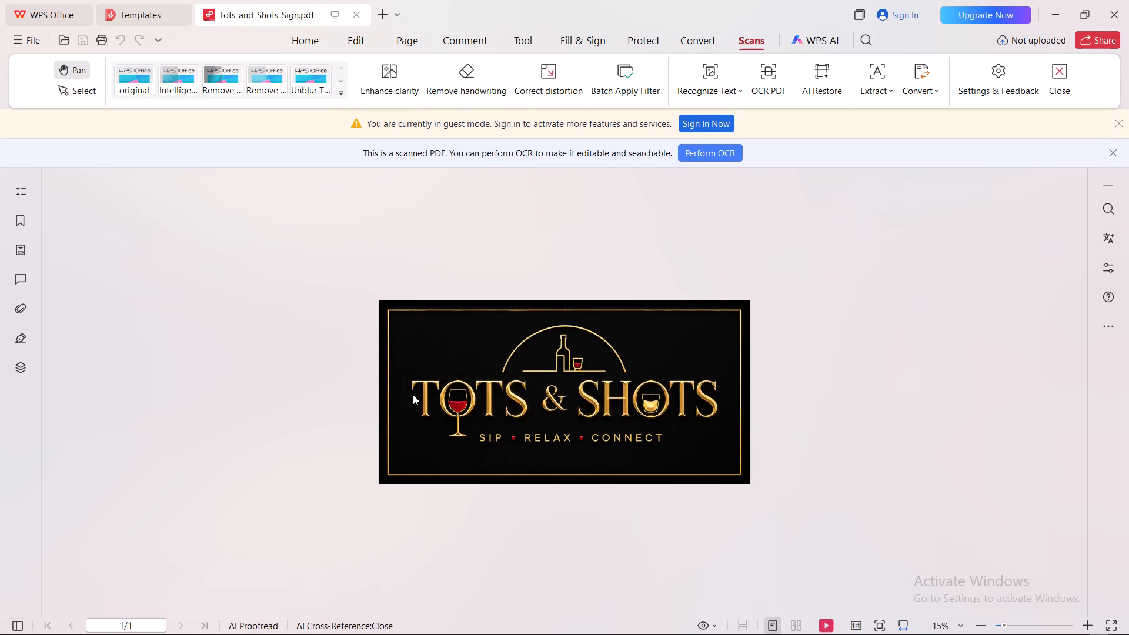
left_click(1113, 16)
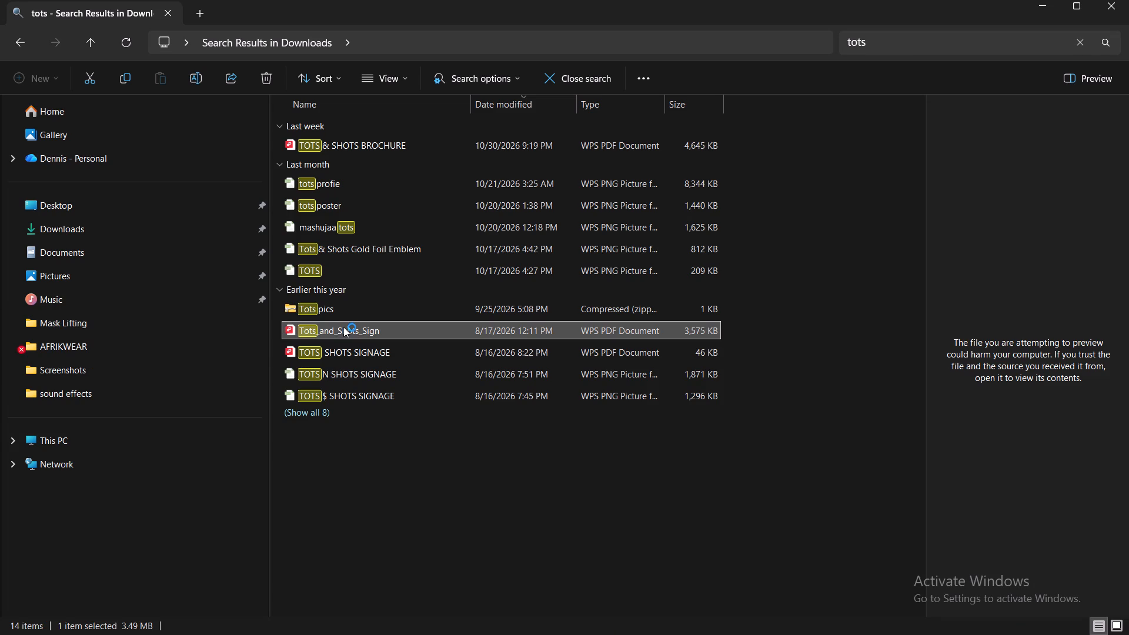
Upload the Tots_and_Shots_Sign PDF from Downloads into the Canva poster design.
left_click_drag(343, 327, 539, 615)
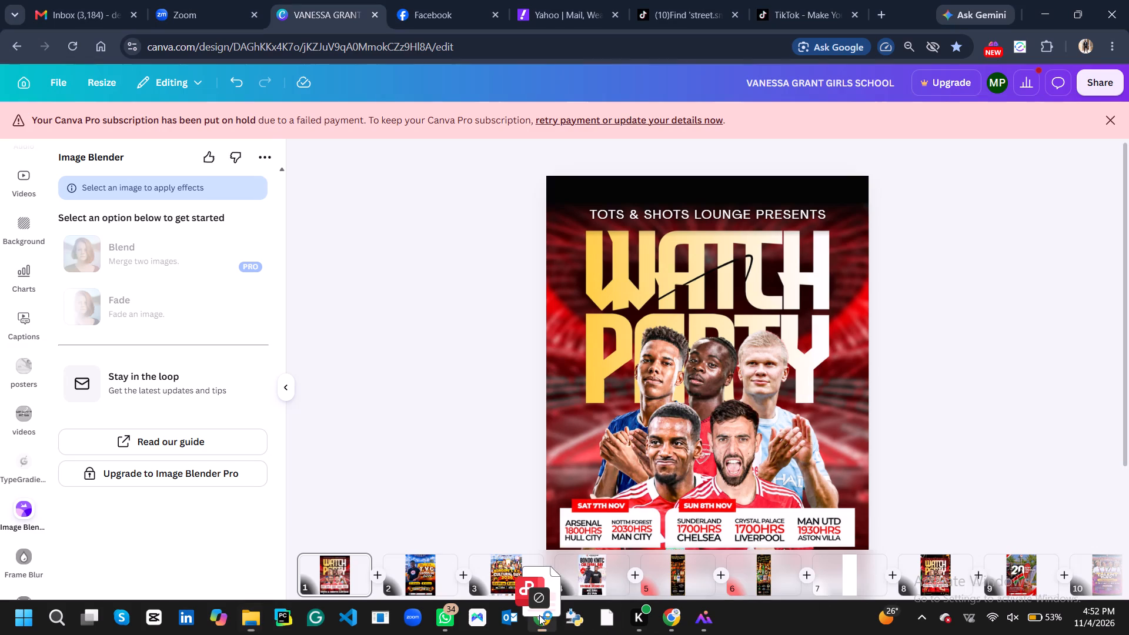
left_click_drag(539, 615, 806, 472)
Delete the small TOTS & SHOTS logo beside the social icons in the poster footer.
scroll(791, 410, "down", 2)
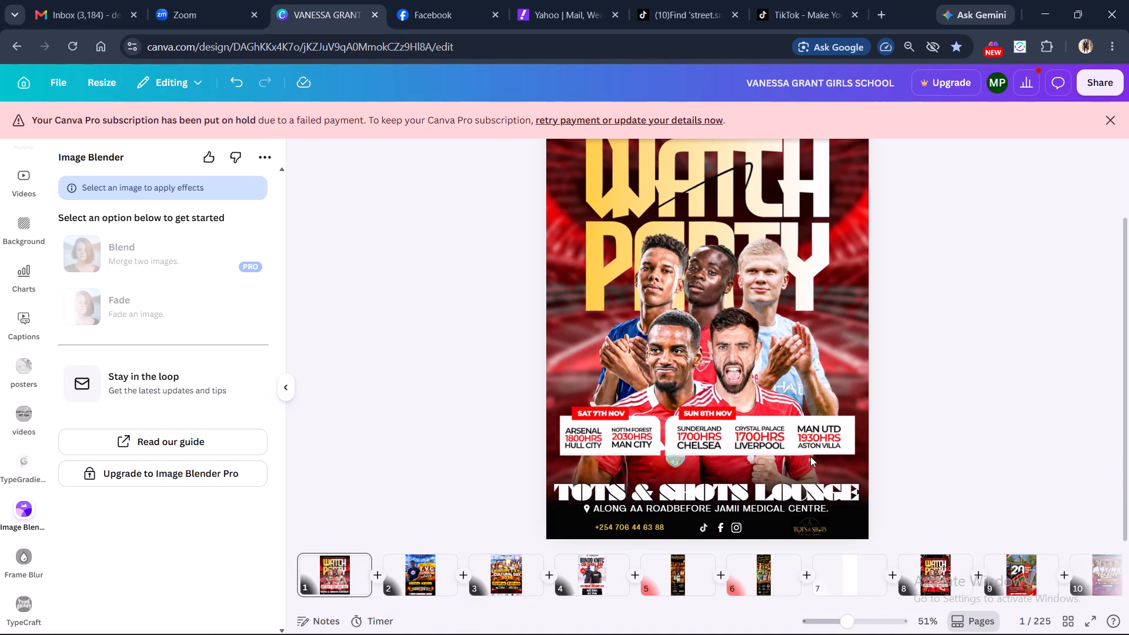
left_click(812, 526)
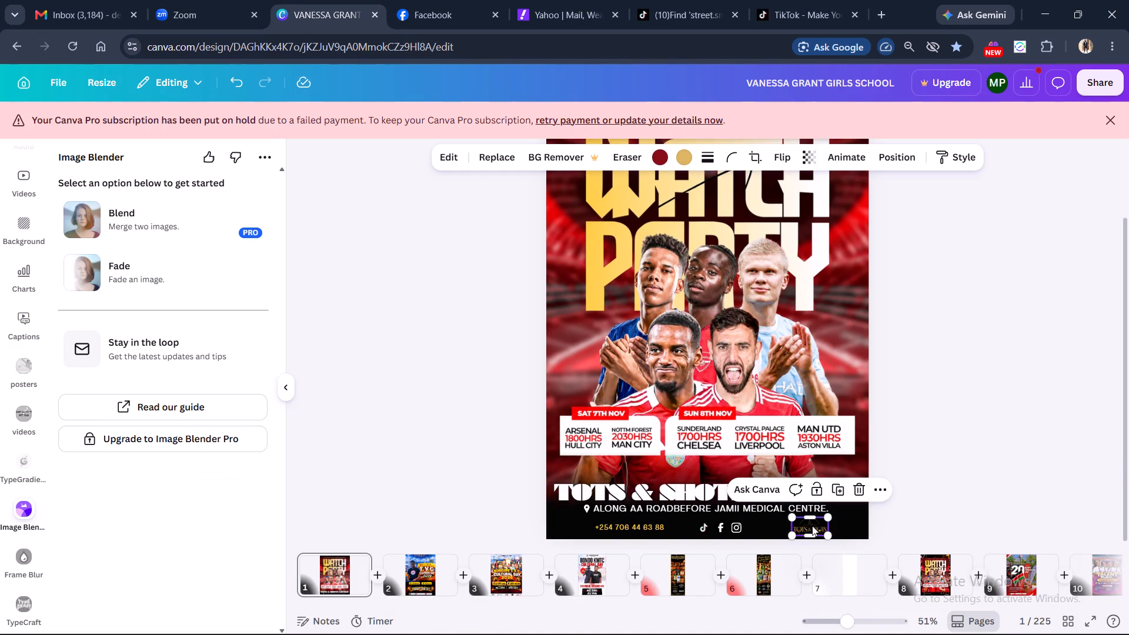
key("Delete")
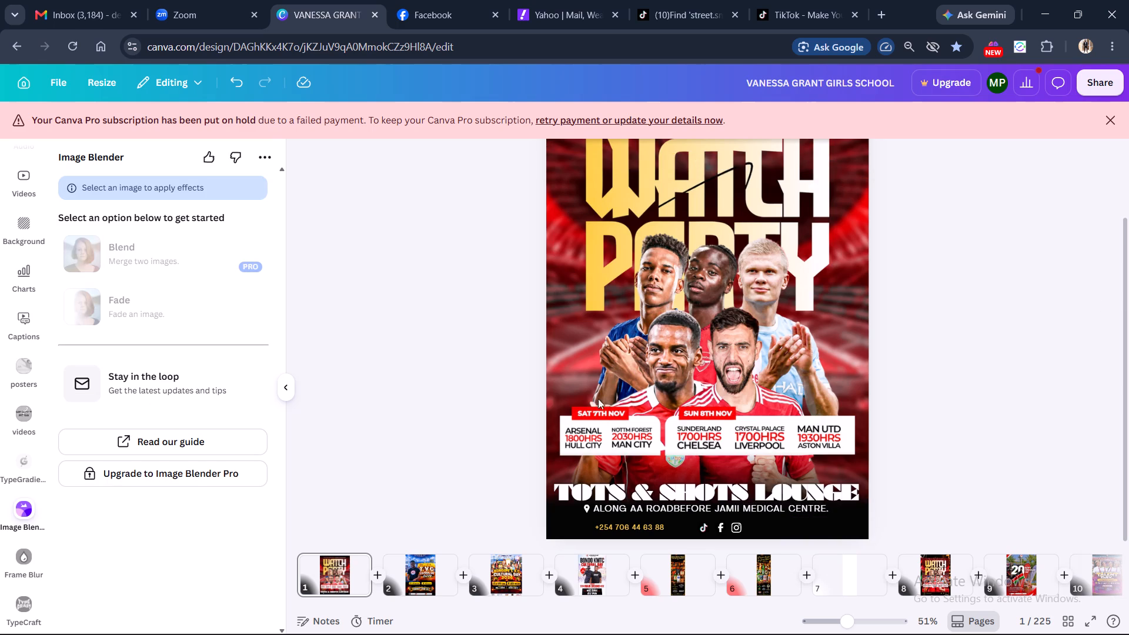
Upload the Tots_and_Shots_Sign PDF from Downloads into the Canva design once more.
scroll(620, 373, "up", 2)
scroll(653, 357, "down", 5)
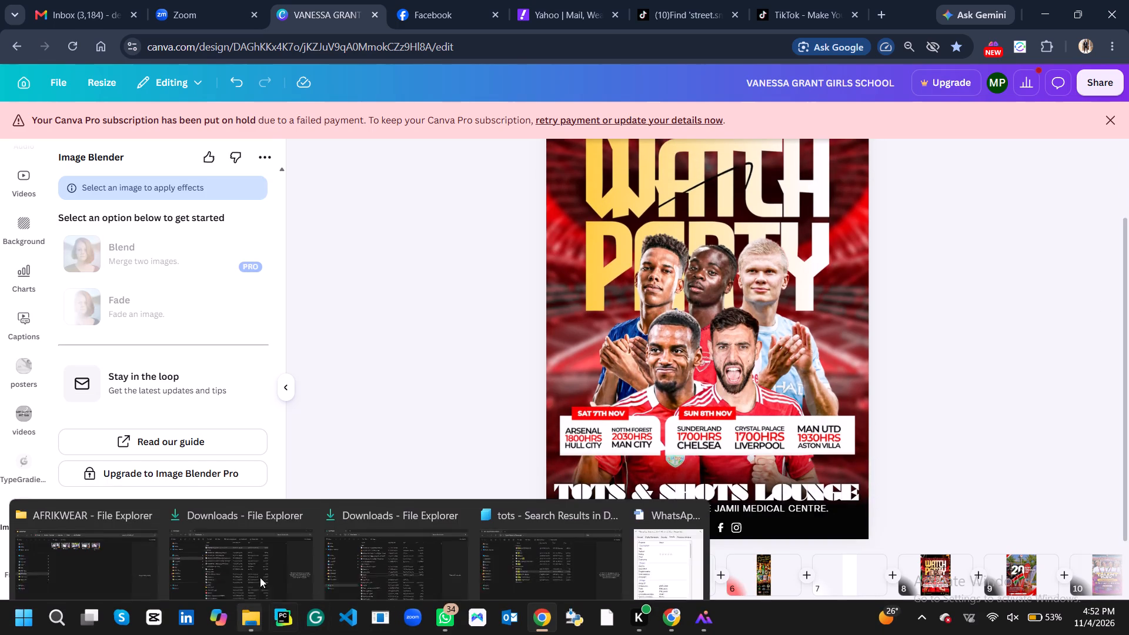
left_click(561, 527)
left_click_drag(343, 329, 453, 634)
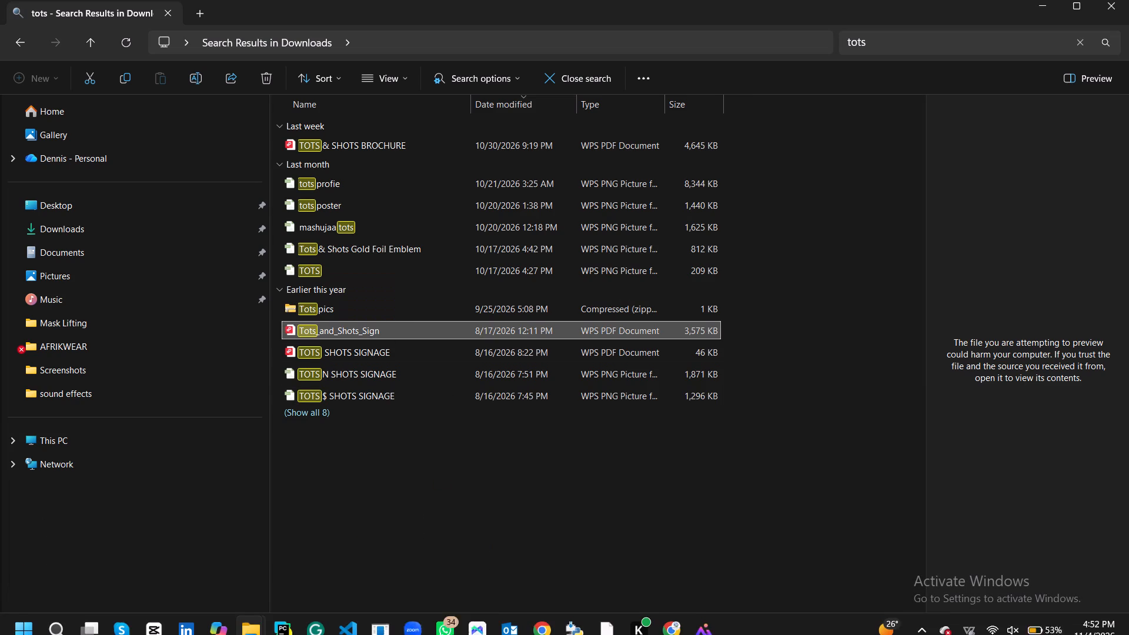
left_click_drag(453, 634, 540, 614)
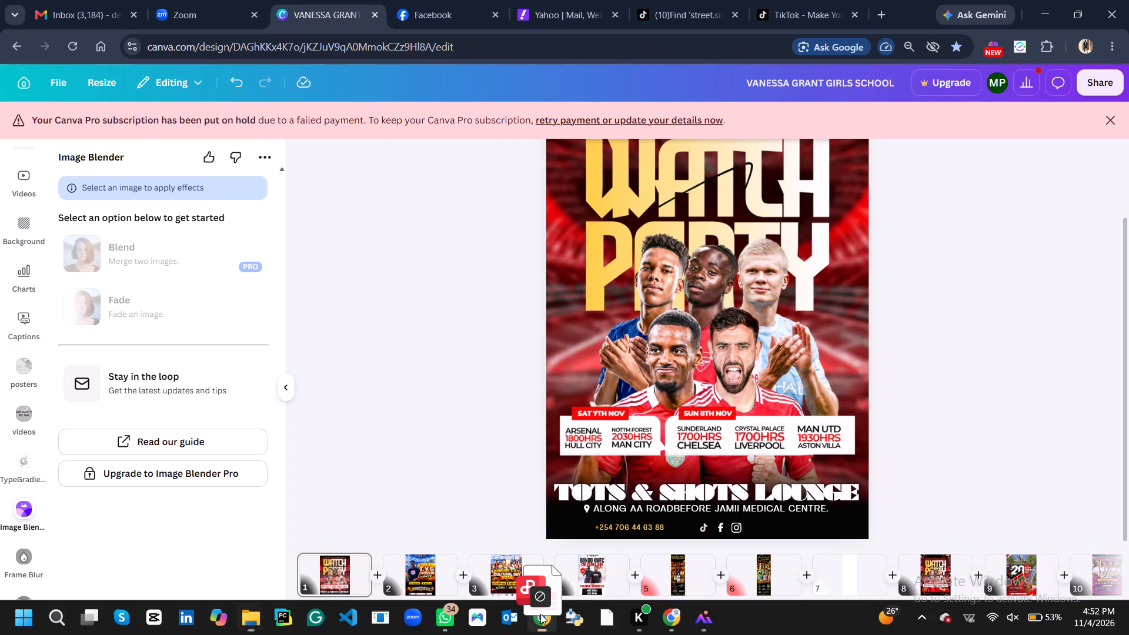
left_click_drag(540, 614, 751, 356)
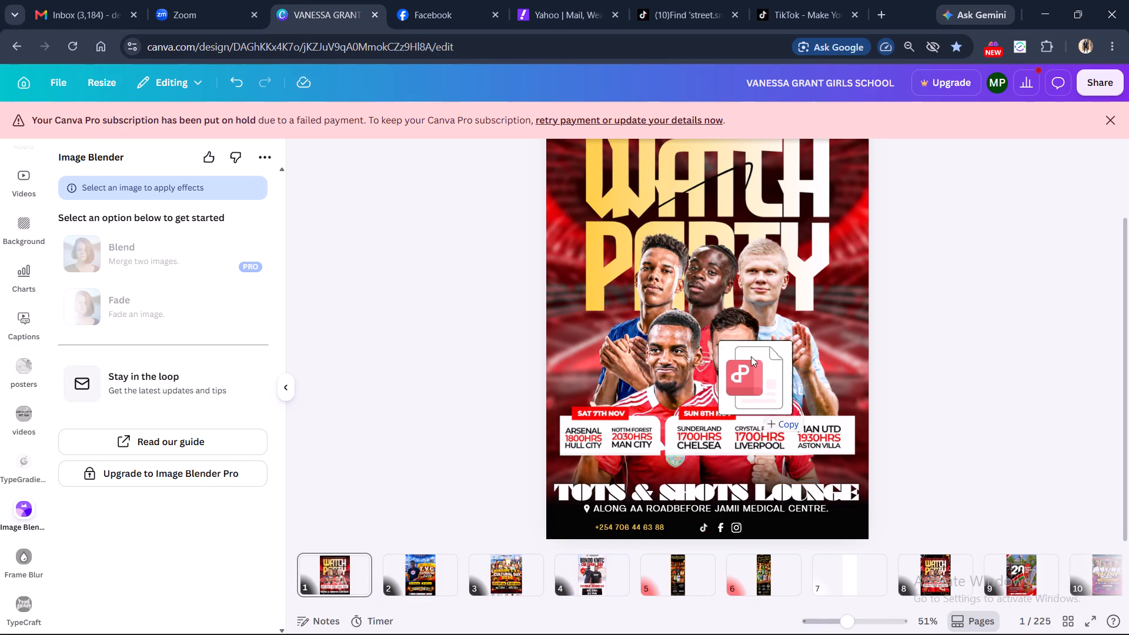
left_click_drag(751, 356, 744, 351)
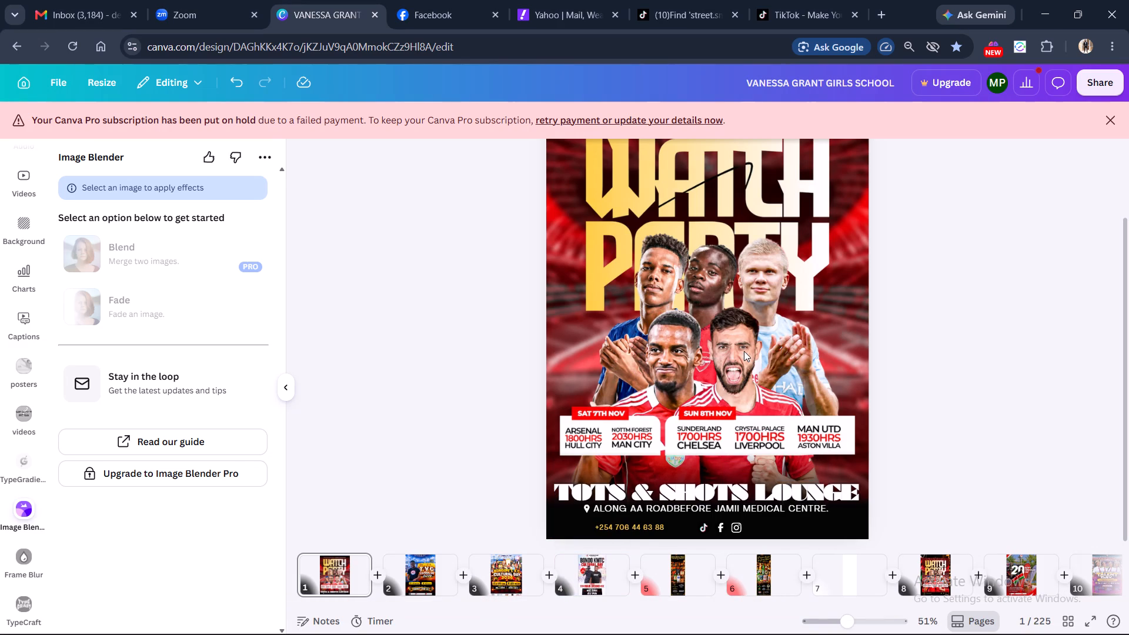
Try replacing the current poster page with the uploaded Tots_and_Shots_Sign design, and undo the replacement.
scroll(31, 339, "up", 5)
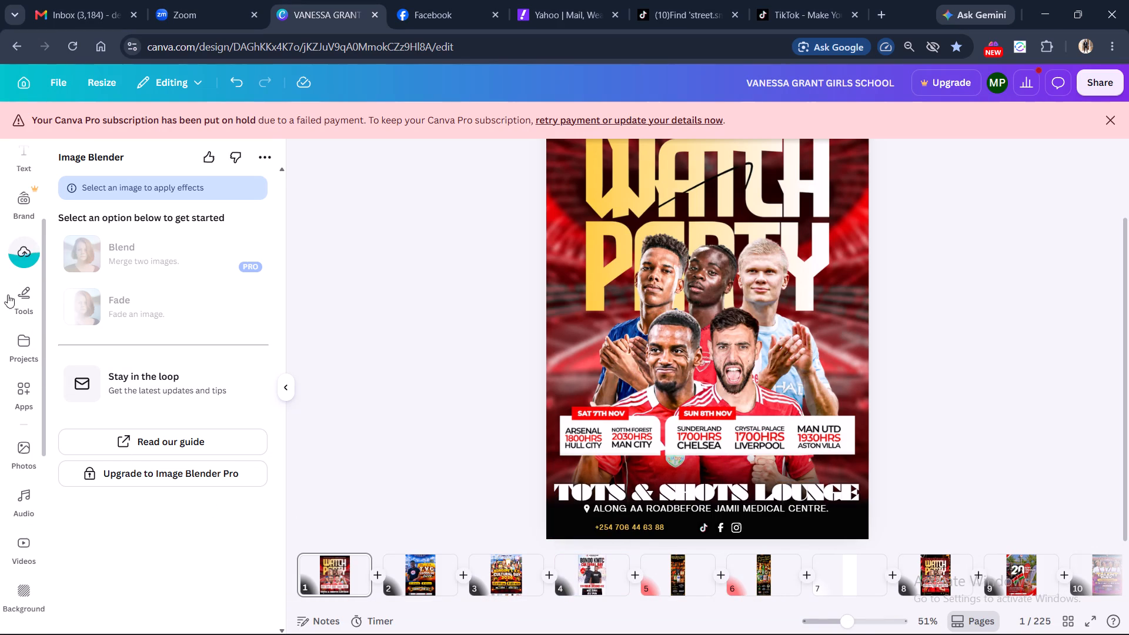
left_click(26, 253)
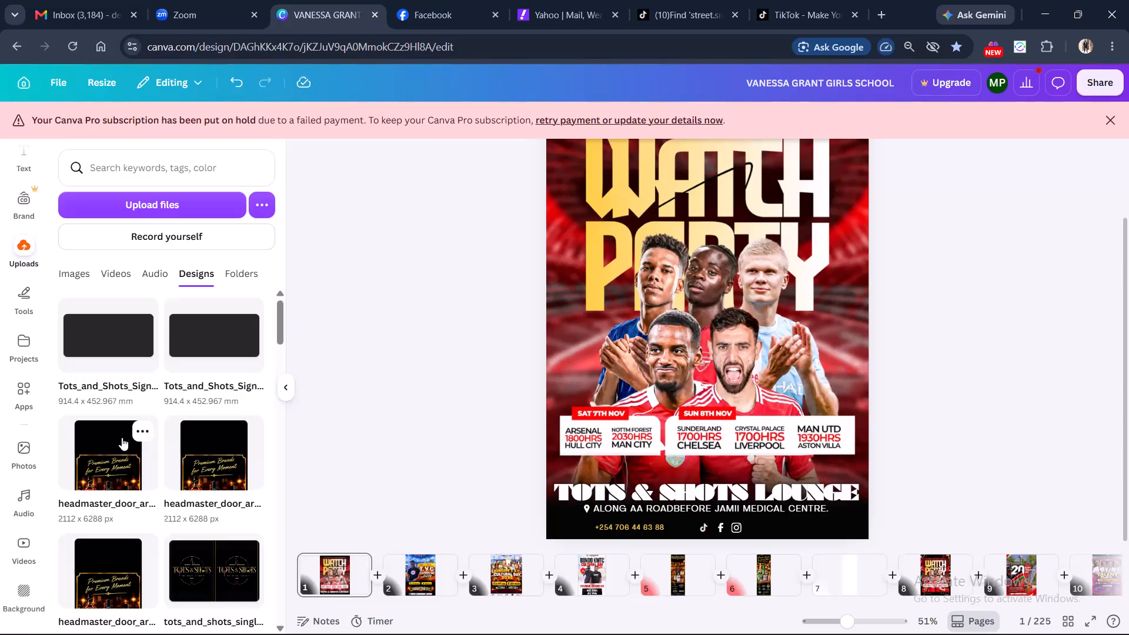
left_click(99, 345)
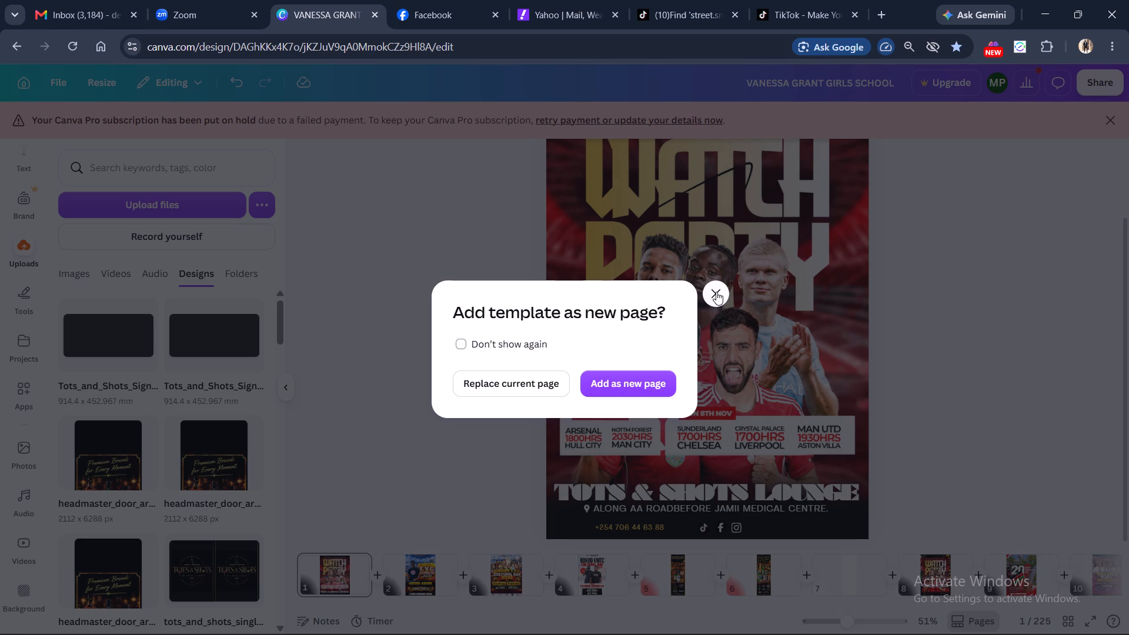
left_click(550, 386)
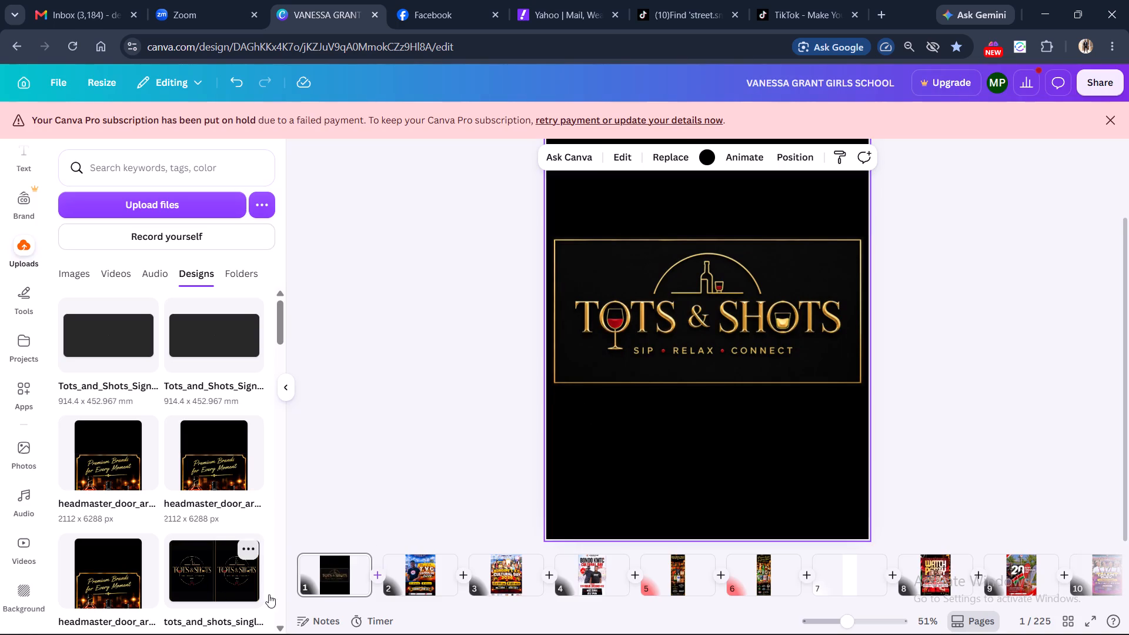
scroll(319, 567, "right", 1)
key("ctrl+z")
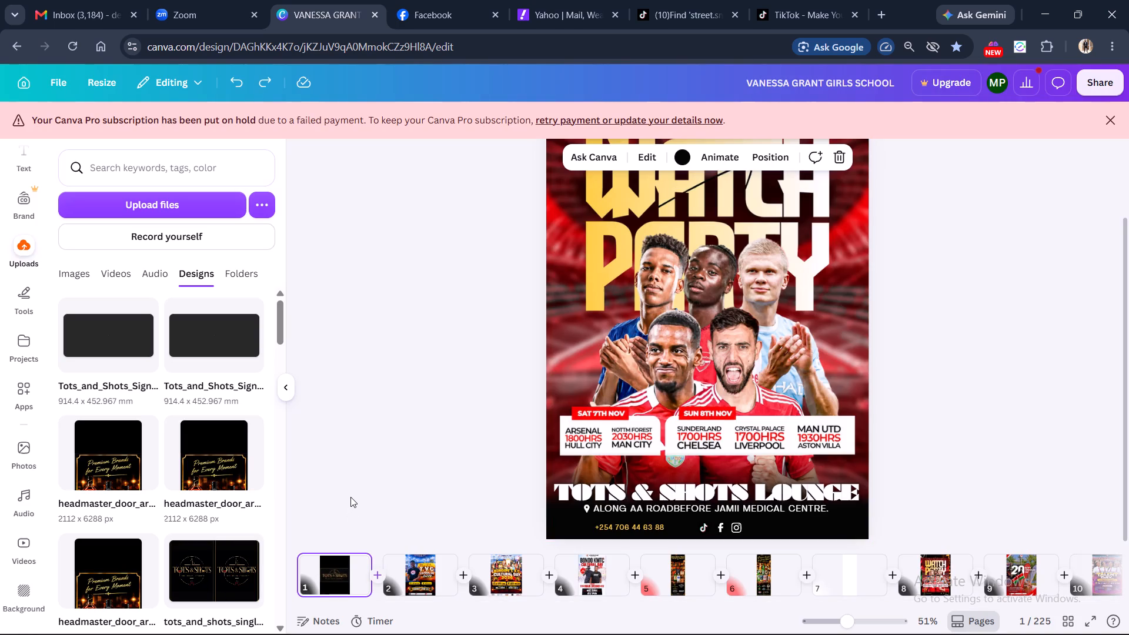
Add the other uploaded copy of the Tots_and_Shots_Sign design as a new page after the poster.
left_click_drag(202, 336, 705, 310)
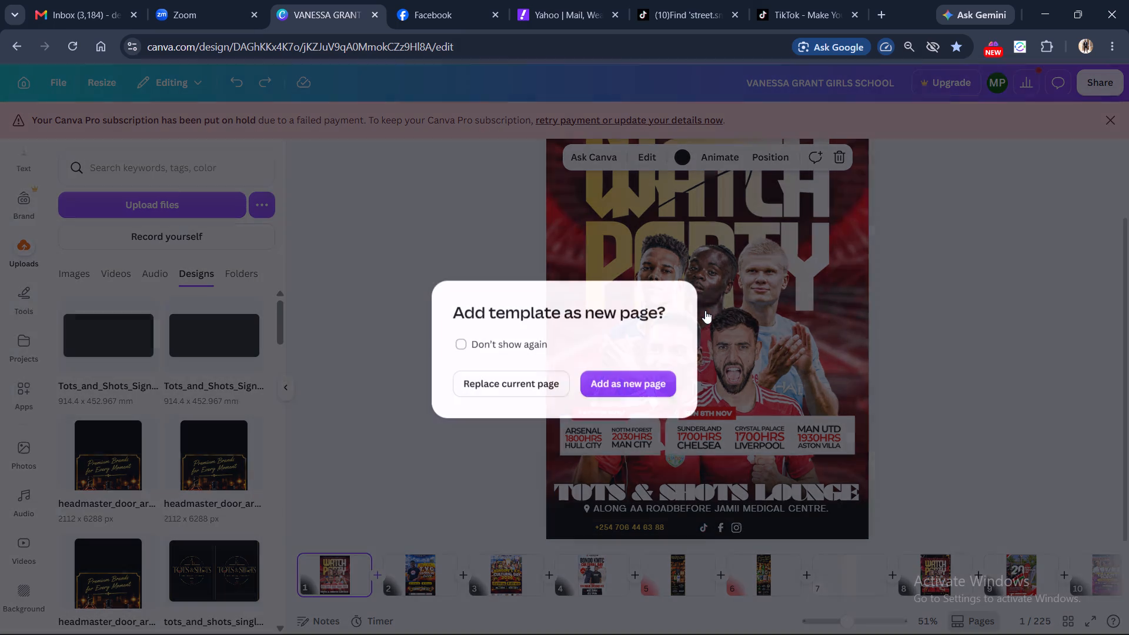
left_click(634, 384)
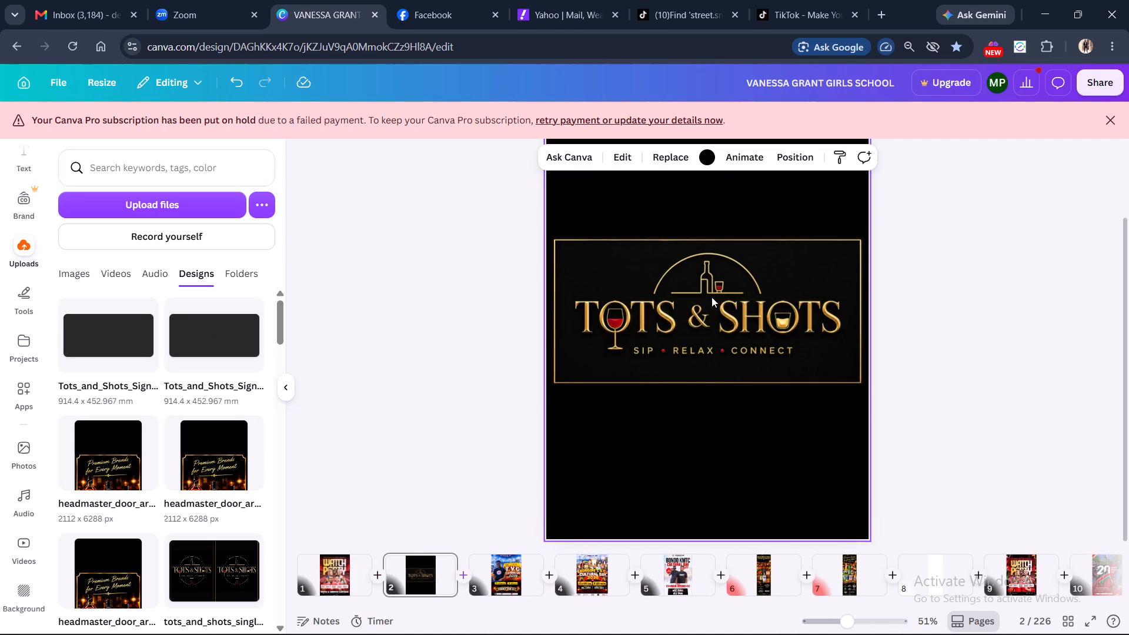
Cut the TOTS & SHOTS sign image from page 2 and paste it onto the Watch Party poster on page 1.
left_click_drag(708, 322, 709, 366)
key("ctrl+x")
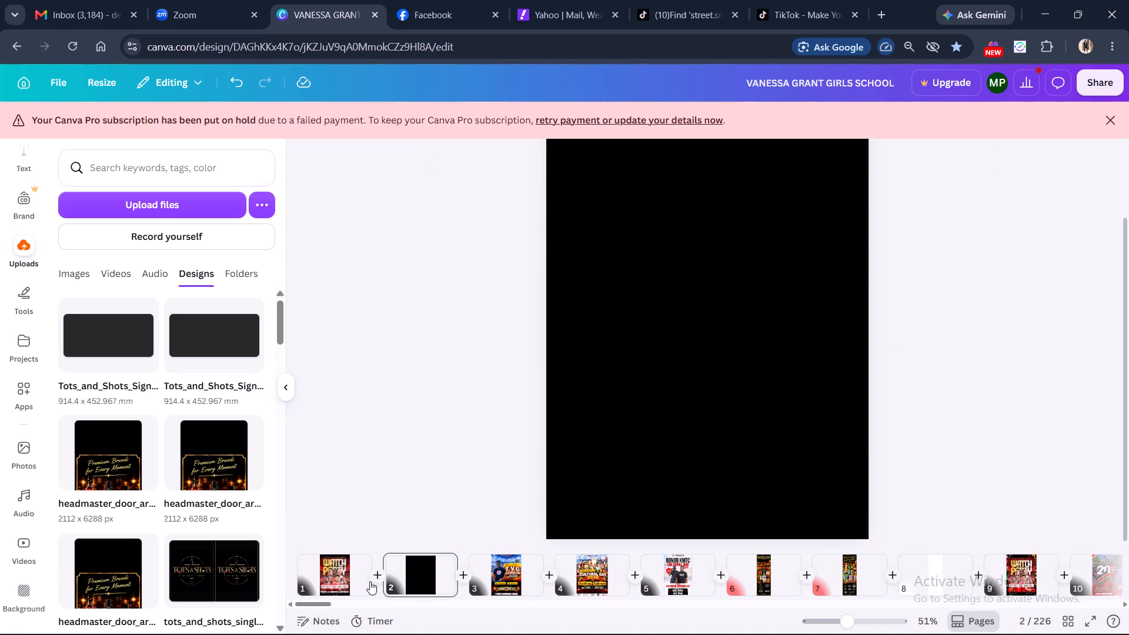
left_click(335, 564)
left_click(721, 372)
key("ctrl+v")
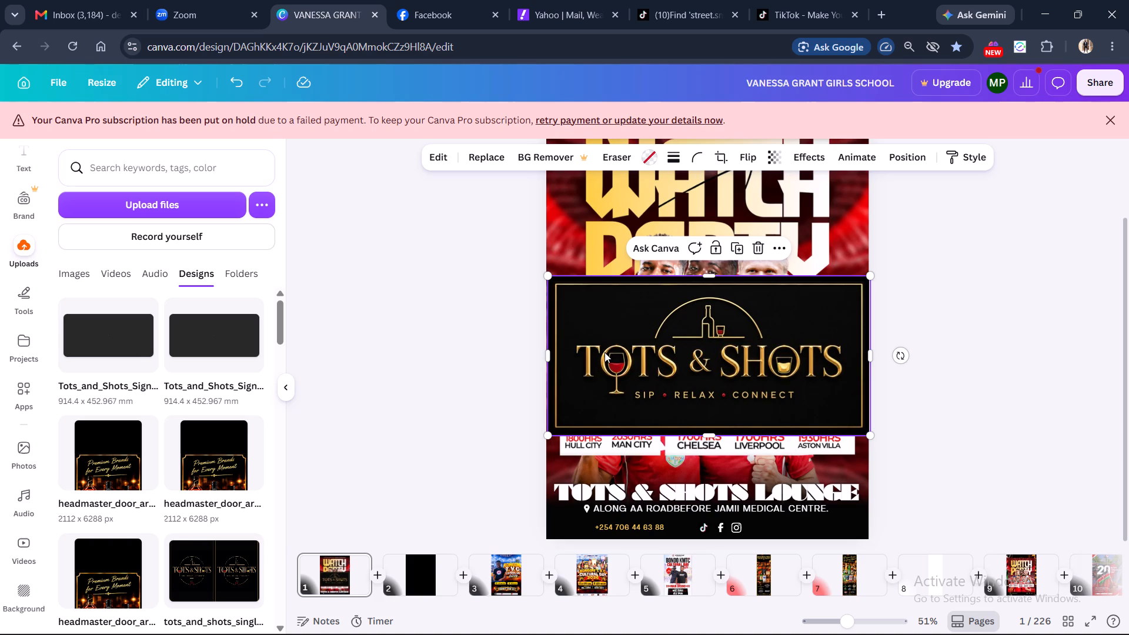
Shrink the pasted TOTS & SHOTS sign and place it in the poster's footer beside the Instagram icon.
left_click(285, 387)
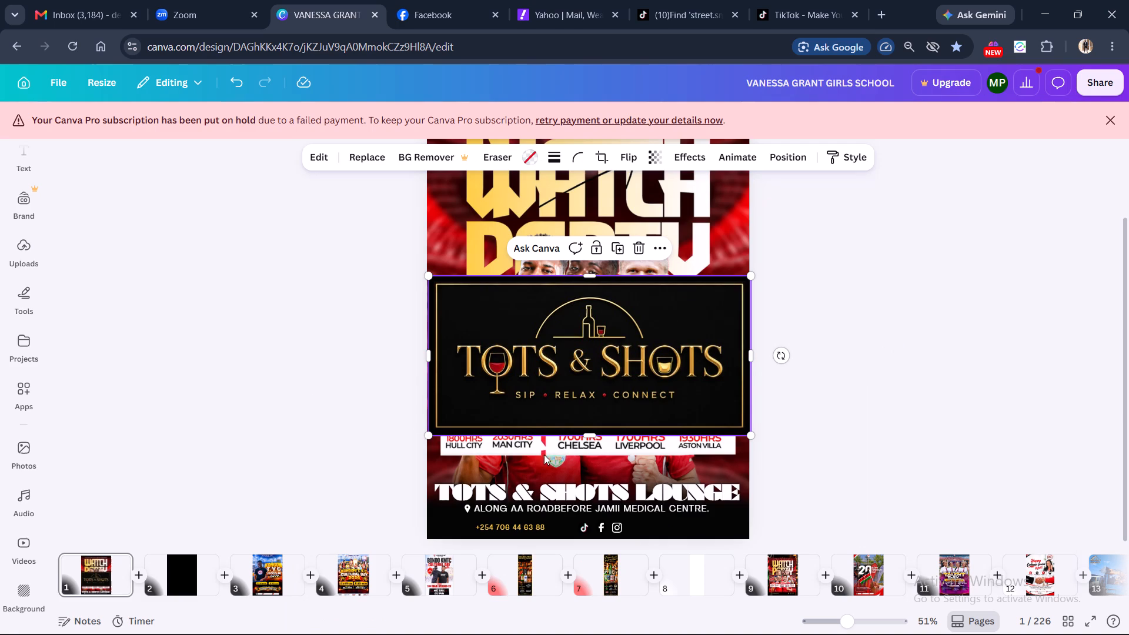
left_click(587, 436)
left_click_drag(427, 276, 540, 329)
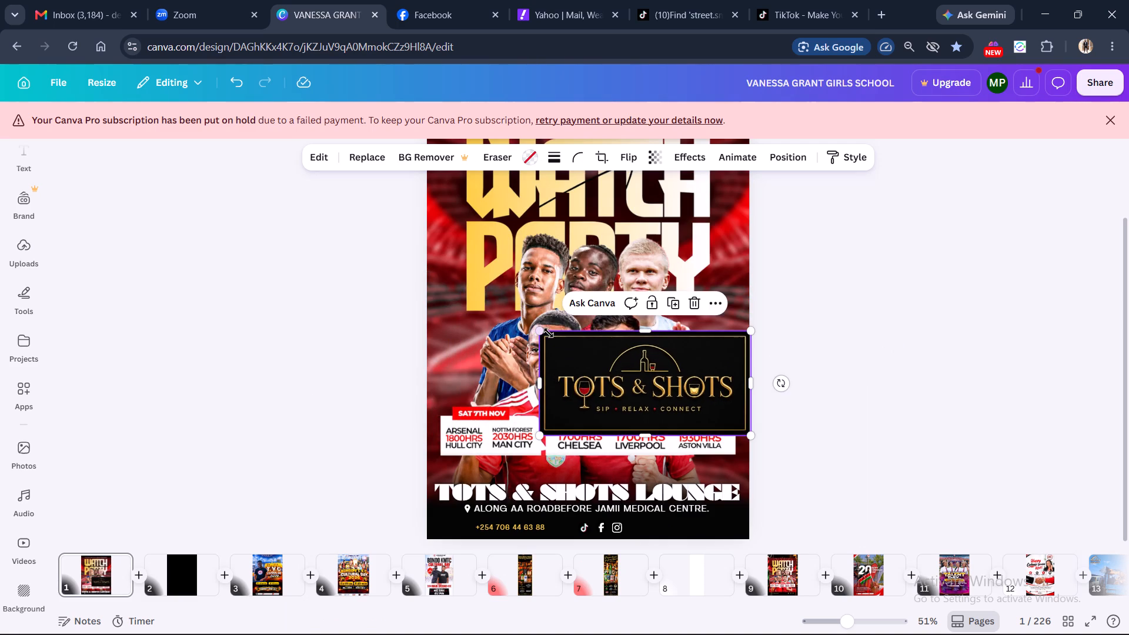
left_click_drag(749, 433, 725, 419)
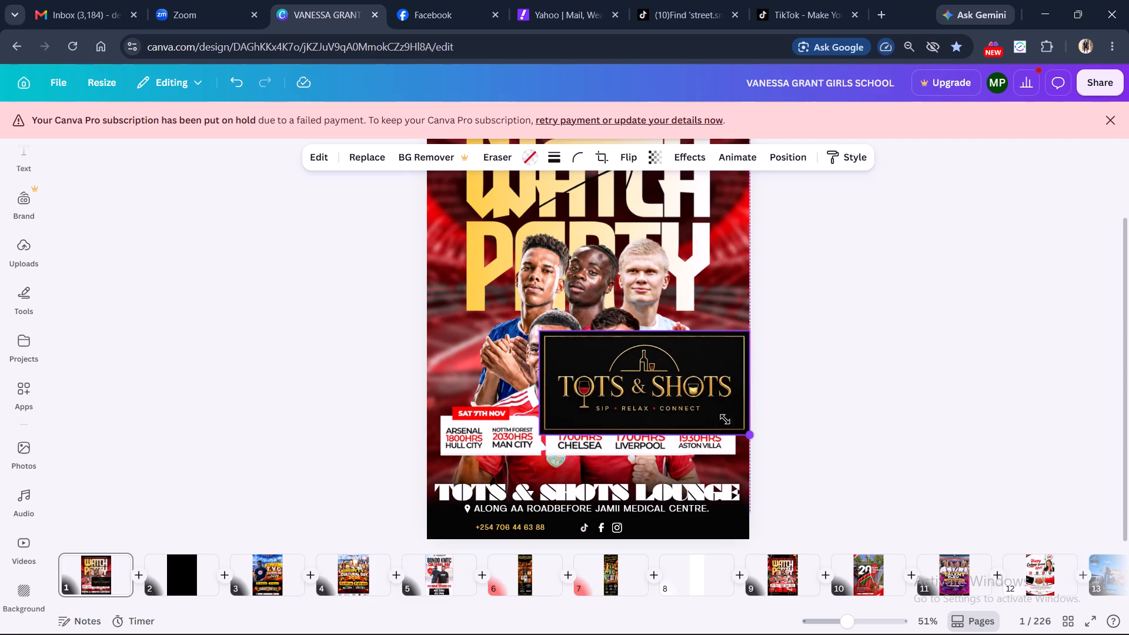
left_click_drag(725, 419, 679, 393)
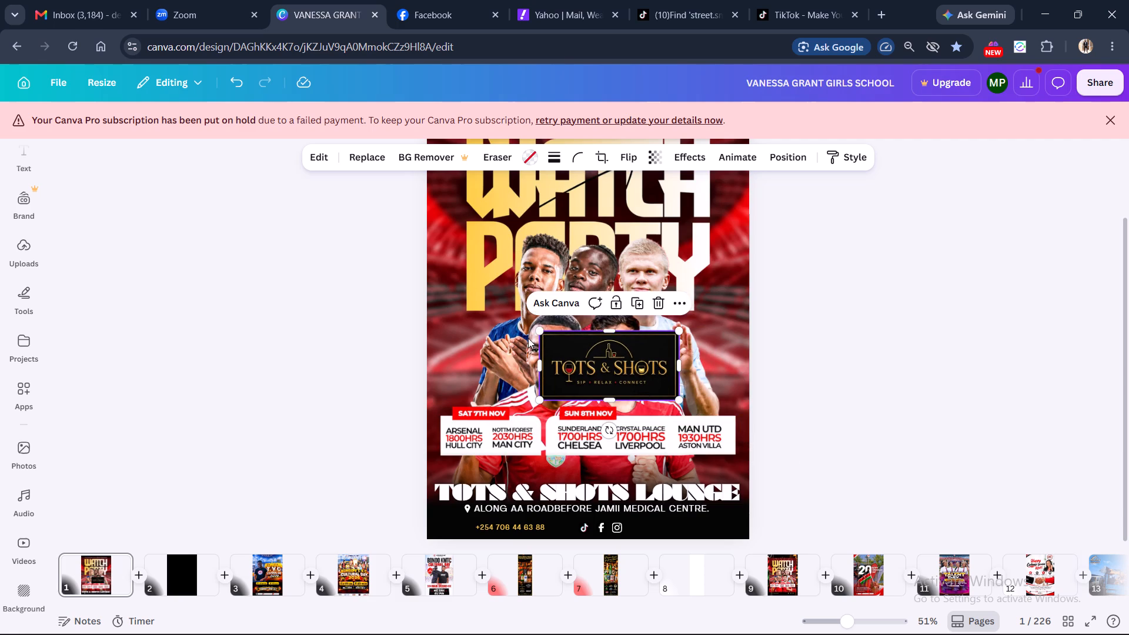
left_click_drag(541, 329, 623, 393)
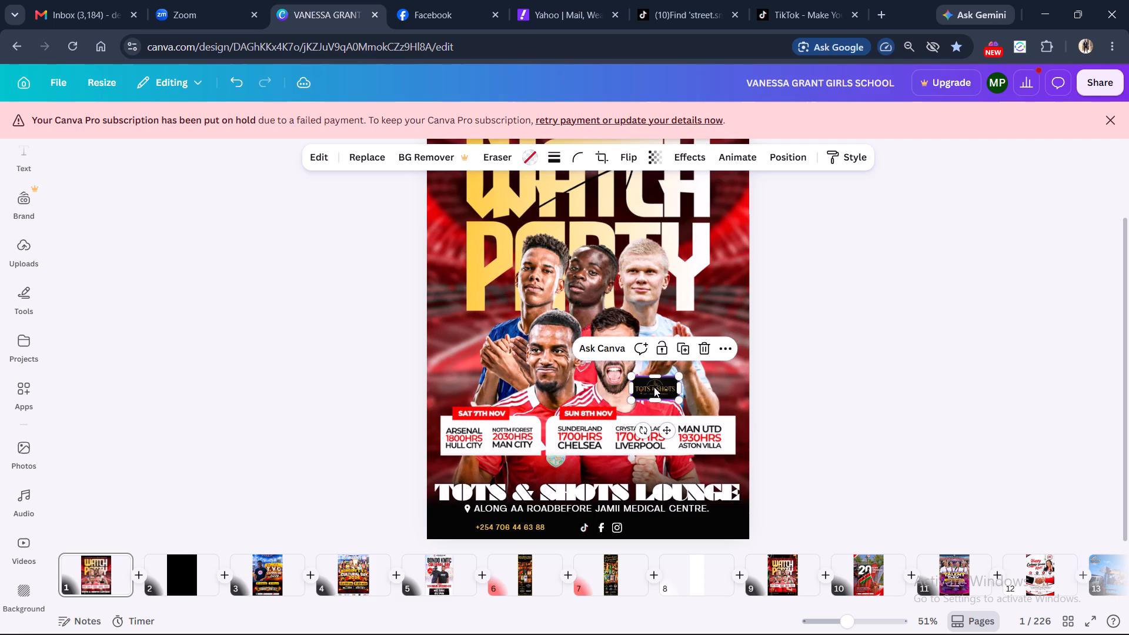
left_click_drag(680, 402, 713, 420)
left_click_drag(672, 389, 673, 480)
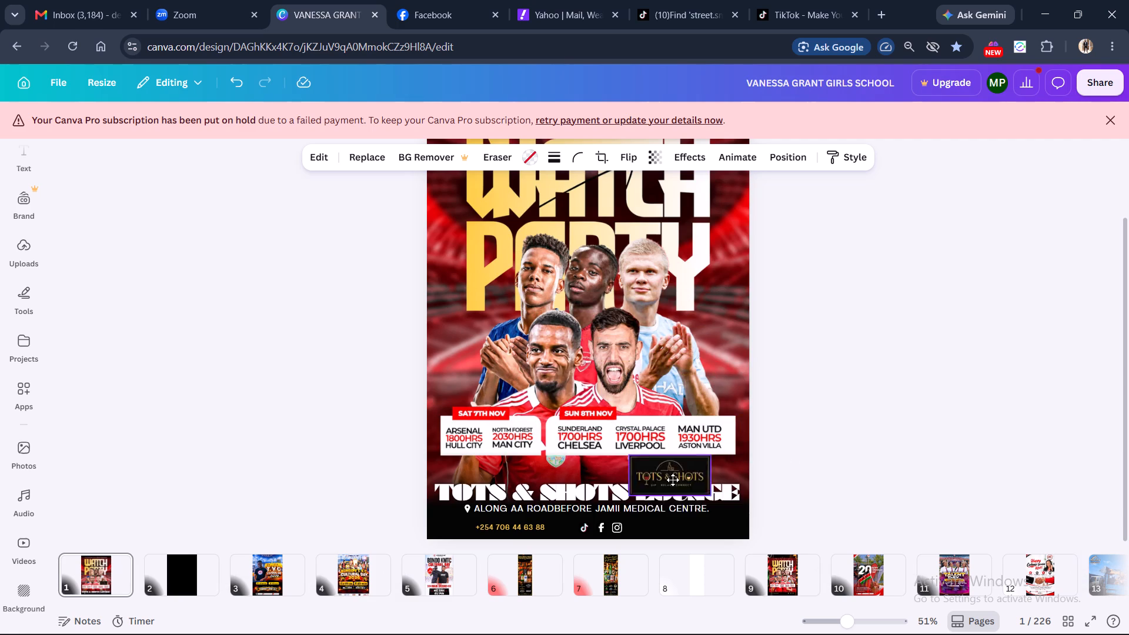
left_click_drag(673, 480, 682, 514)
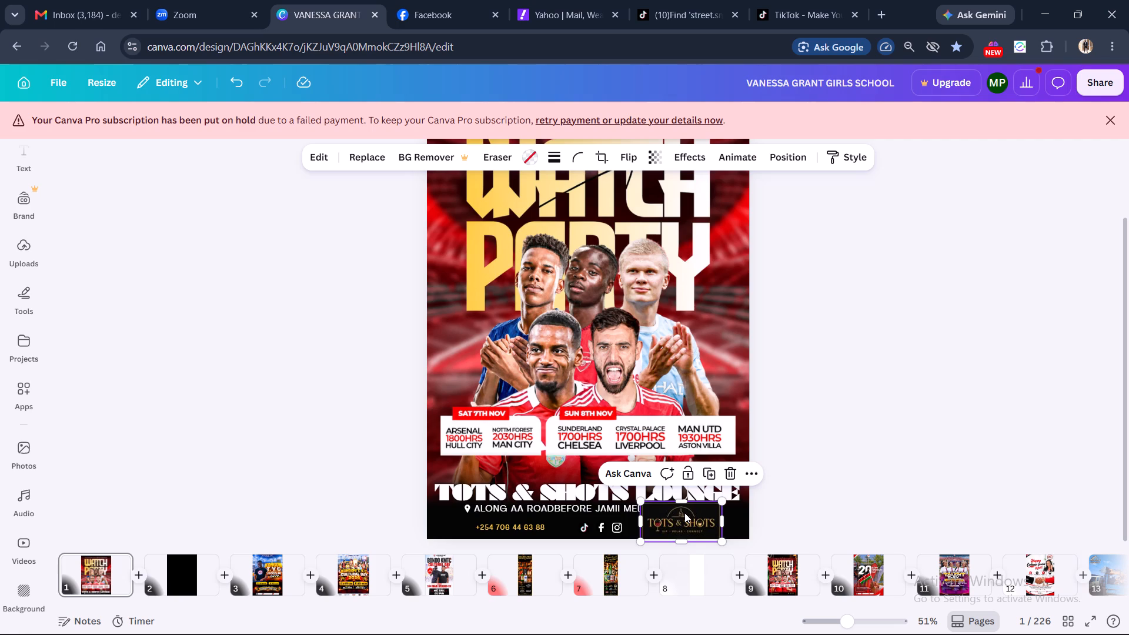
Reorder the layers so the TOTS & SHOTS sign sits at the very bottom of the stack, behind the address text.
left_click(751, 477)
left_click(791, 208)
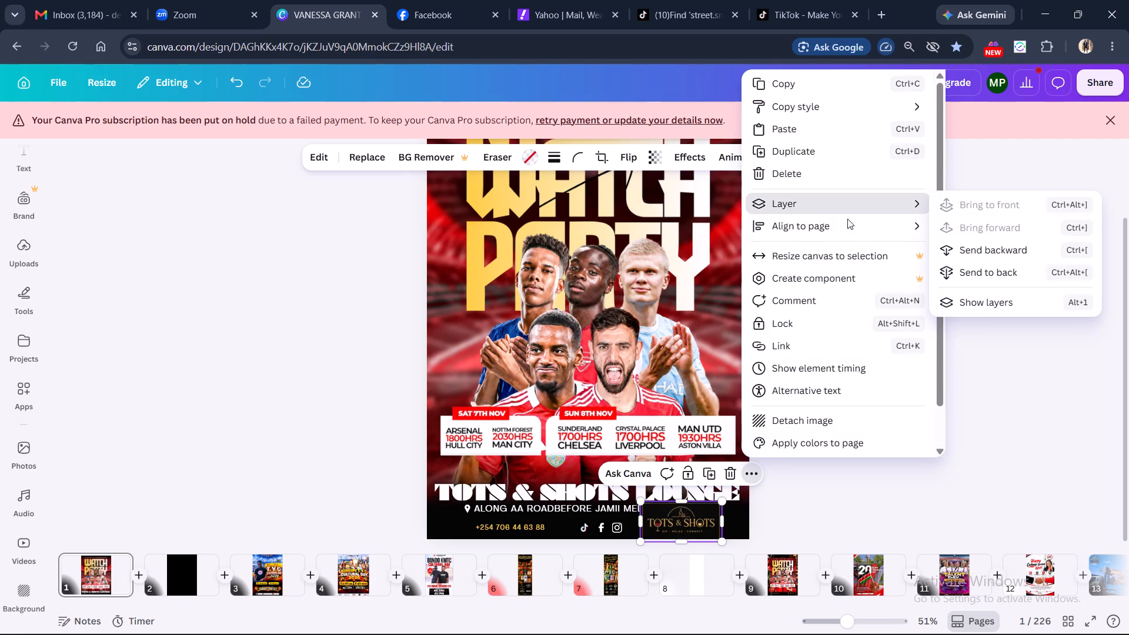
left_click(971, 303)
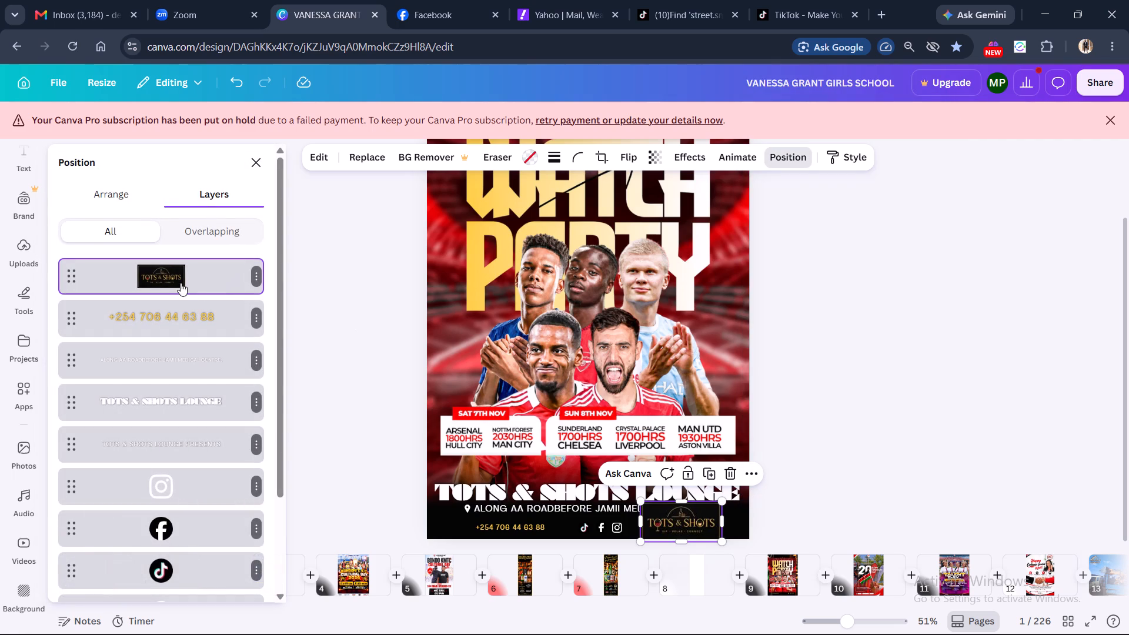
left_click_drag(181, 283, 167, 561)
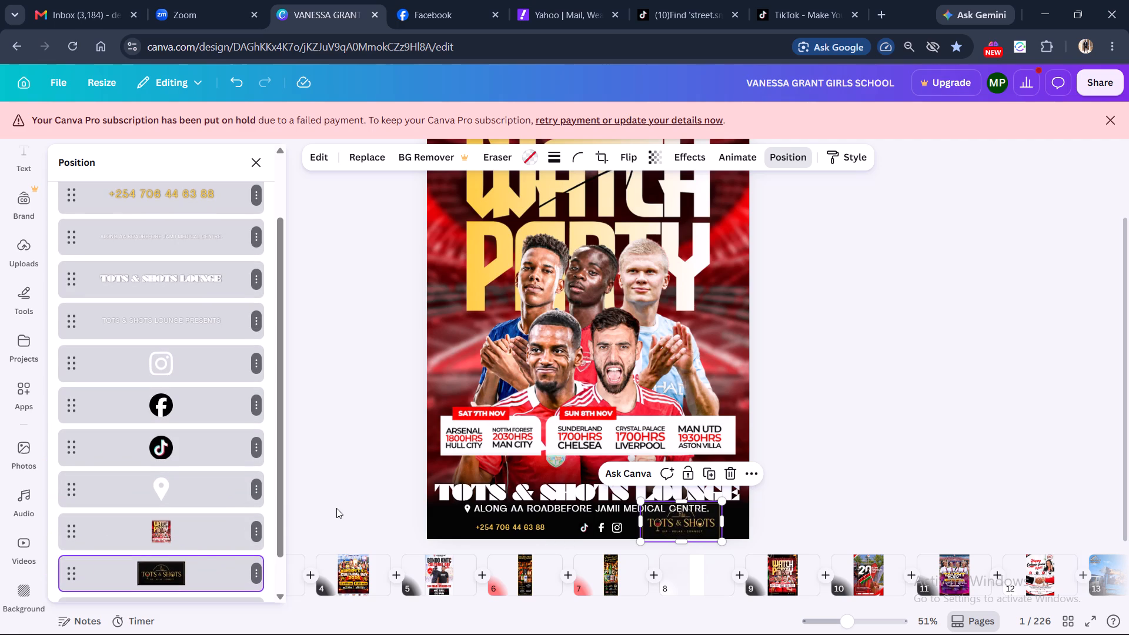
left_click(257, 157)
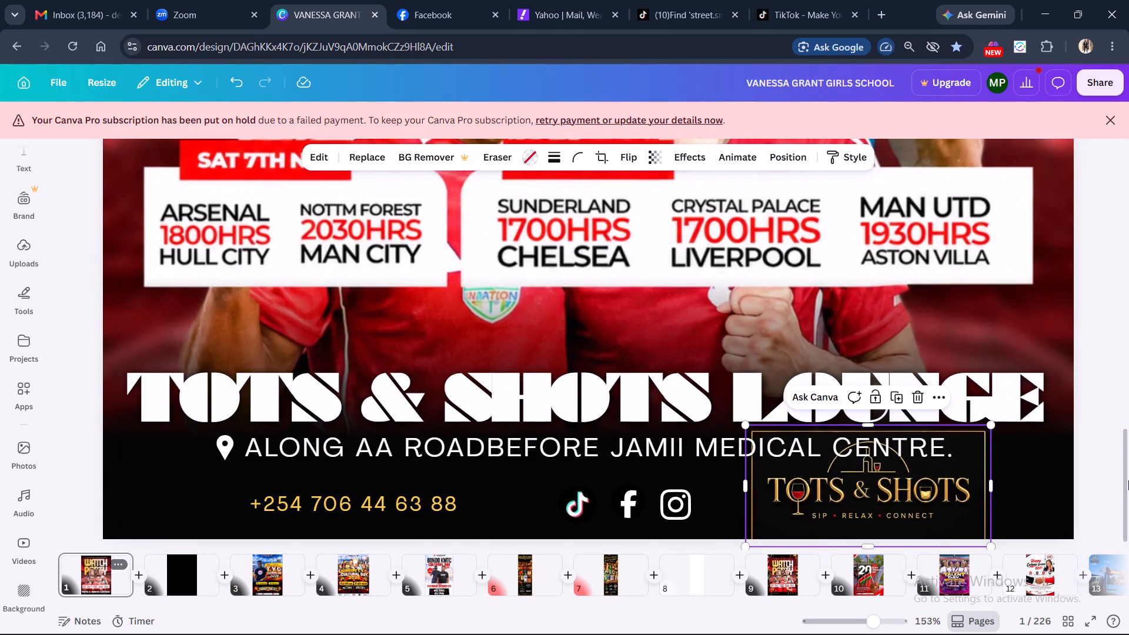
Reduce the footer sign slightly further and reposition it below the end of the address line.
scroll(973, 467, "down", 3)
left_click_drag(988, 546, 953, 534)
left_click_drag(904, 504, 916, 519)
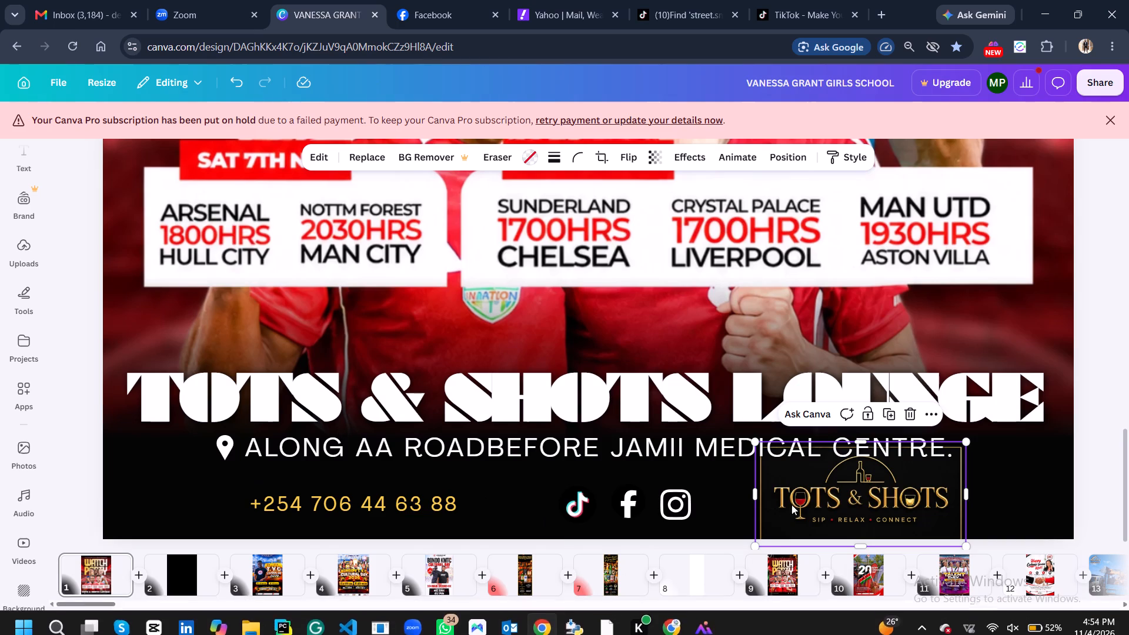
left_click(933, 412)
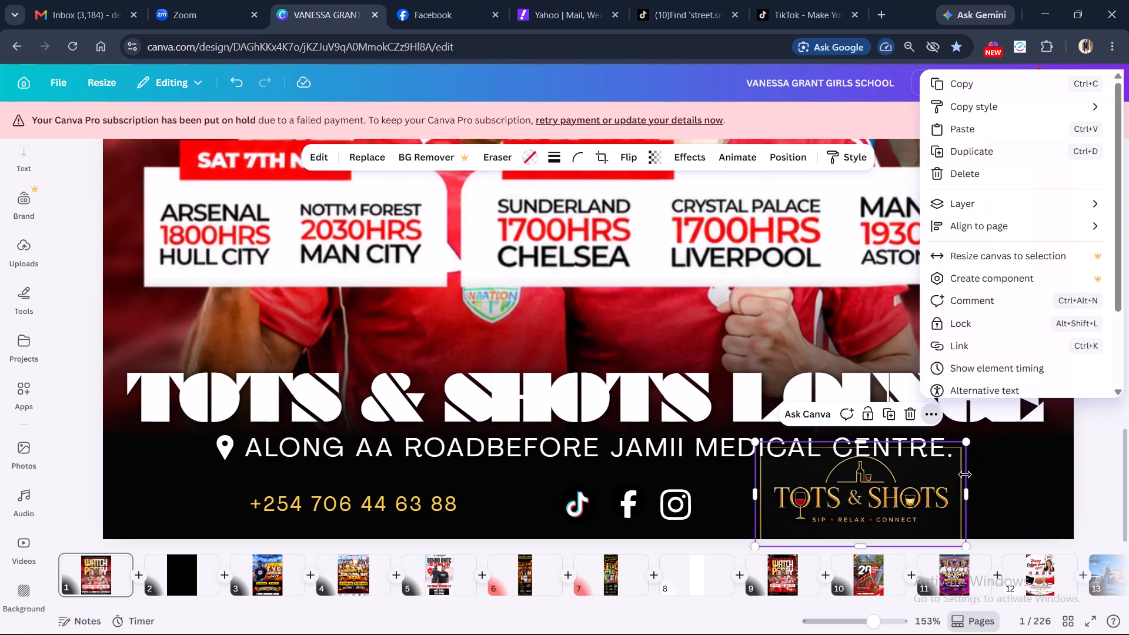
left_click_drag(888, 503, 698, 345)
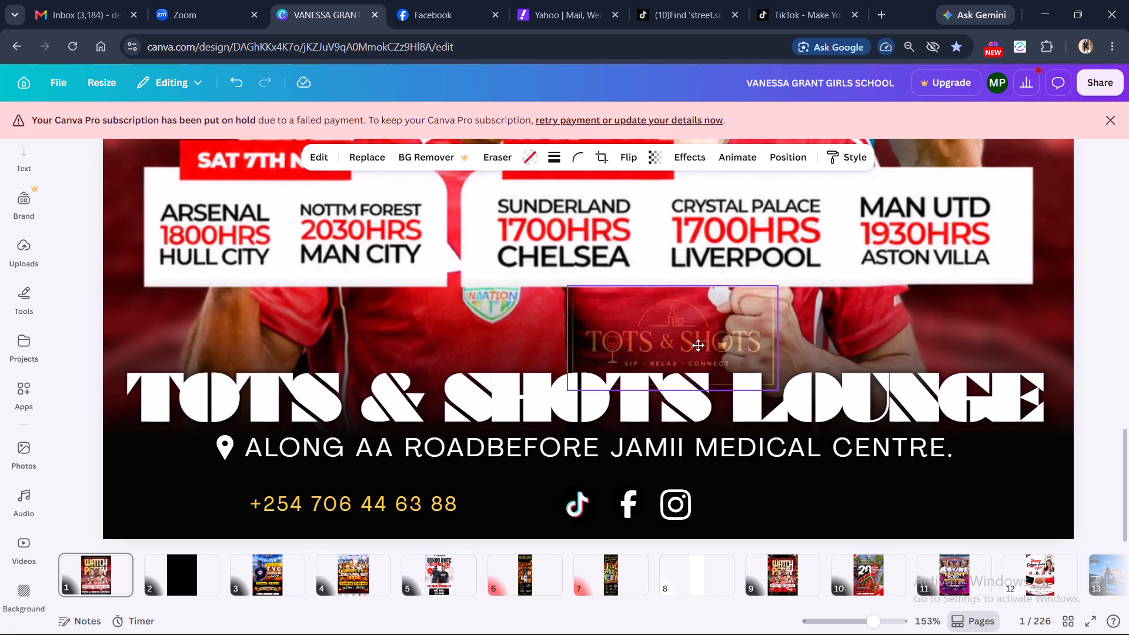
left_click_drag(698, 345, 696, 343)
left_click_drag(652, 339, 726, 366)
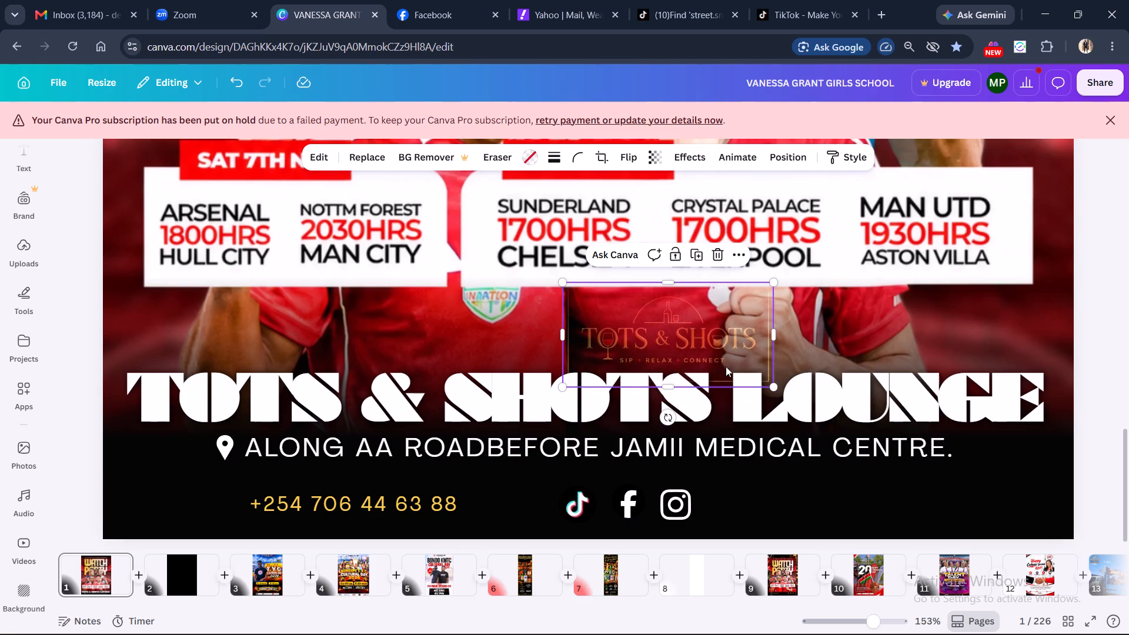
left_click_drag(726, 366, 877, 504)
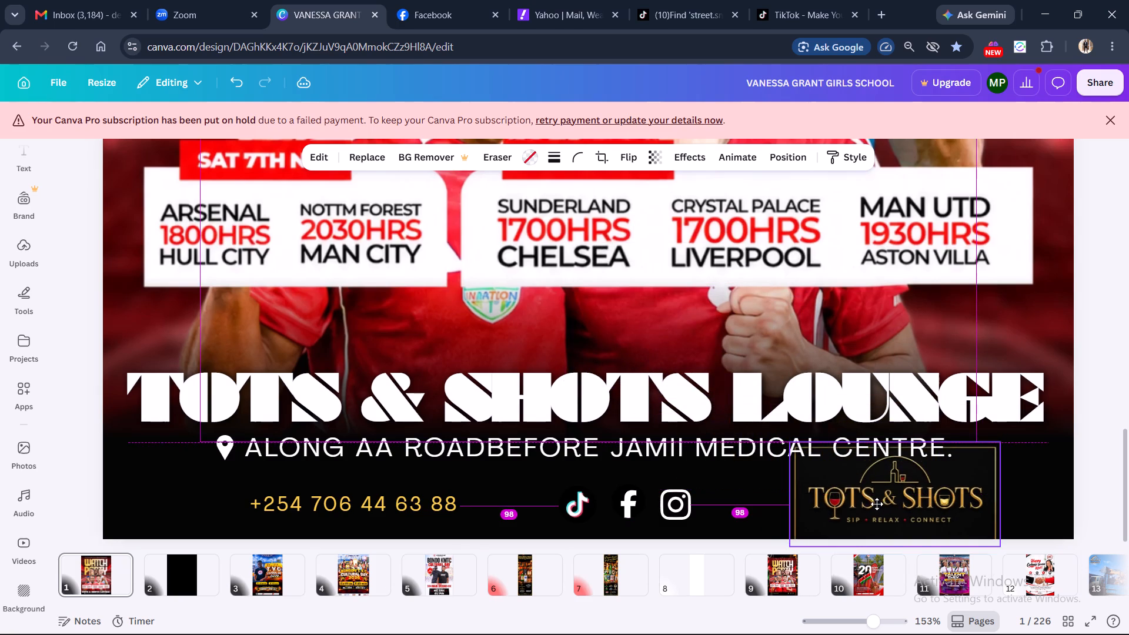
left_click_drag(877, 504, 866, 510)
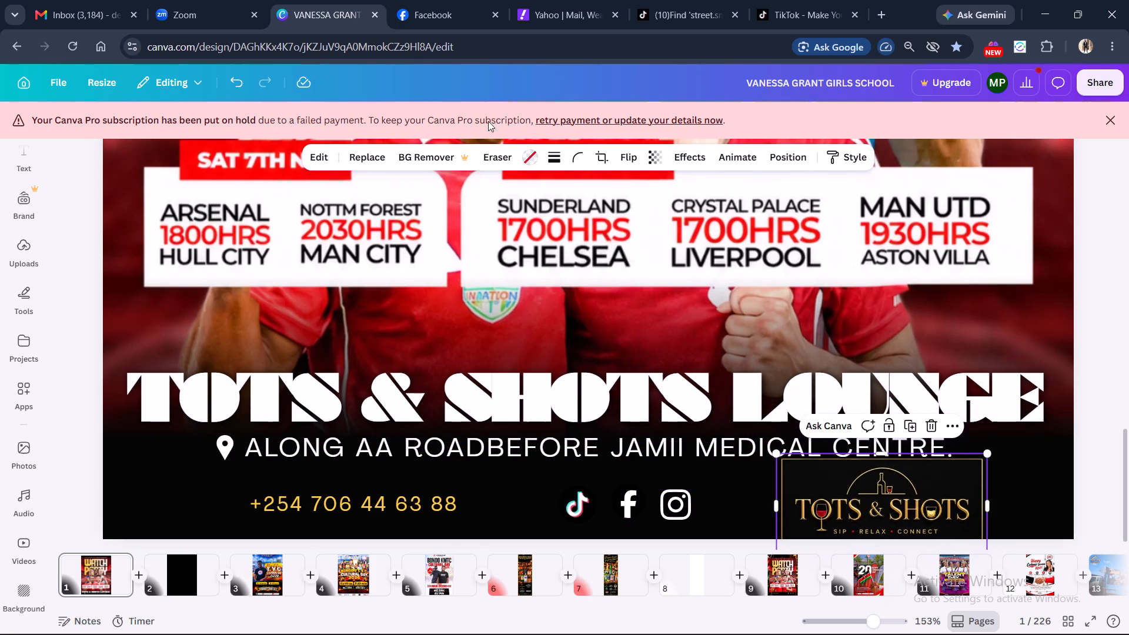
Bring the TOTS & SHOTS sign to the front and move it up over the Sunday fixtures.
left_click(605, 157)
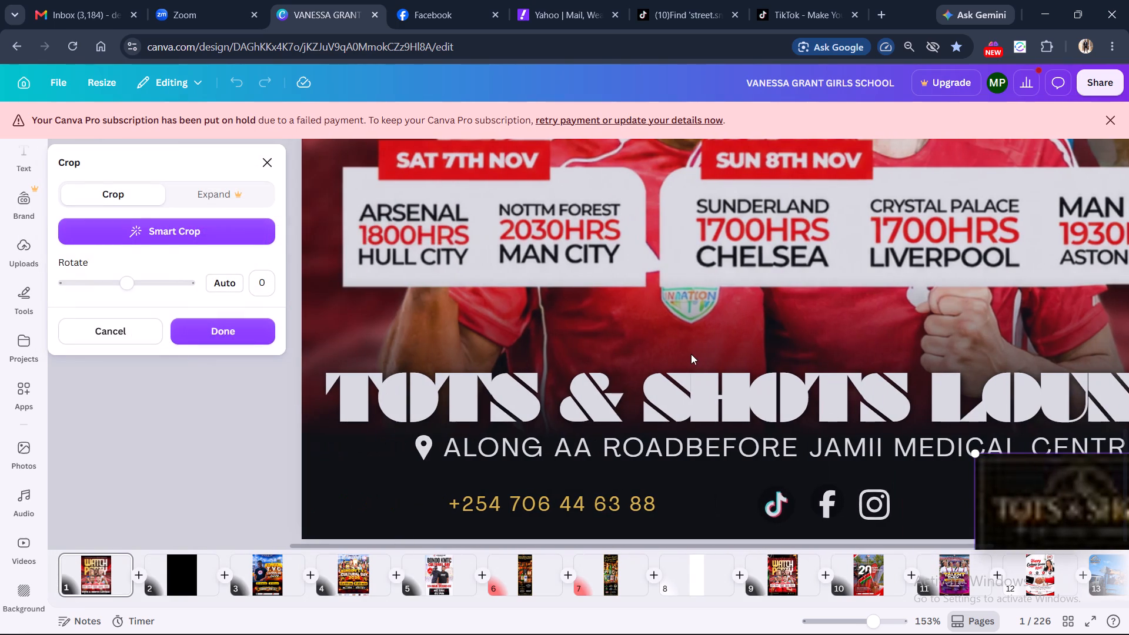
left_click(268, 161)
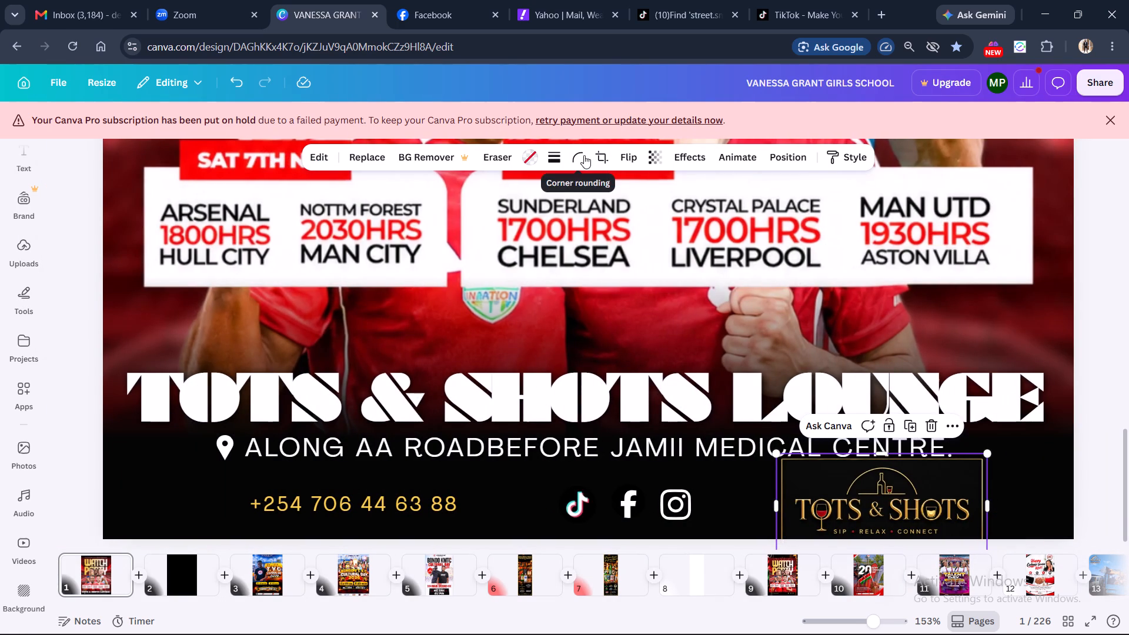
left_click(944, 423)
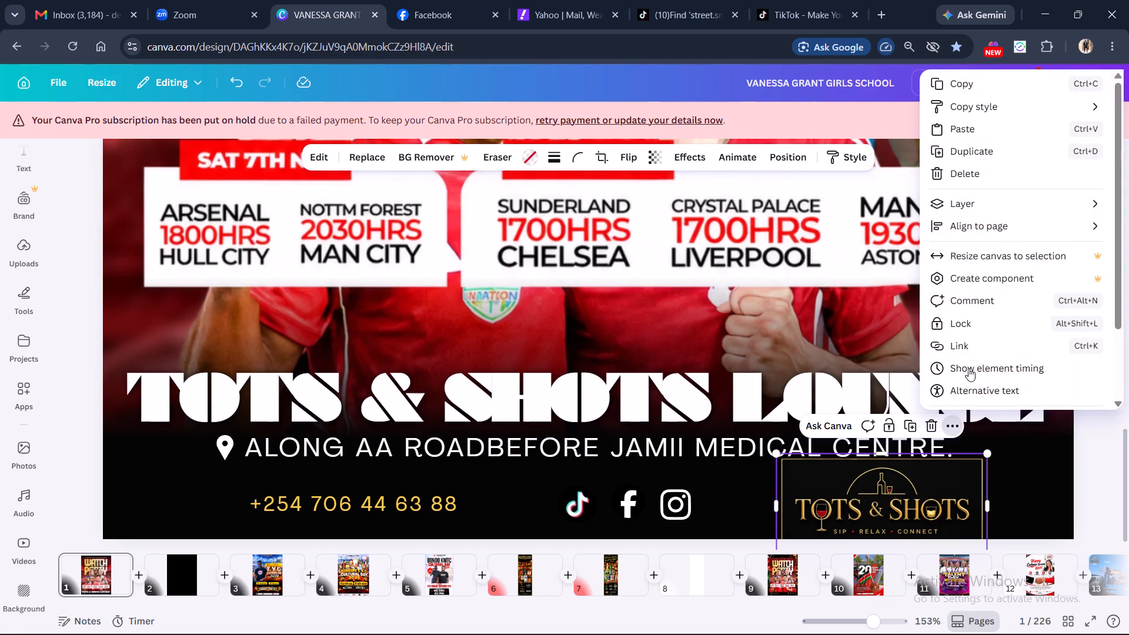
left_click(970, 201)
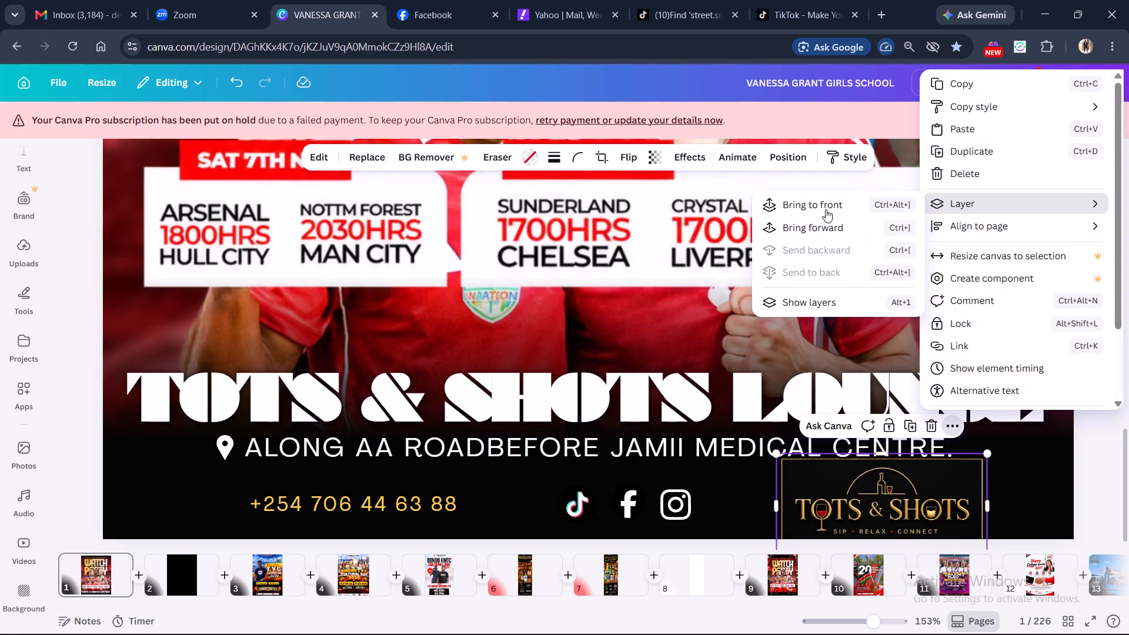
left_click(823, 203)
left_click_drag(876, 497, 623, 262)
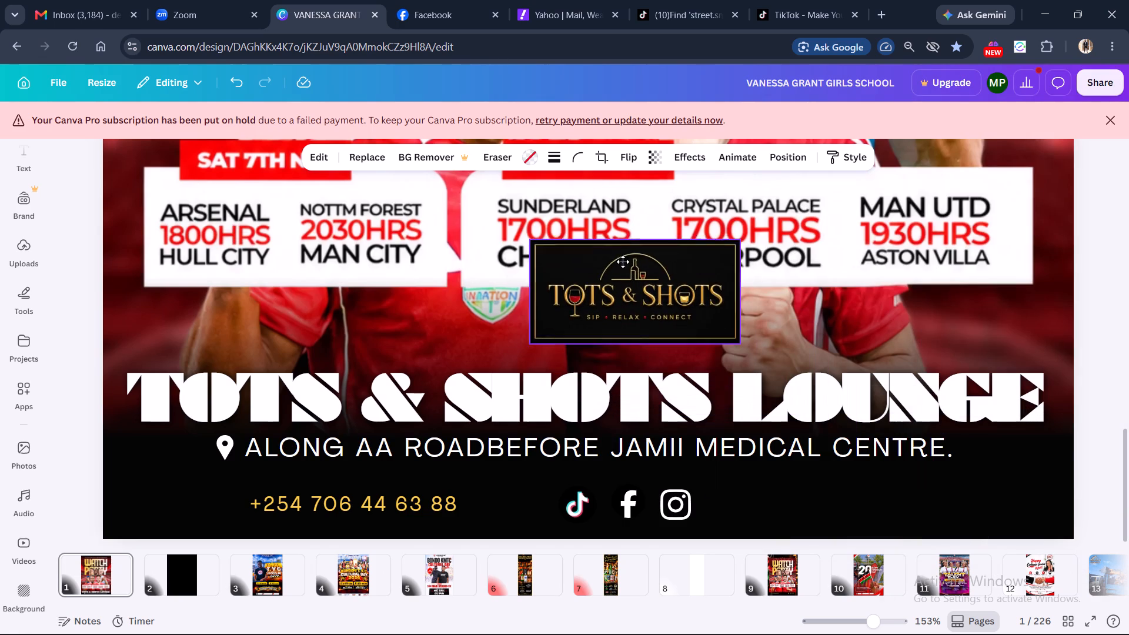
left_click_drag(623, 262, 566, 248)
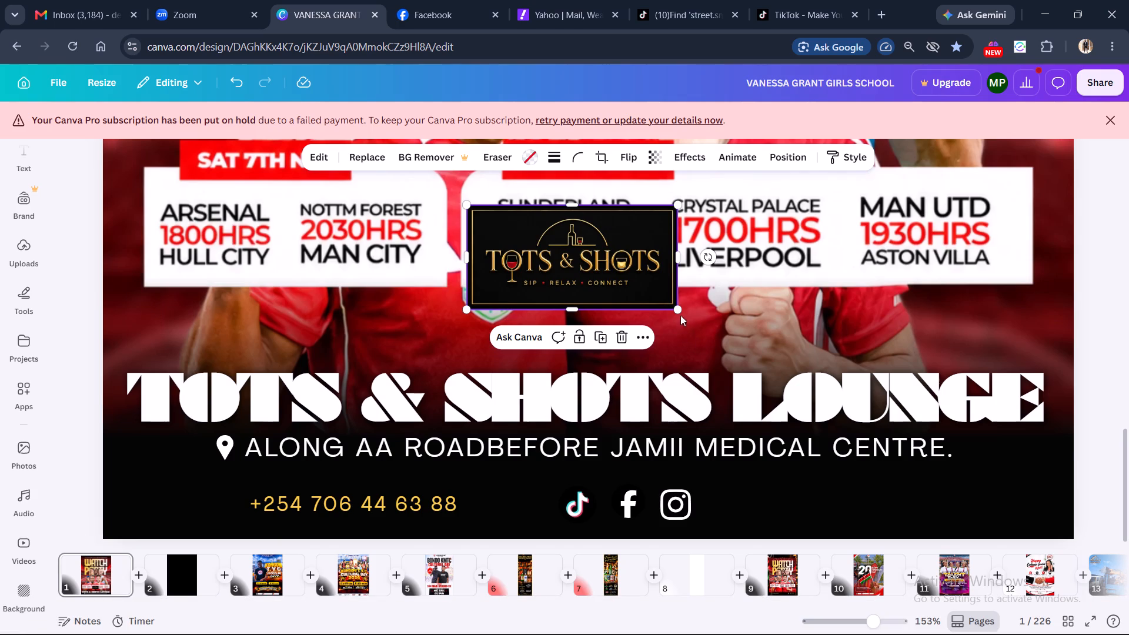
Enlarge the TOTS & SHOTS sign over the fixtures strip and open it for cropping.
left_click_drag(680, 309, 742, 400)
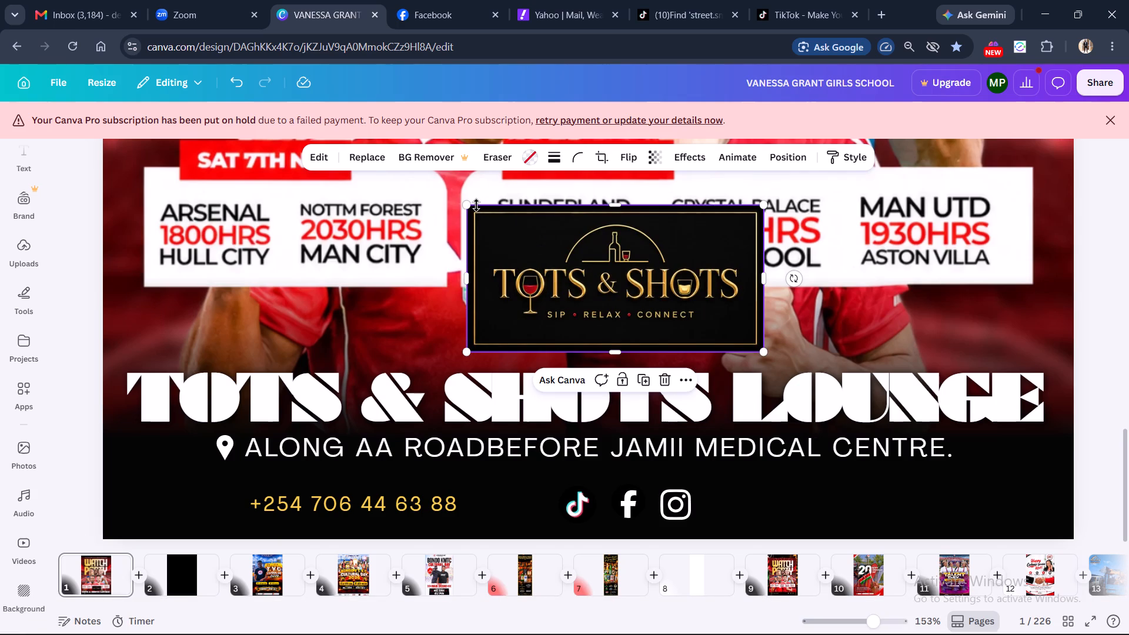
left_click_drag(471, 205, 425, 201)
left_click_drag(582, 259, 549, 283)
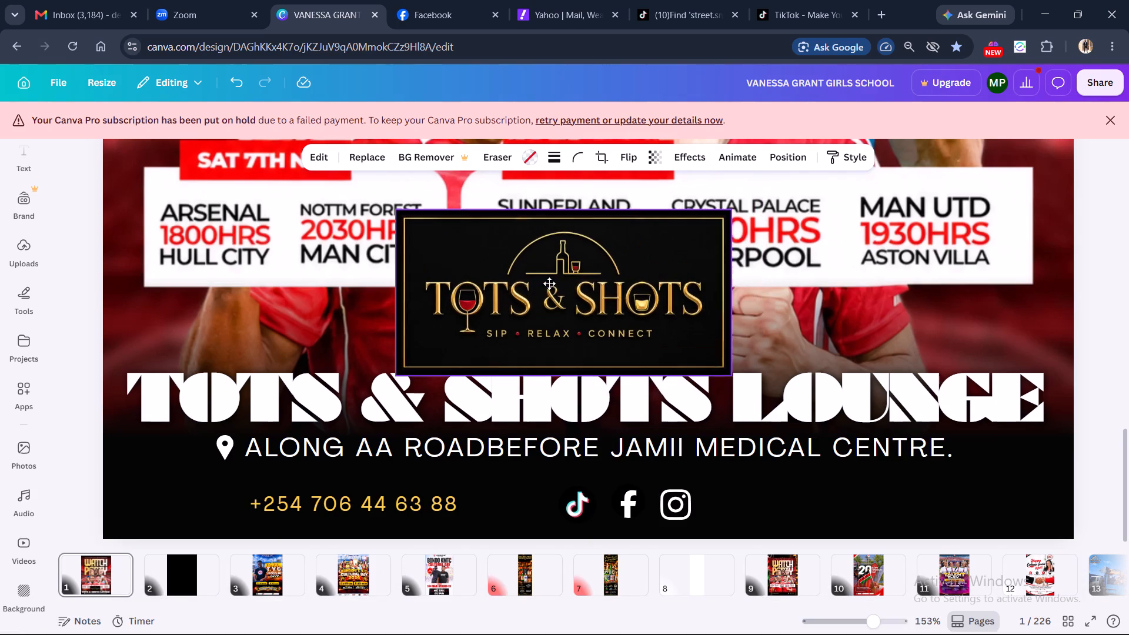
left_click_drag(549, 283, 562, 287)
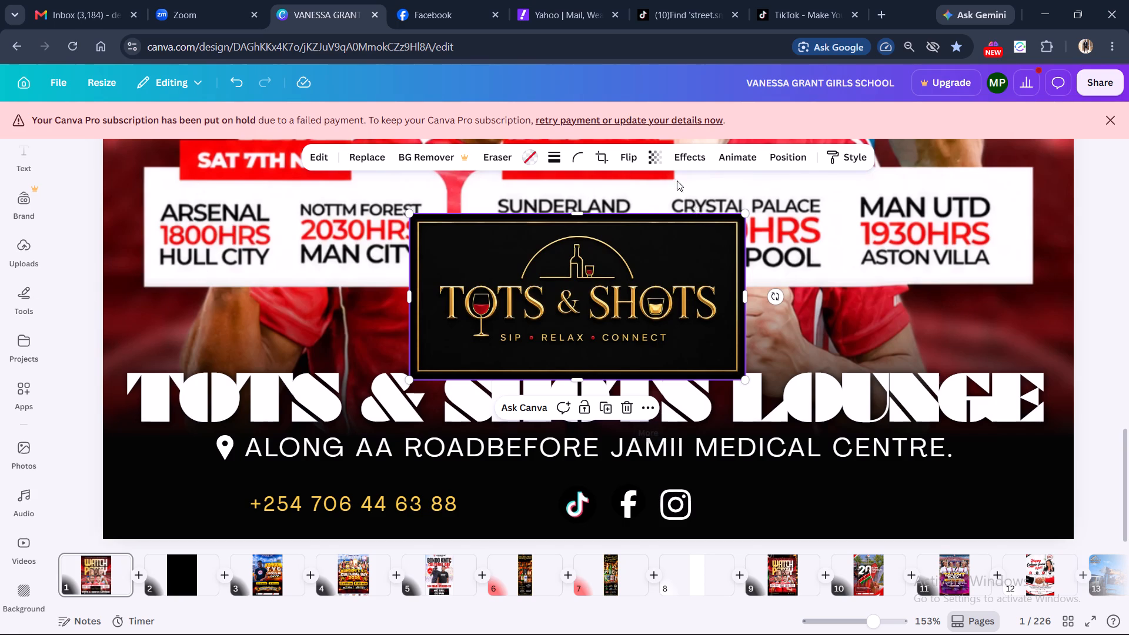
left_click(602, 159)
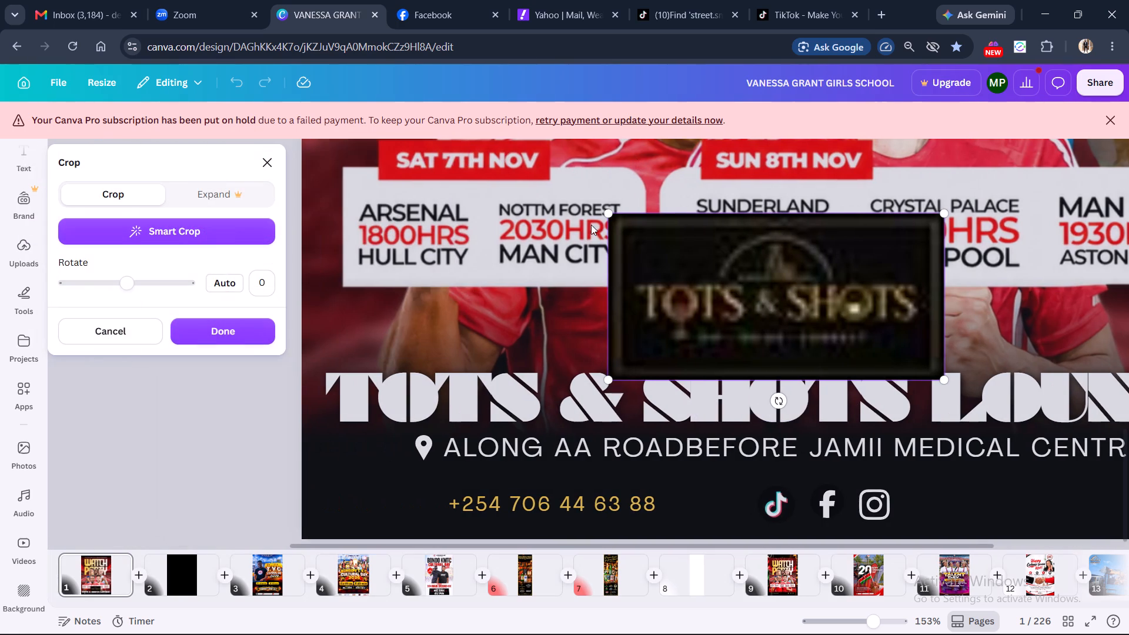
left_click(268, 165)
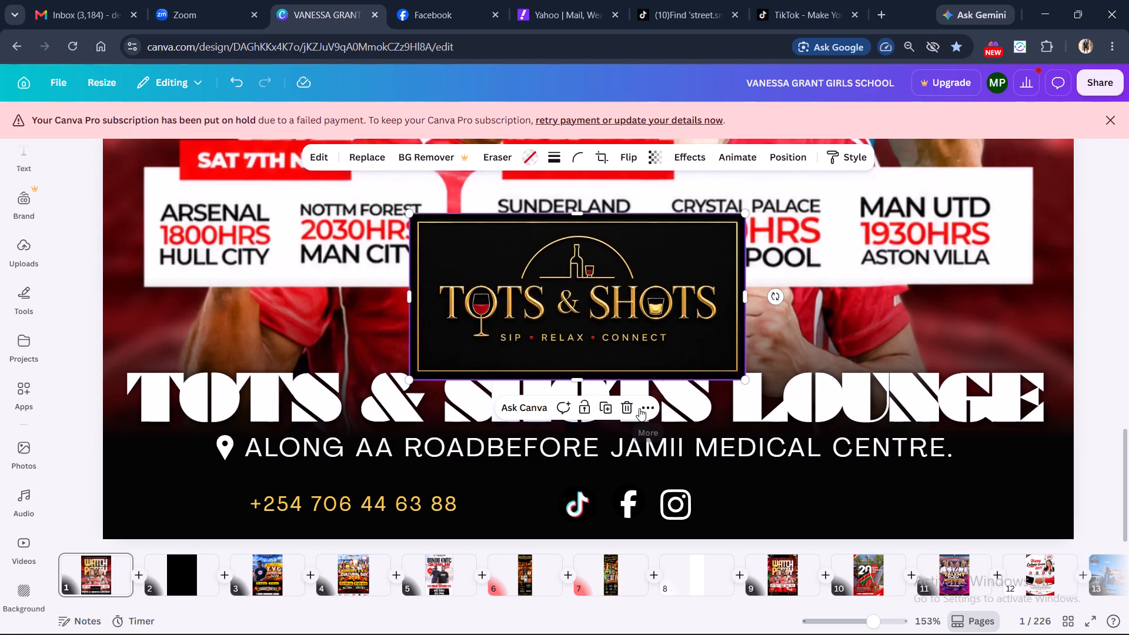
Delete the TOTS & SHOTS sign image and its empty frame from the poster.
key("Delete")
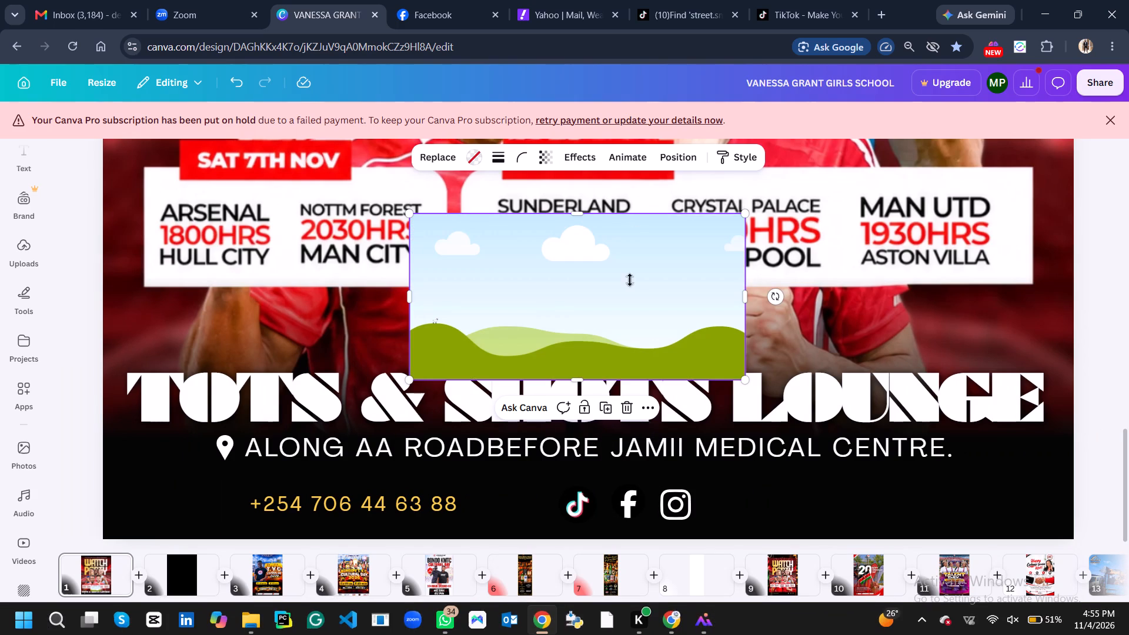
left_click(629, 405)
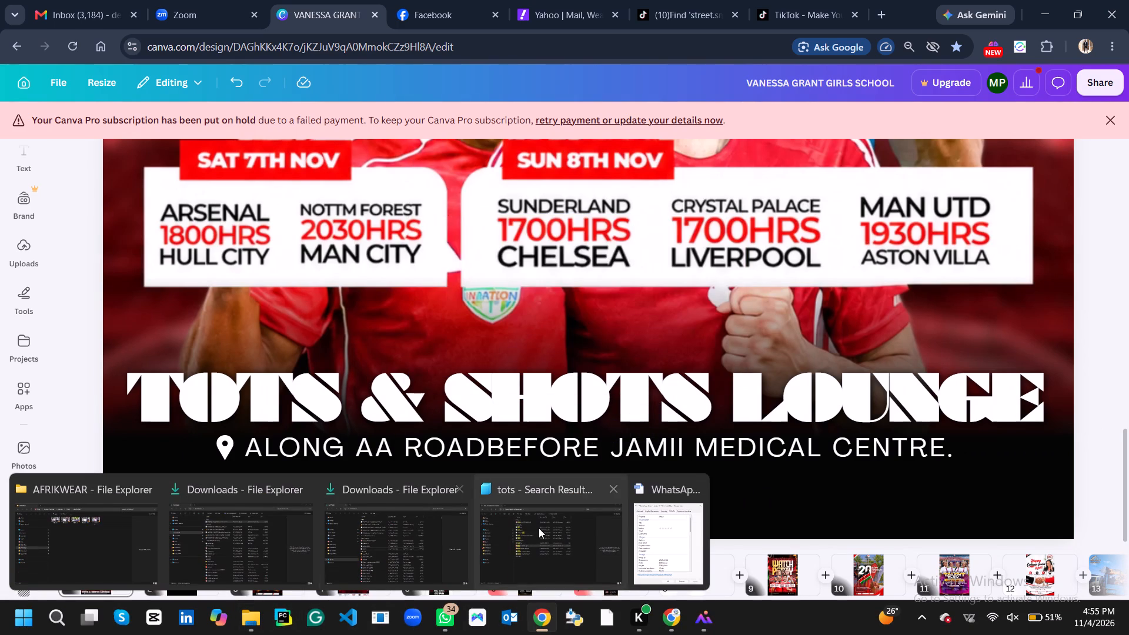
Switch to File Explorer, search Downloads for "tots logo", and view the TOTS & SHOTS (OFFICIAL LOGO) image.
left_click(536, 546)
left_click(376, 352)
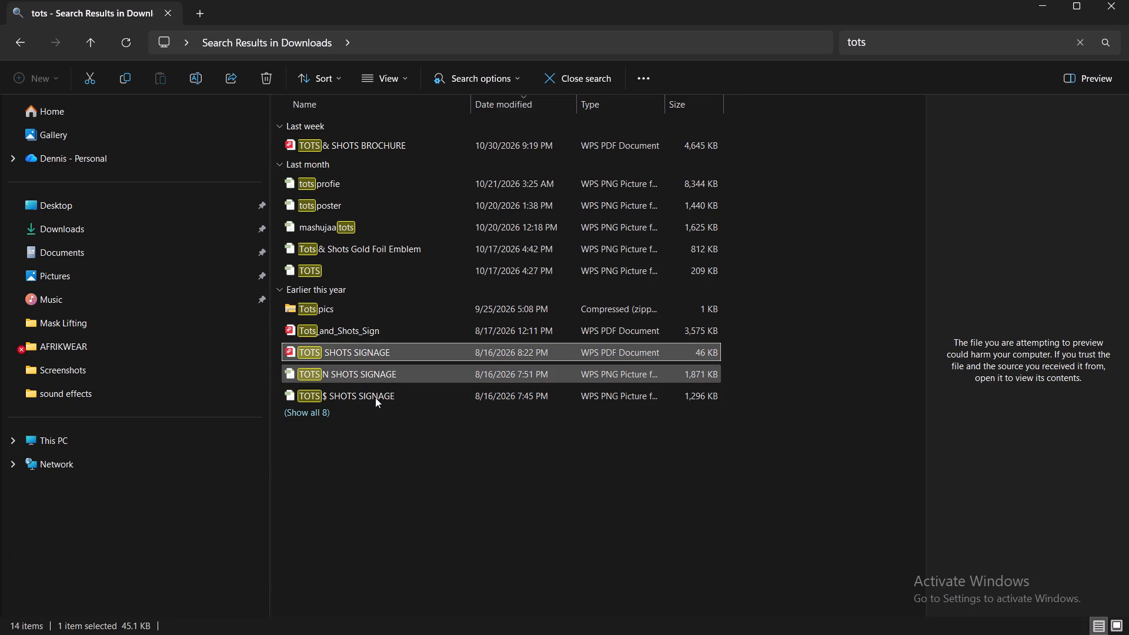
left_click(896, 44)
key("space")
type("logo")
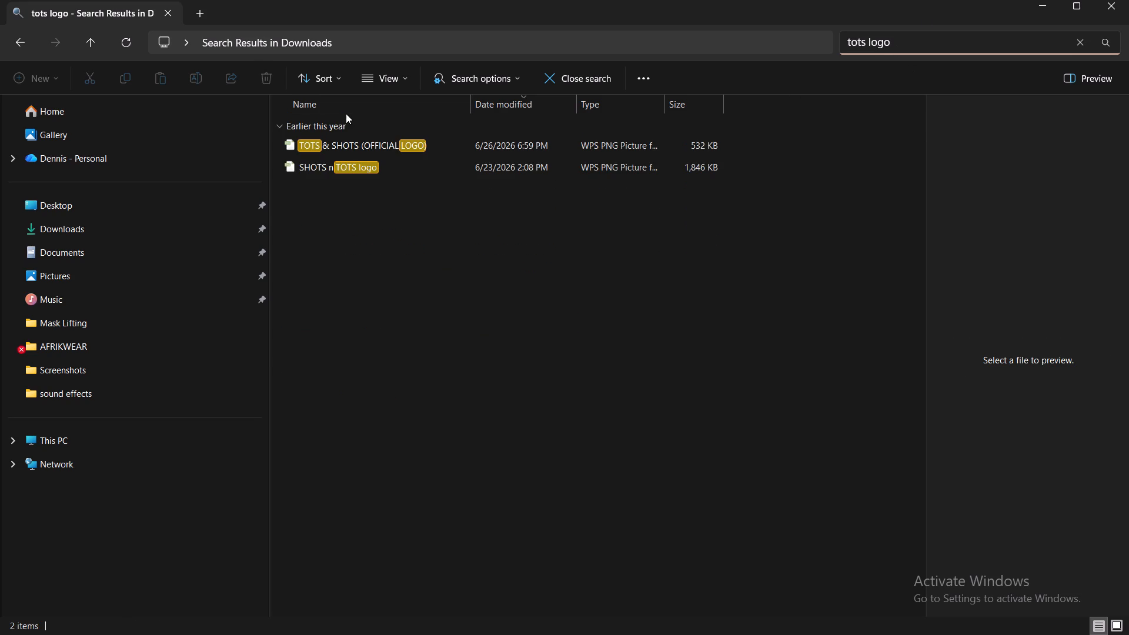
double_click(382, 149)
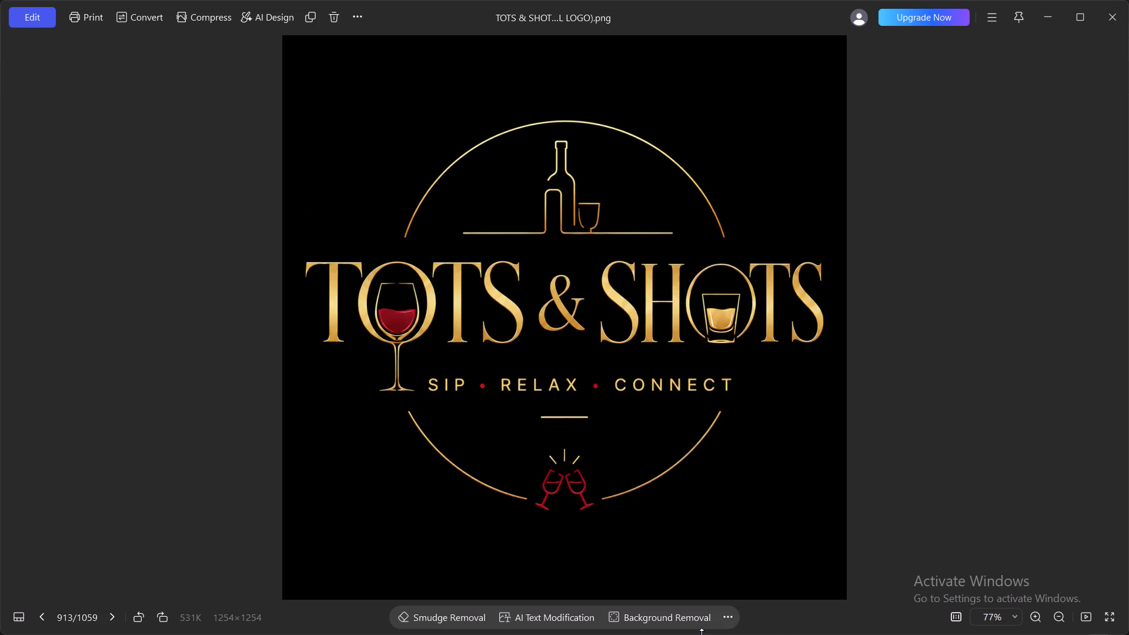
left_click(1107, 13)
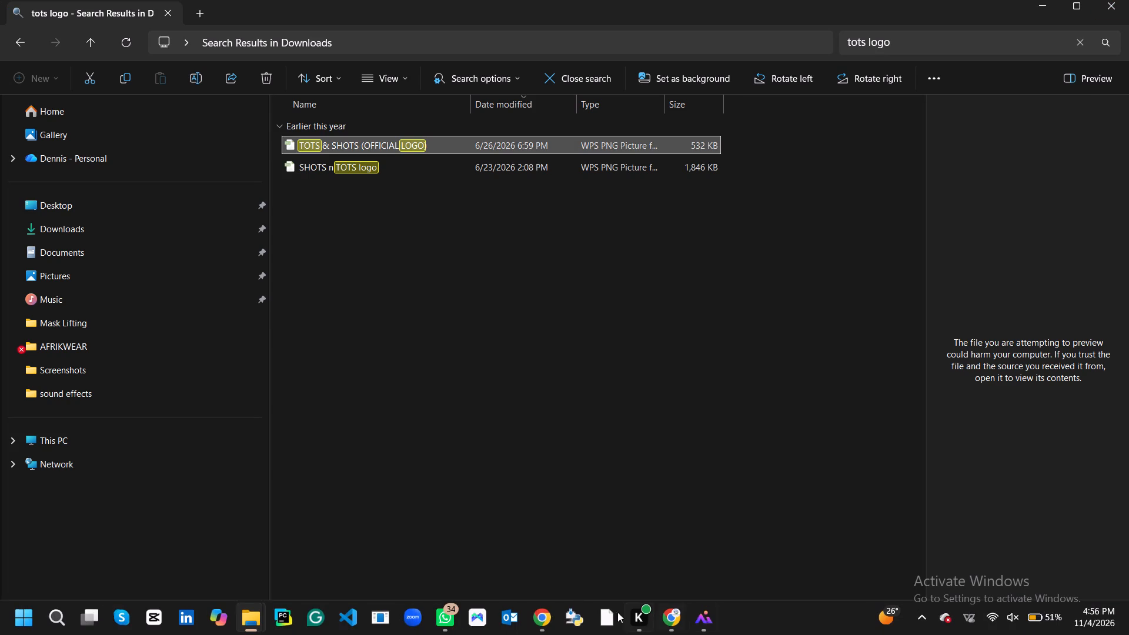
Return to Canva and undo the TOTS & SHOTS sign edits back to the original small logo in the poster's footer.
left_click(543, 543)
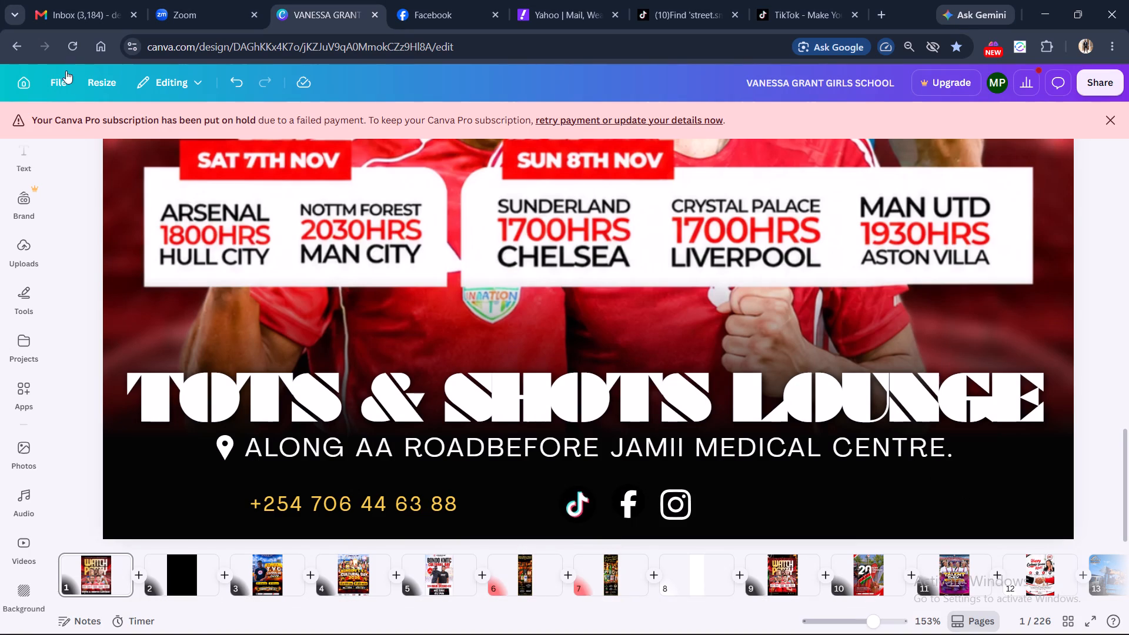
left_click(235, 79)
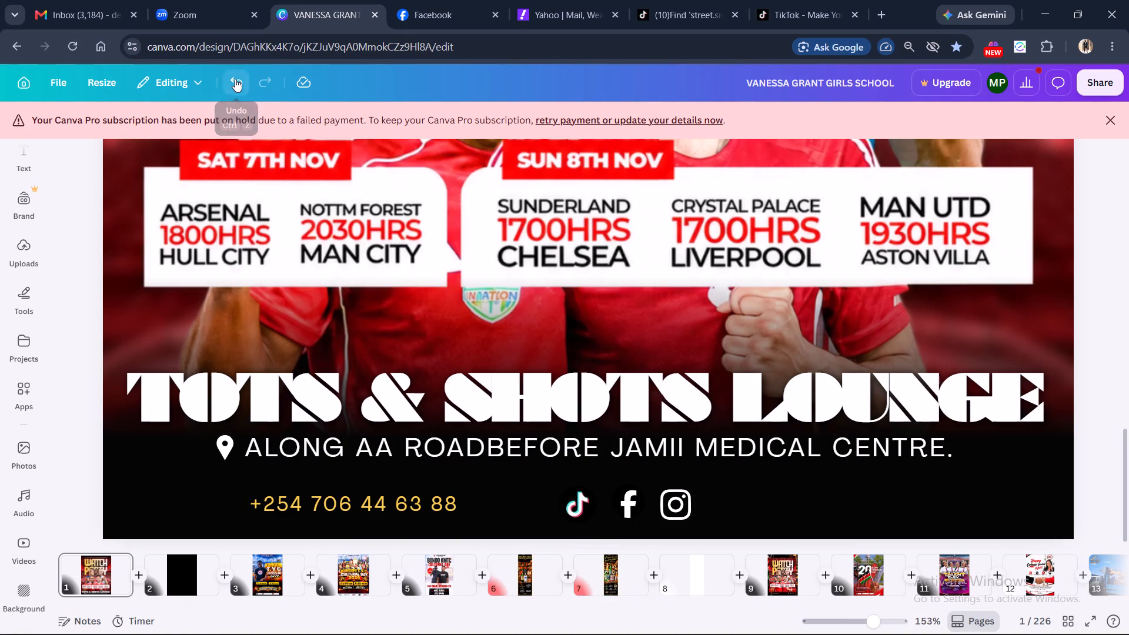
left_click(235, 79)
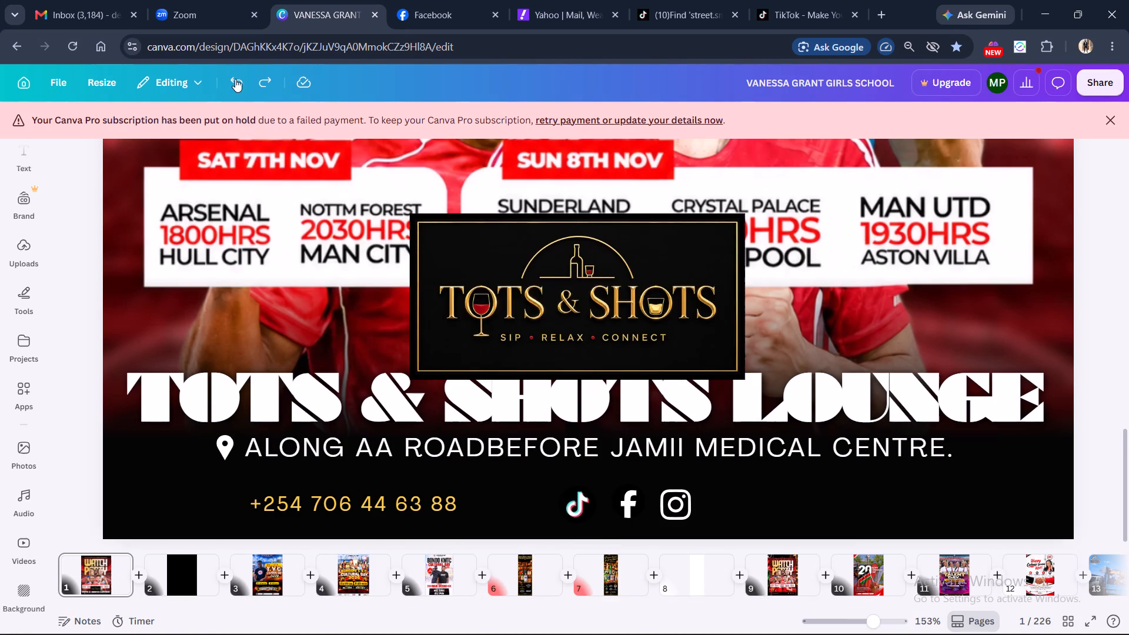
left_click(235, 79)
left_click(235, 79)
left_click(235, 79)
left_click(235, 79)
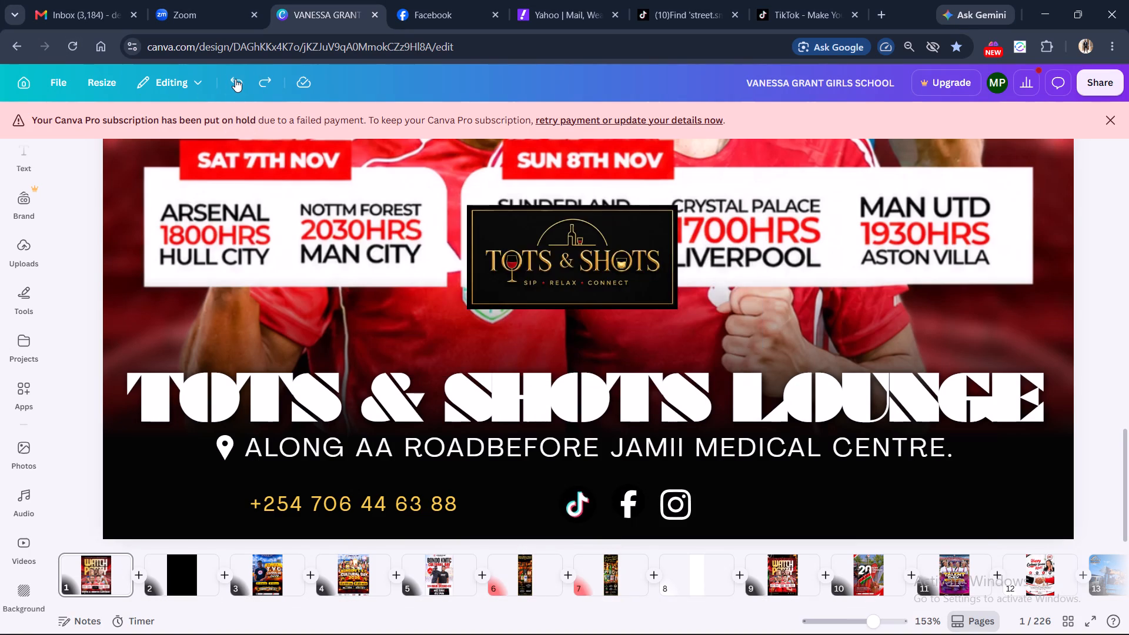
left_click(235, 79)
left_click(235, 79)
left_click(235, 79)
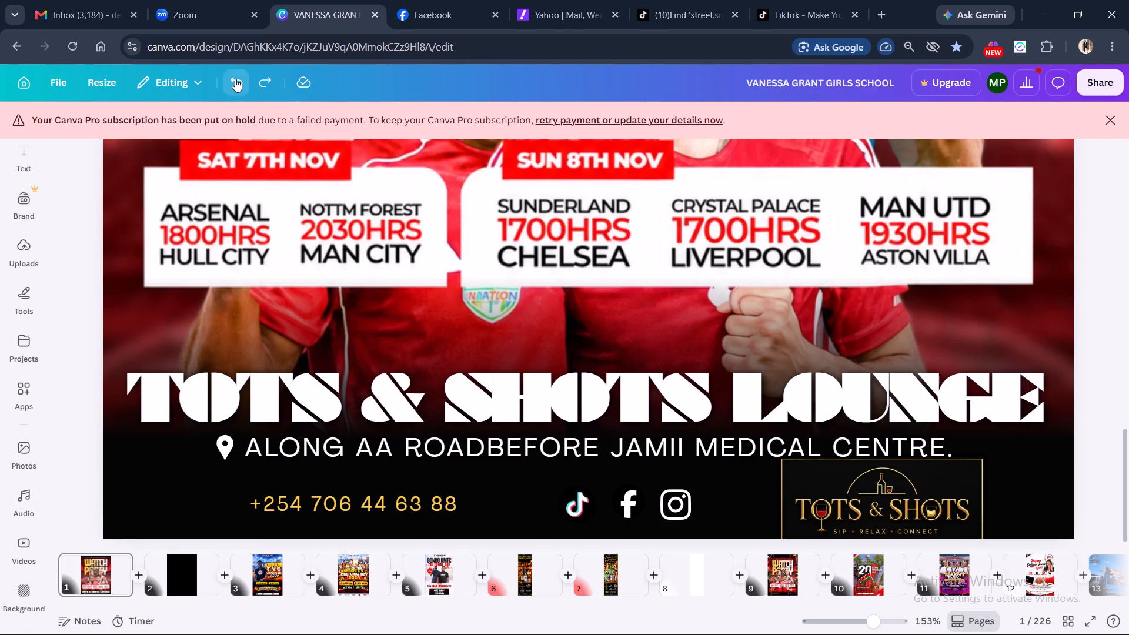
left_click(235, 79)
left_click(235, 79)
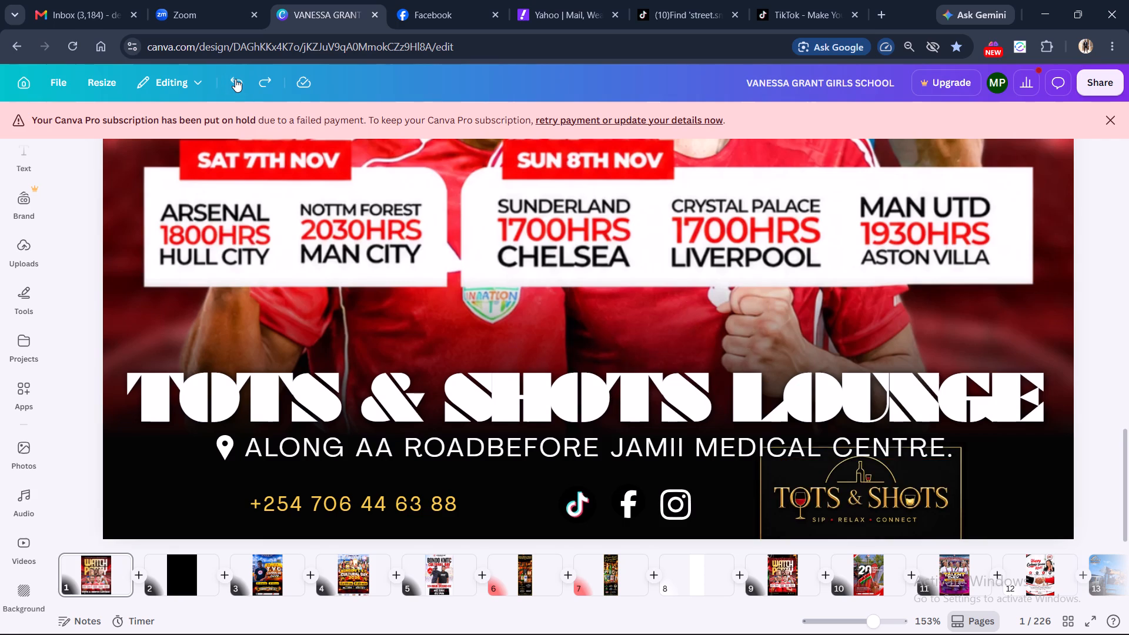
left_click(235, 79)
left_click(235, 79)
left_click(235, 79)
left_click(235, 79)
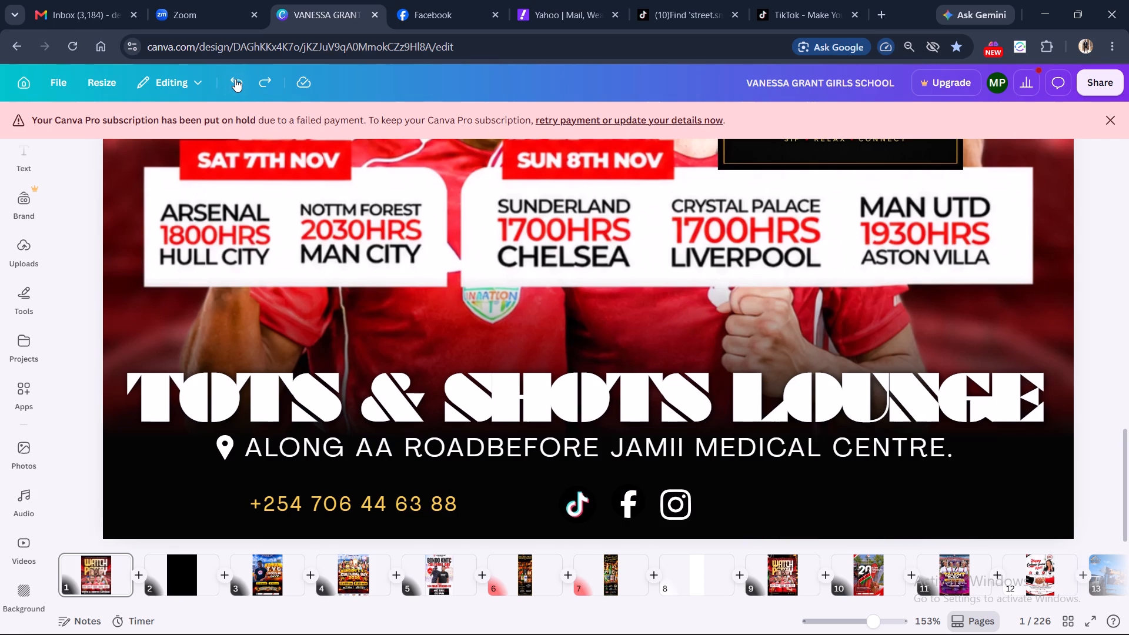
left_click(235, 79)
left_click(235, 79)
left_click(235, 79)
left_click(235, 79)
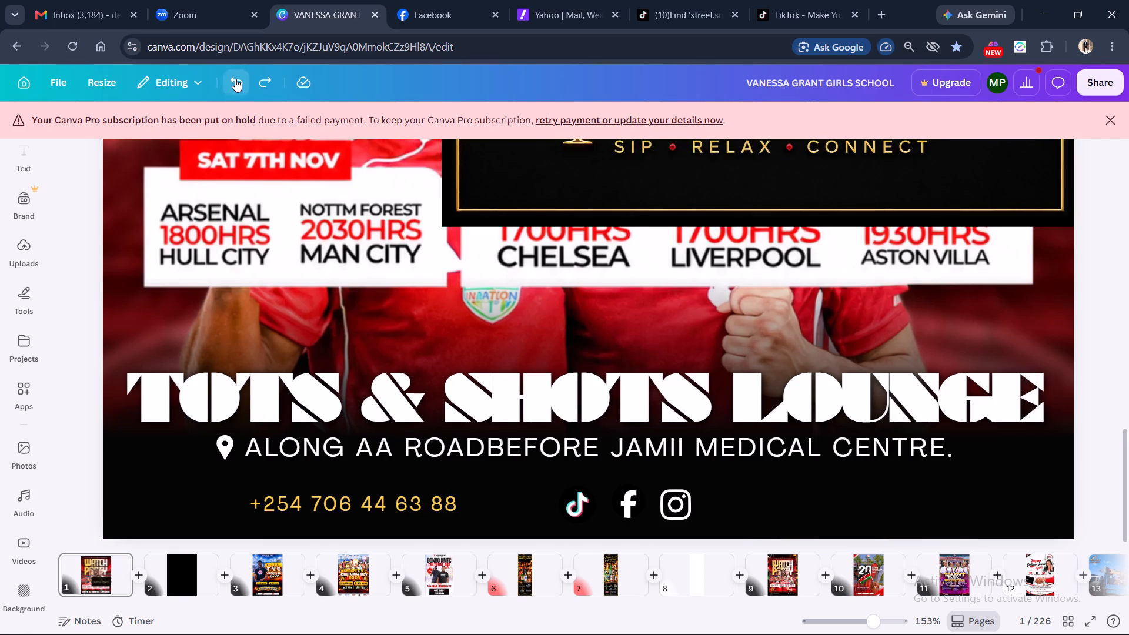
left_click(235, 79)
left_click(235, 79)
left_click(235, 79)
left_click(235, 79)
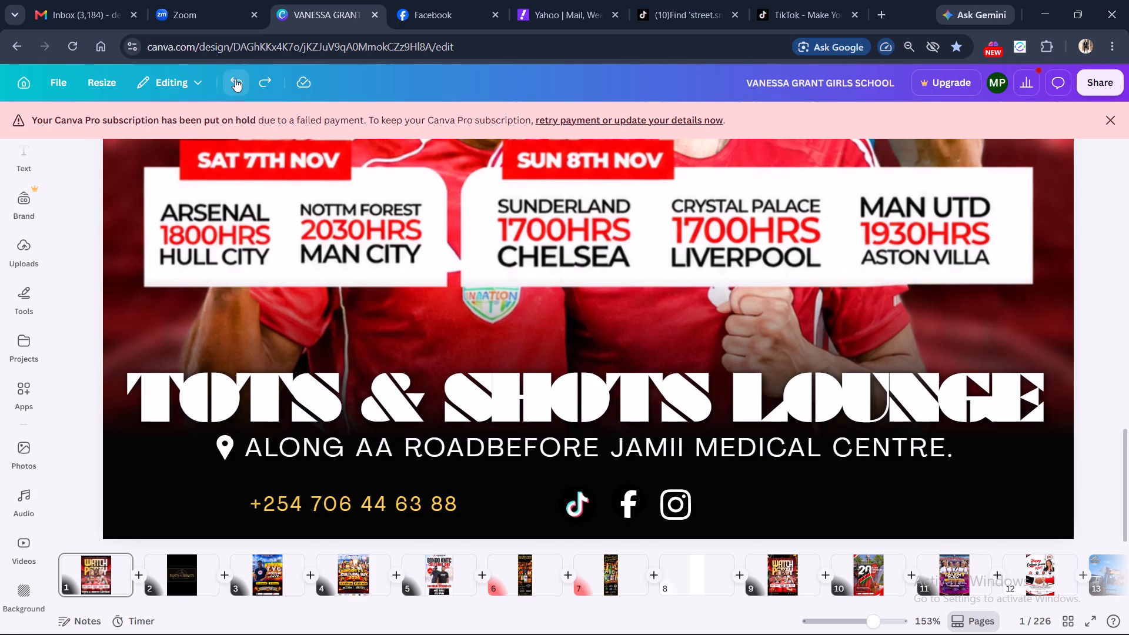
left_click(235, 79)
left_click(235, 79)
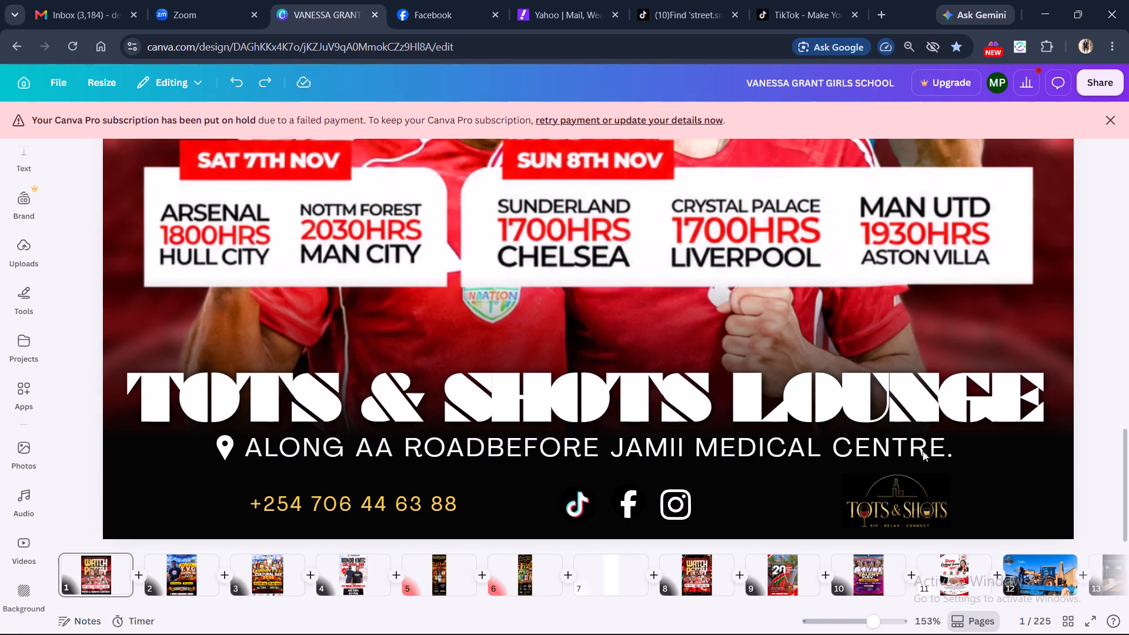
Enlarge the small TOTS & SHOTS logo slightly and nudge it into place in the footer beside the social icons.
left_click(914, 486)
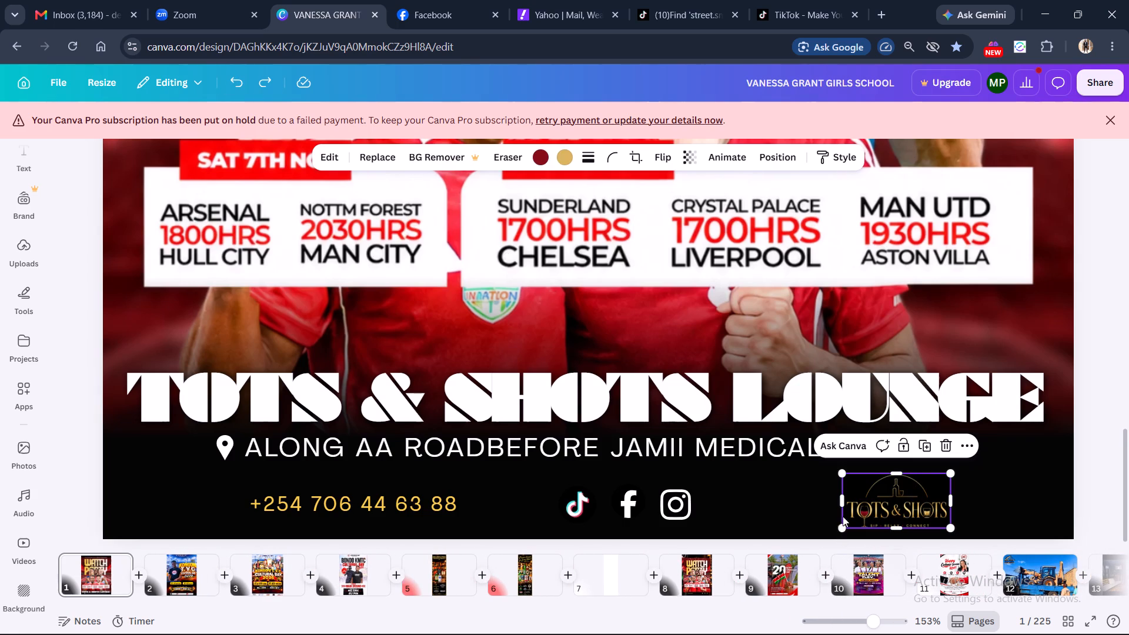
left_click_drag(839, 472, 827, 473)
left_click_drag(894, 493, 897, 497)
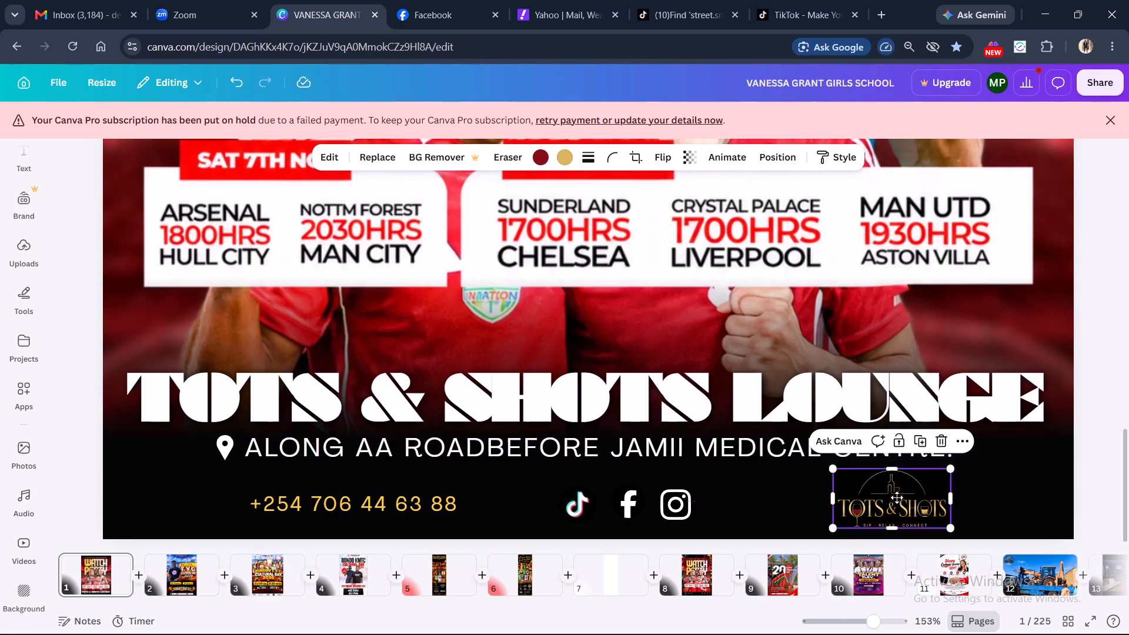
left_click_drag(897, 497, 902, 498)
left_click(1037, 497)
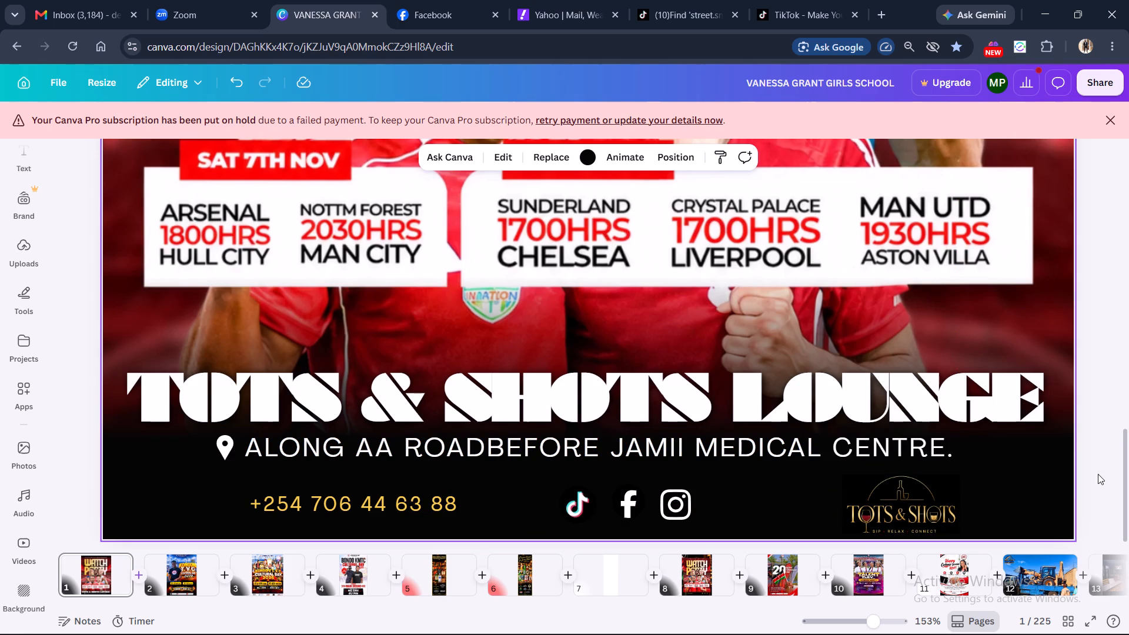
Move the TikTok, Facebook and Instagram icons together slightly closer to the phone number, keeping them level with the footer row.
left_click(1098, 476)
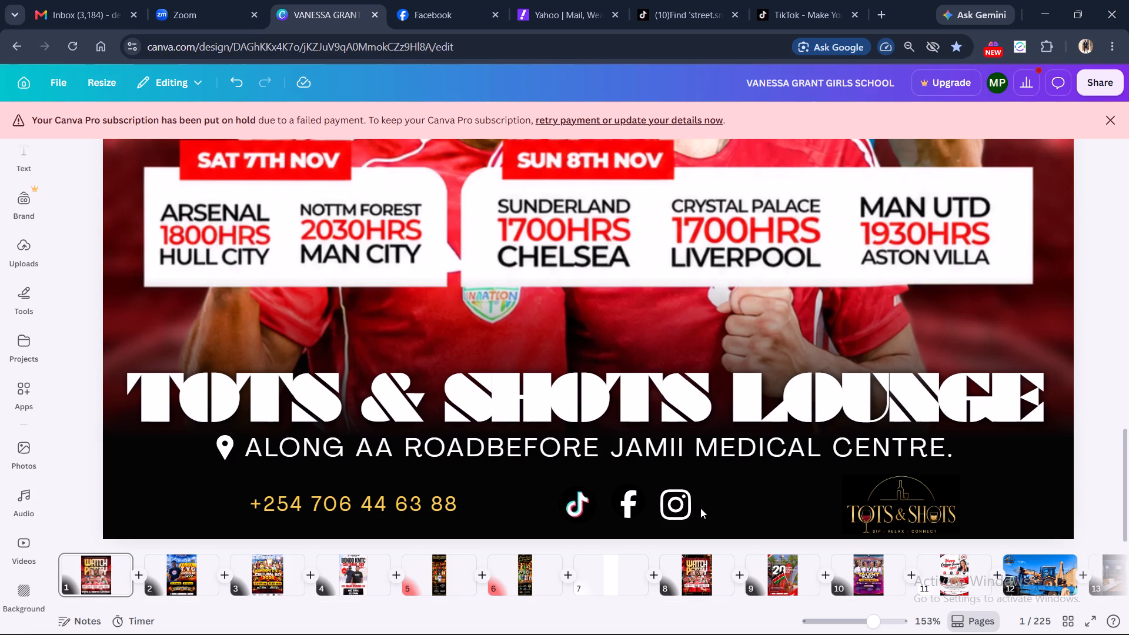
left_click(679, 507)
left_click(619, 506, "shift")
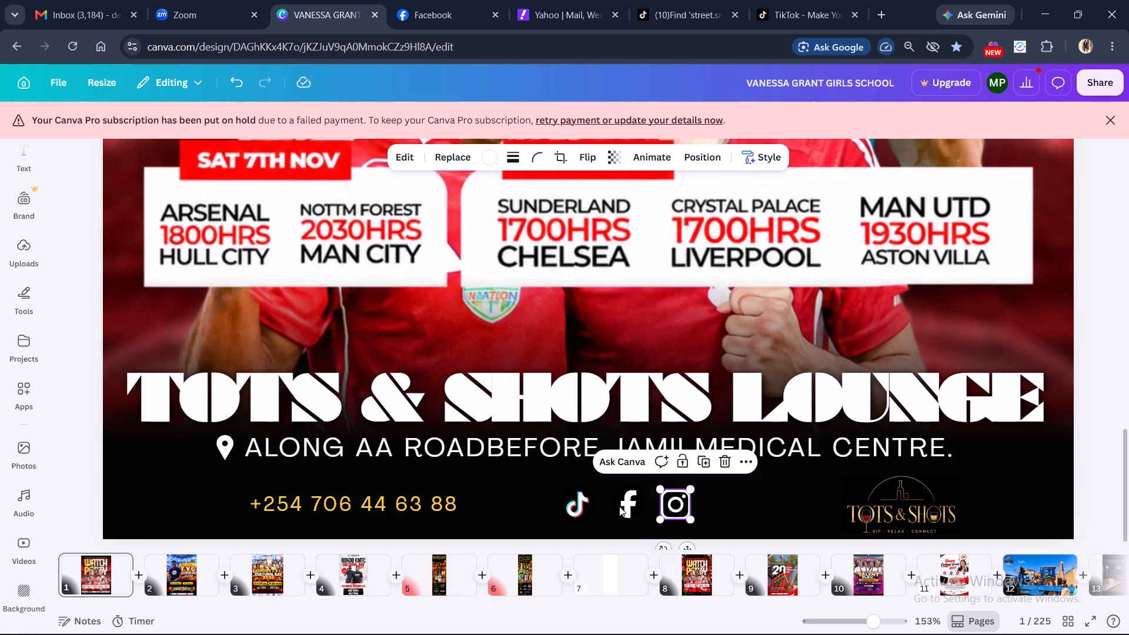
left_click(580, 506, "shift")
left_click_drag(615, 504, 602, 504)
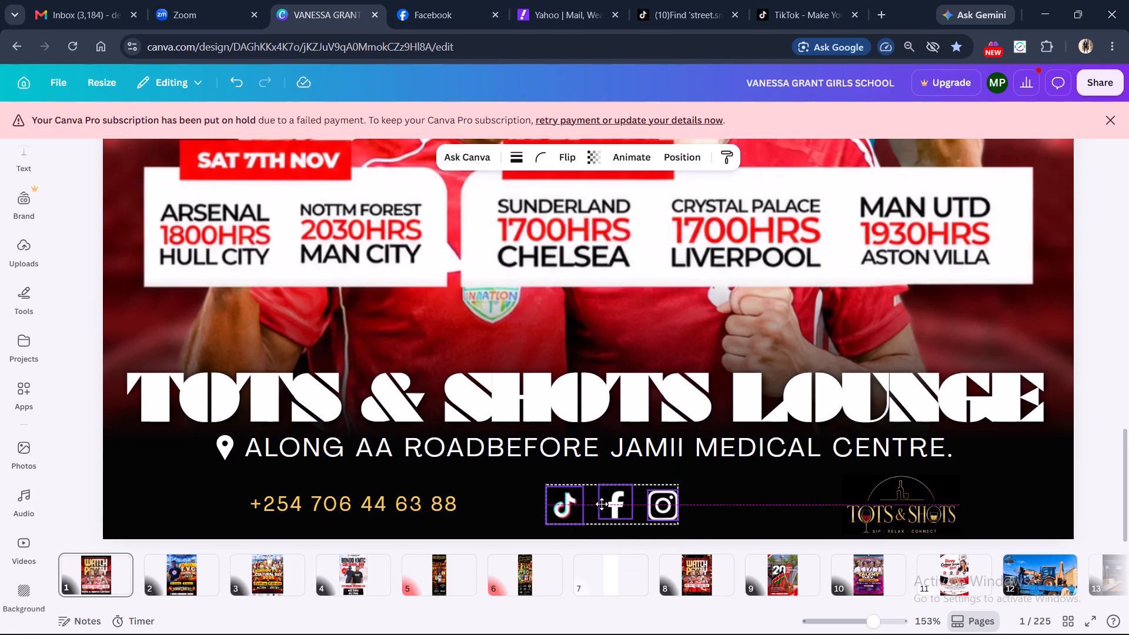
left_click_drag(602, 504, 629, 504)
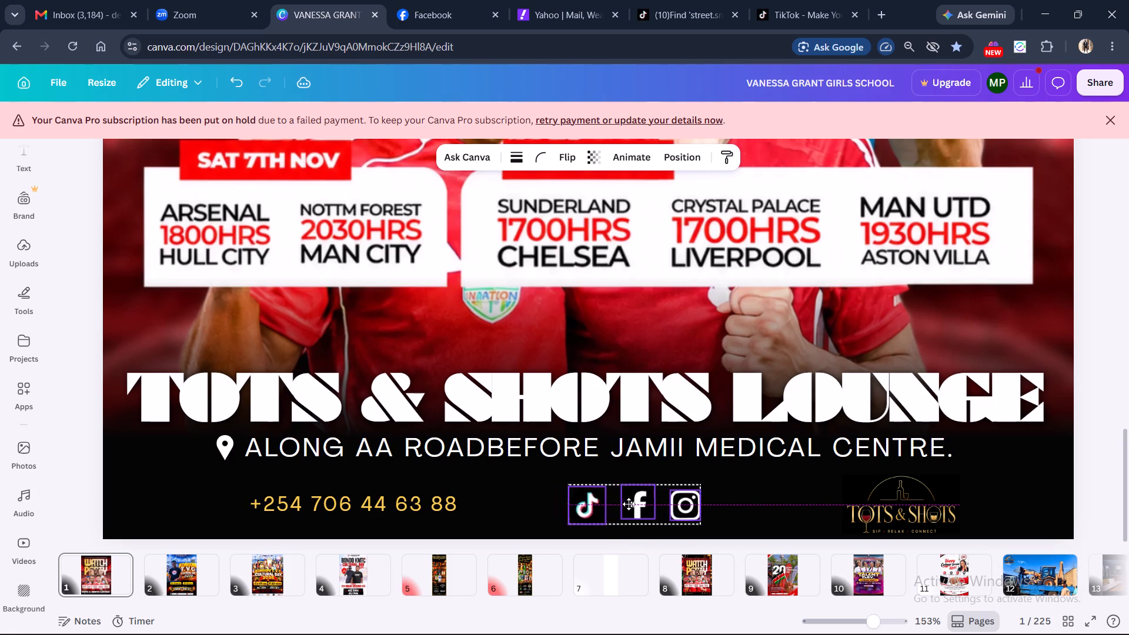
left_click_drag(629, 504, 587, 504)
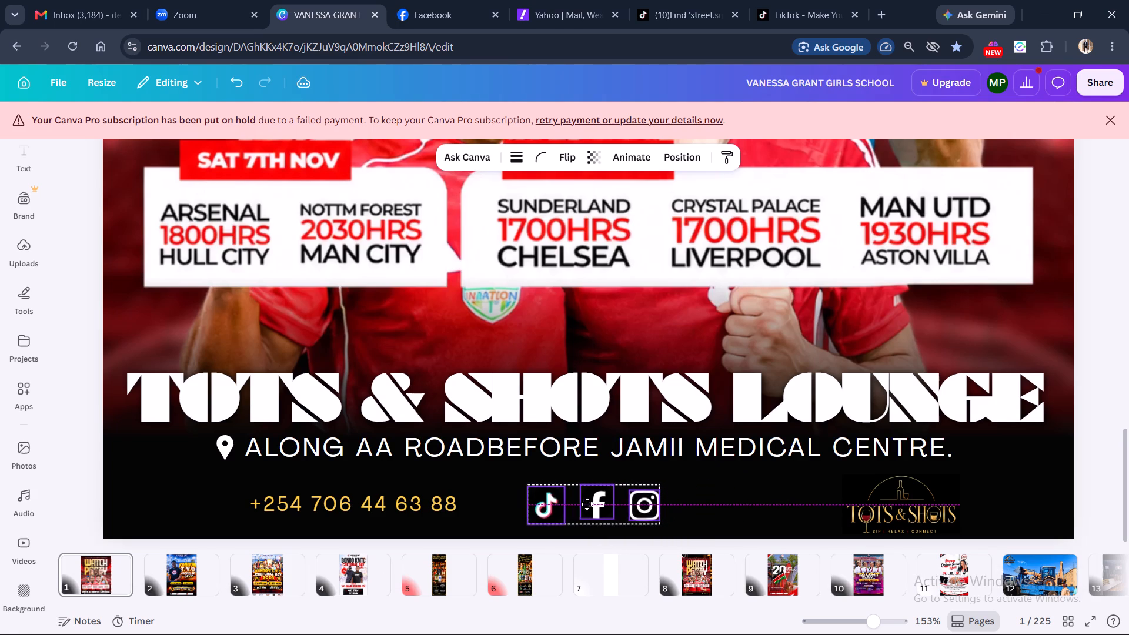
left_click_drag(587, 504, 590, 504)
left_click(694, 512)
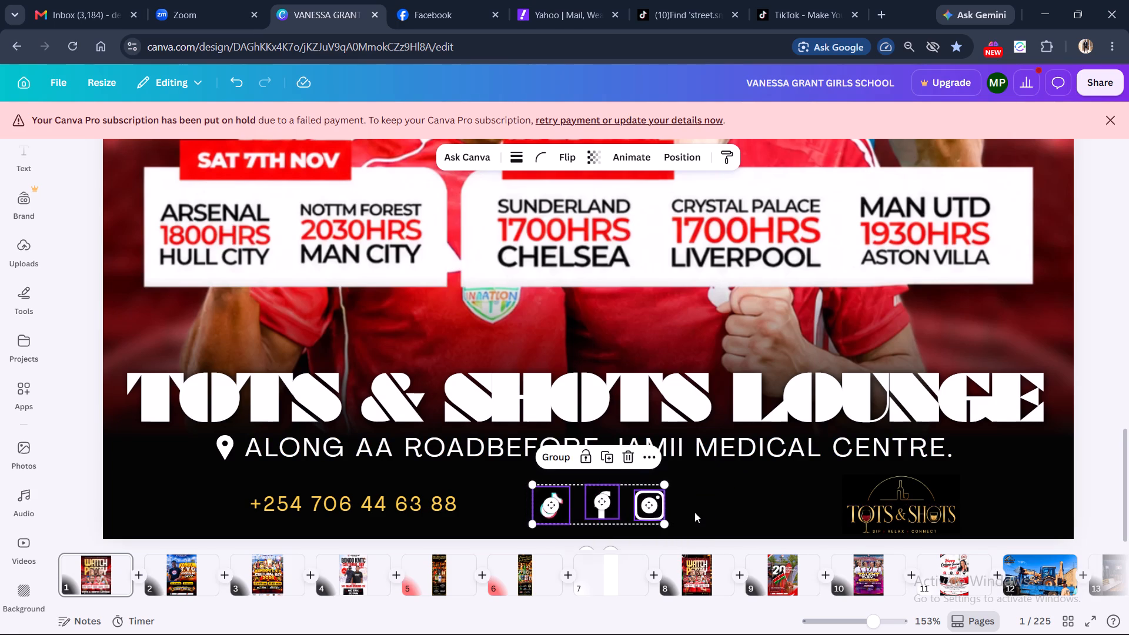
Shift the footer phone number further from the social icons toward the poster's left edge, keeping it level with them.
left_click(395, 504)
left_click_drag(395, 504, 379, 504)
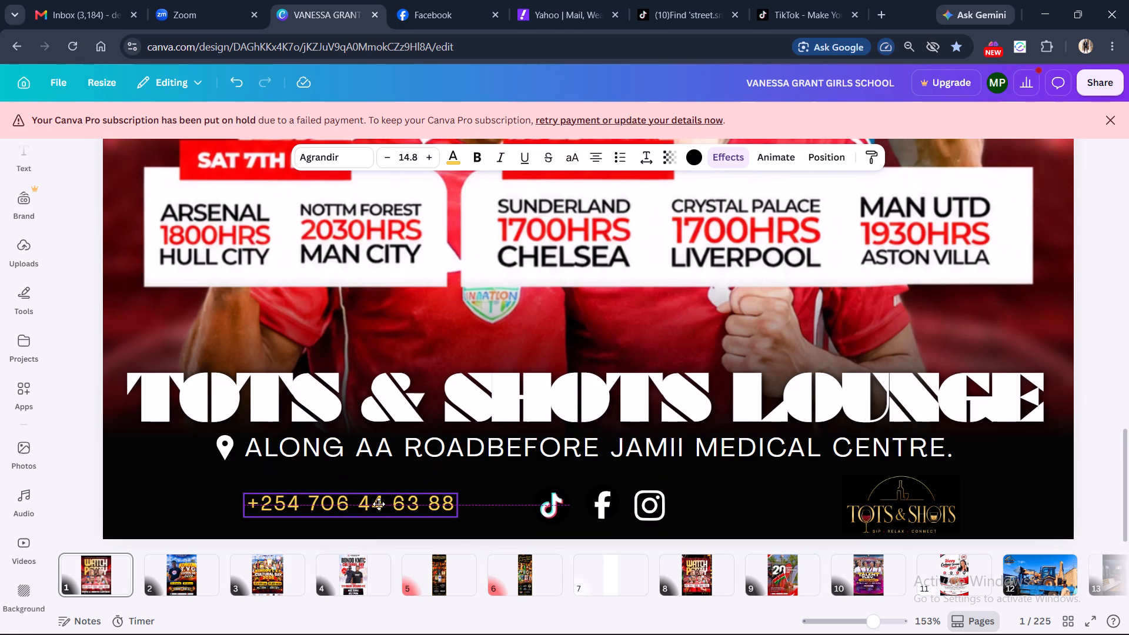
left_click_drag(379, 504, 356, 504)
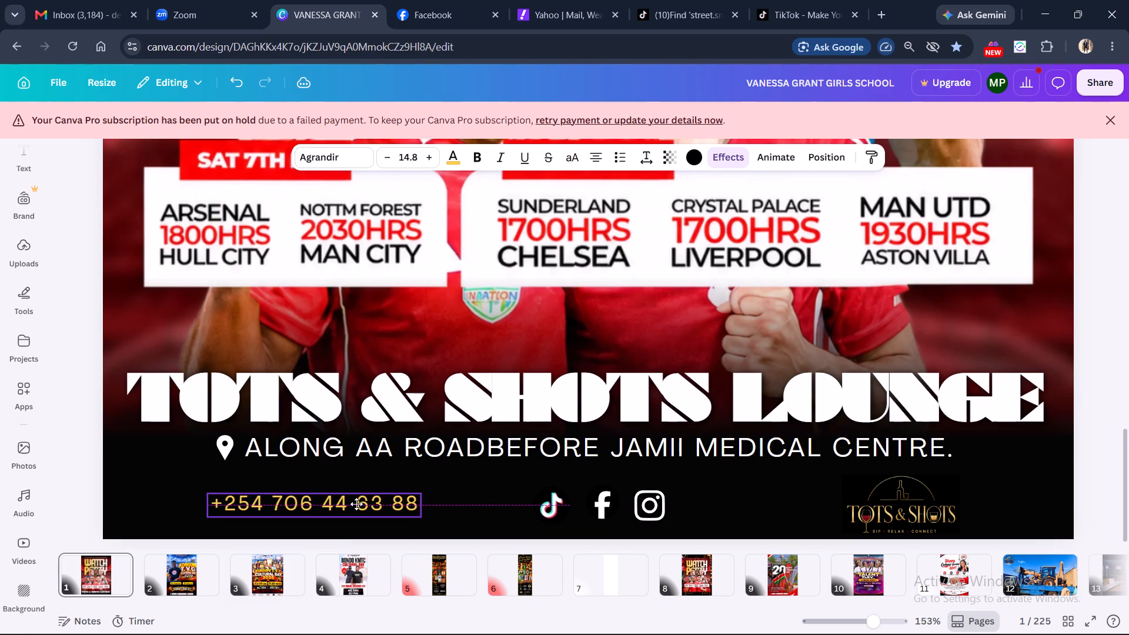
left_click_drag(356, 504, 352, 505)
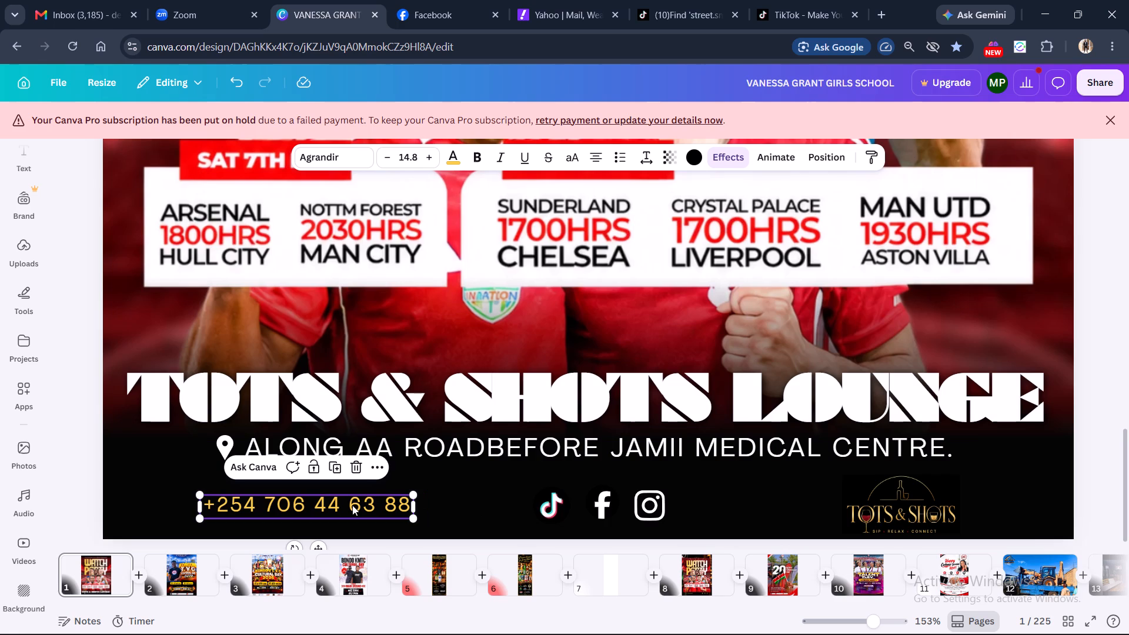
left_click(188, 442)
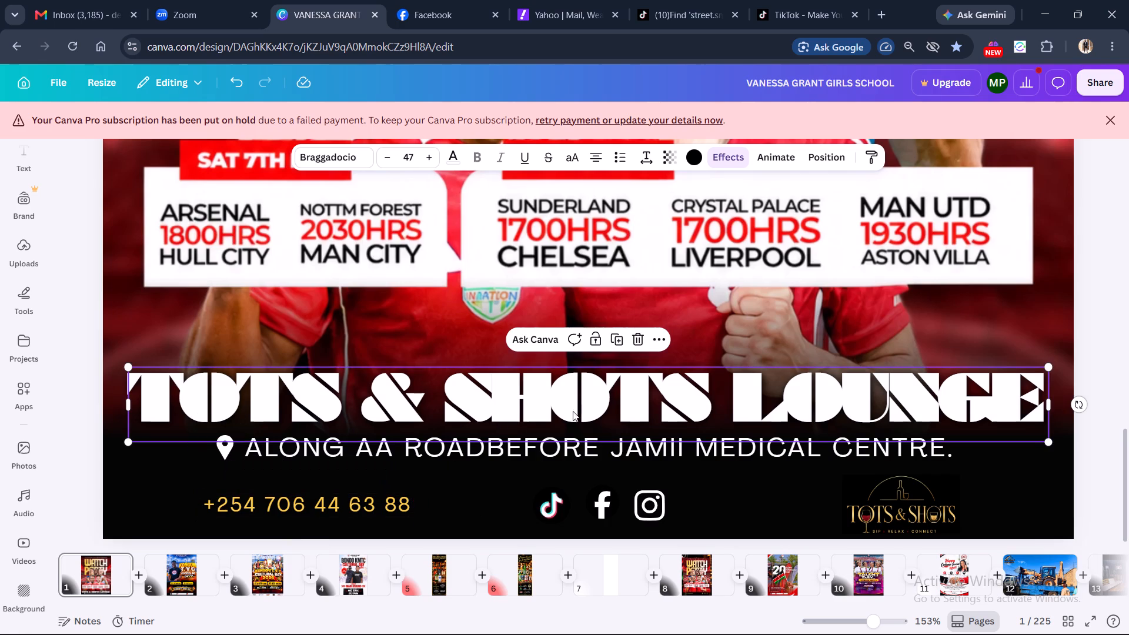
left_click(928, 288)
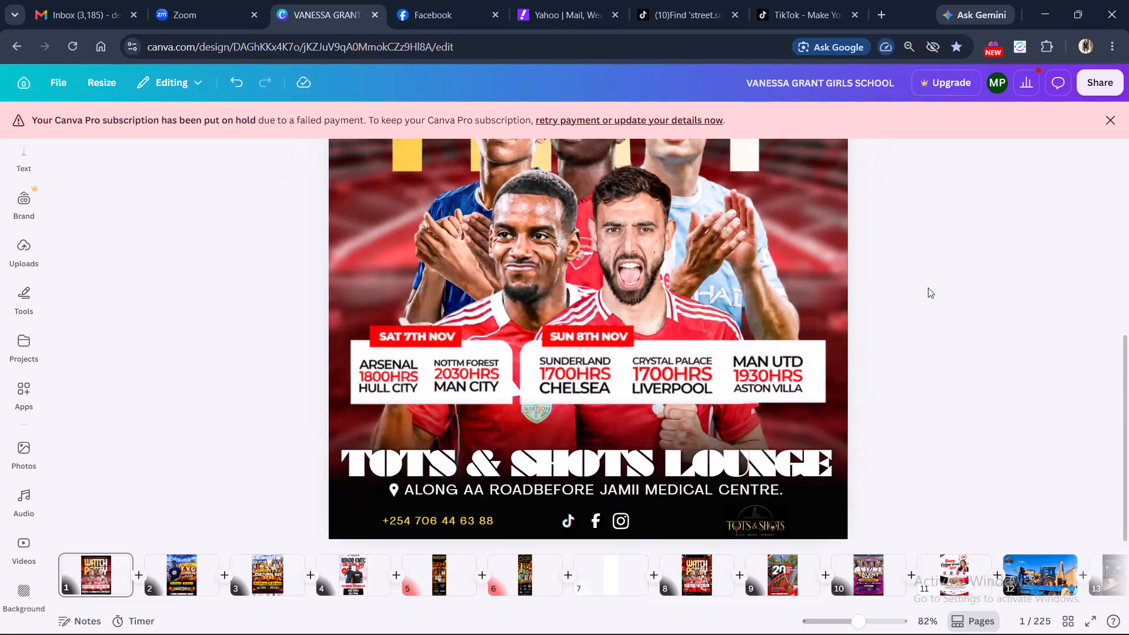
Lower the "TOTS & SHOTS LOUNGE PRESENTS" line to sit just above the WATCH PARTY title, nudging it slightly toward the poster's left edge.
scroll(855, 330, "up", 5)
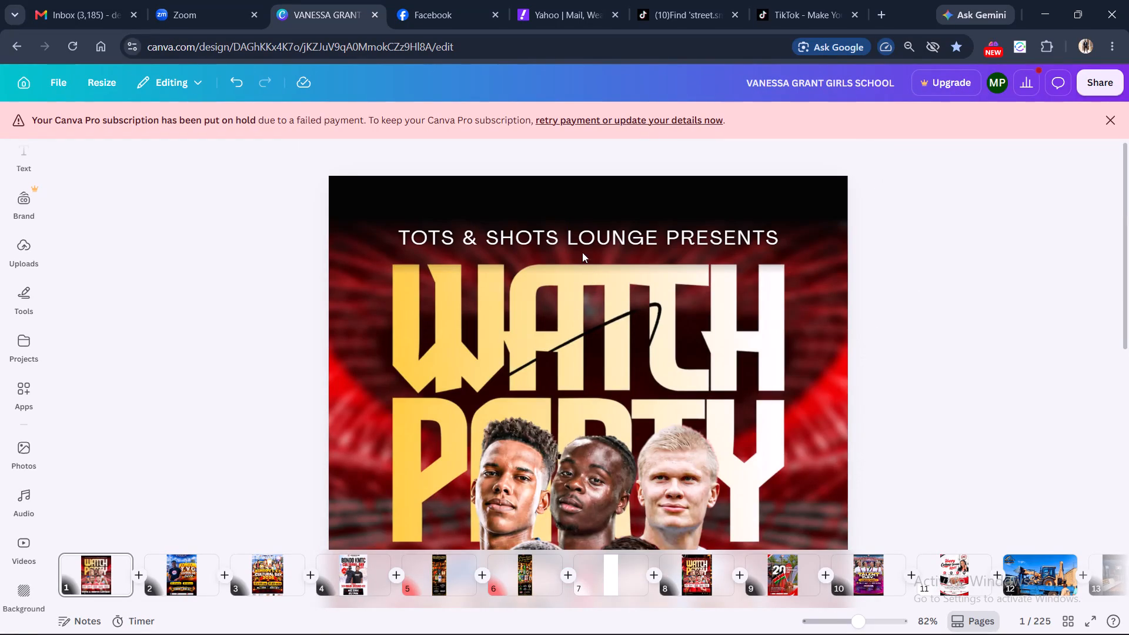
left_click(579, 232)
left_click_drag(579, 236, 579, 246)
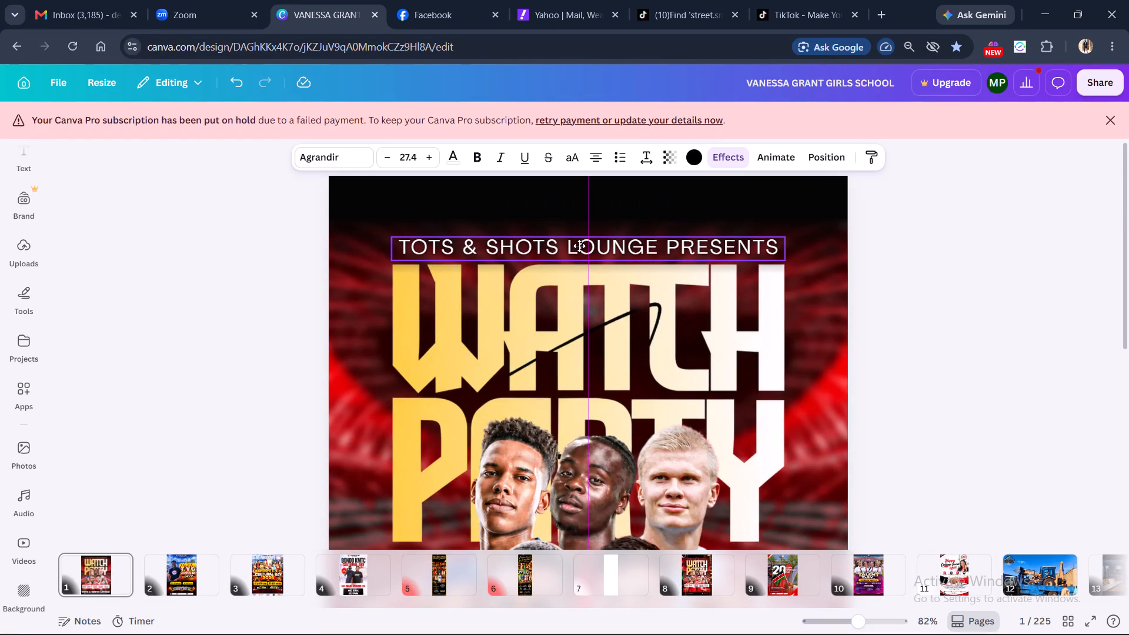
left_click_drag(579, 246, 579, 251)
left_click(970, 314)
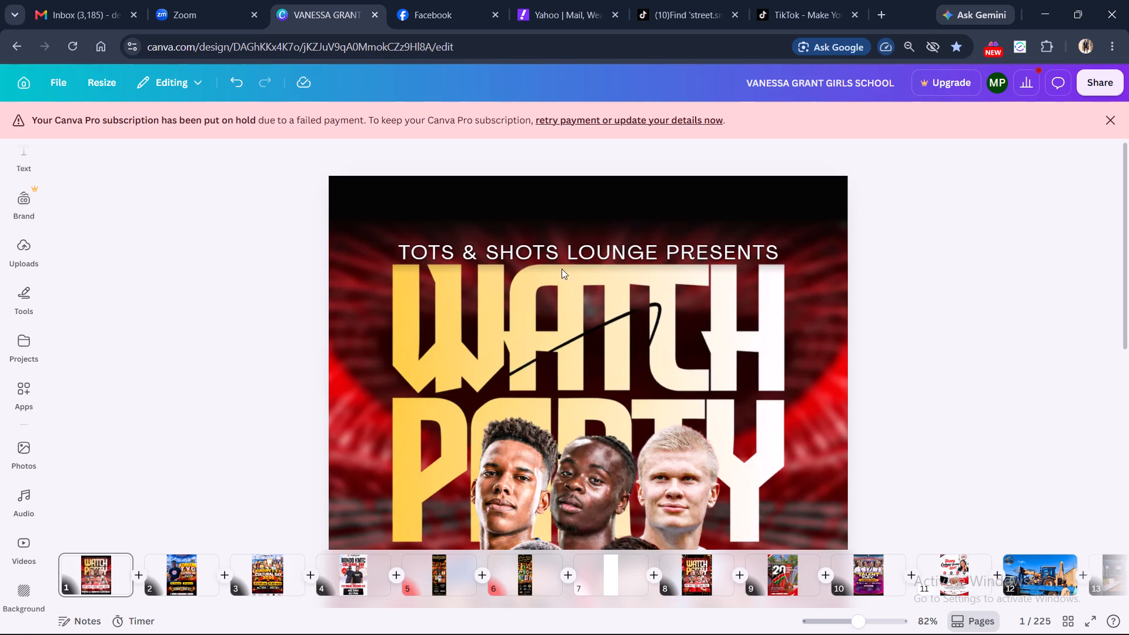
left_click(519, 250)
left_click(539, 250)
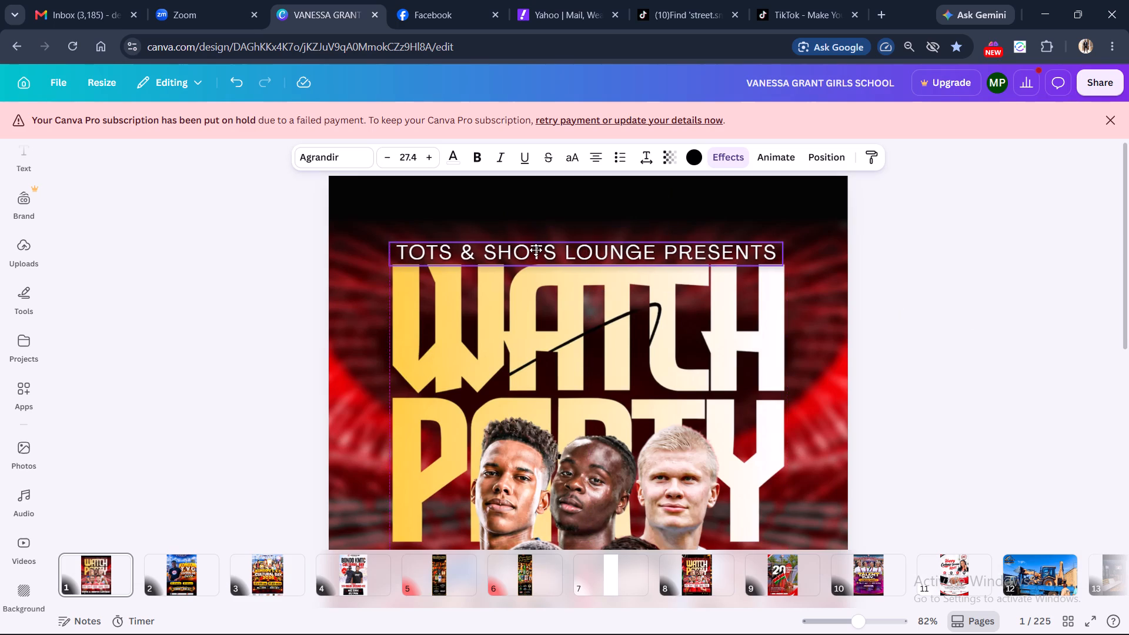
left_click(964, 329)
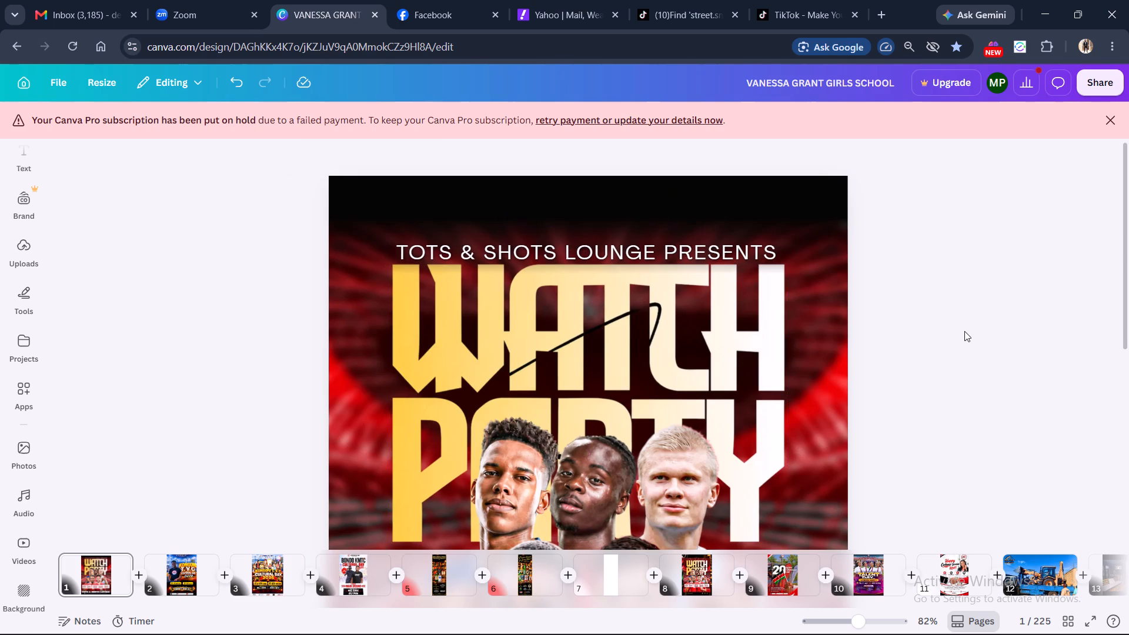
Switch to the open Vatican Lounge Watch Party image in WPS to compare it with the poster, and close it.
scroll(673, 508, "down", 2)
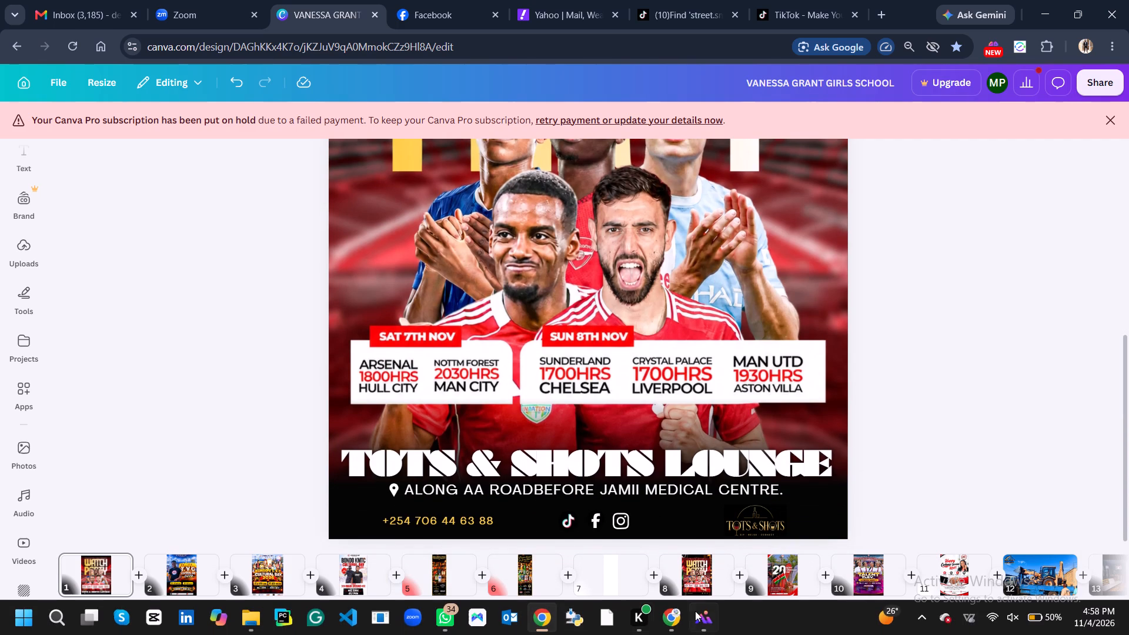
left_click(694, 564)
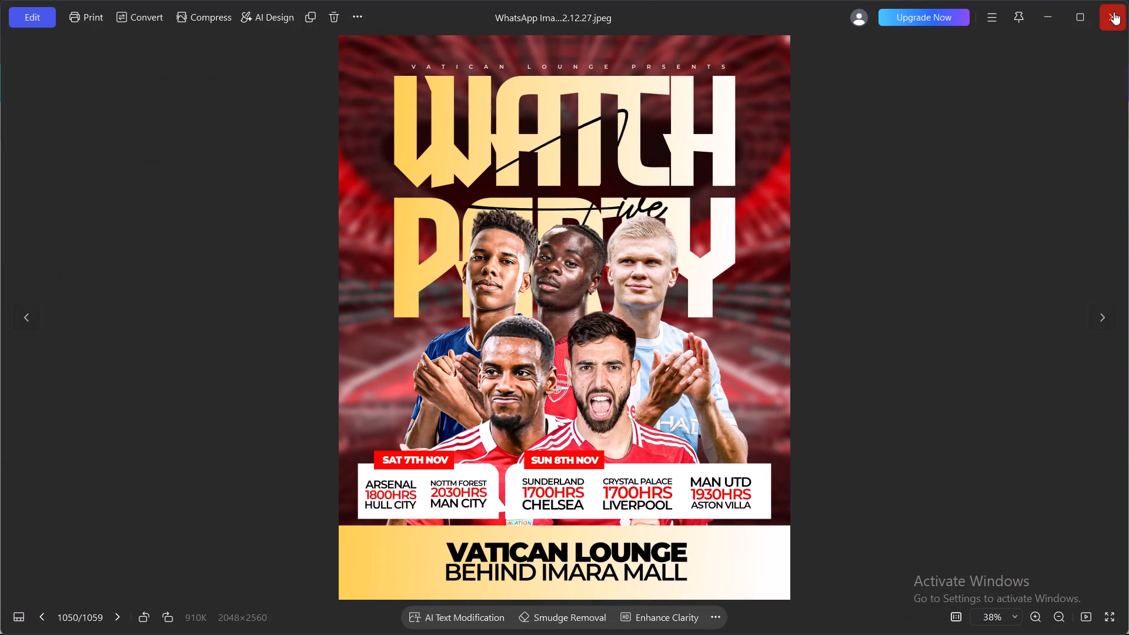
left_click(1113, 12)
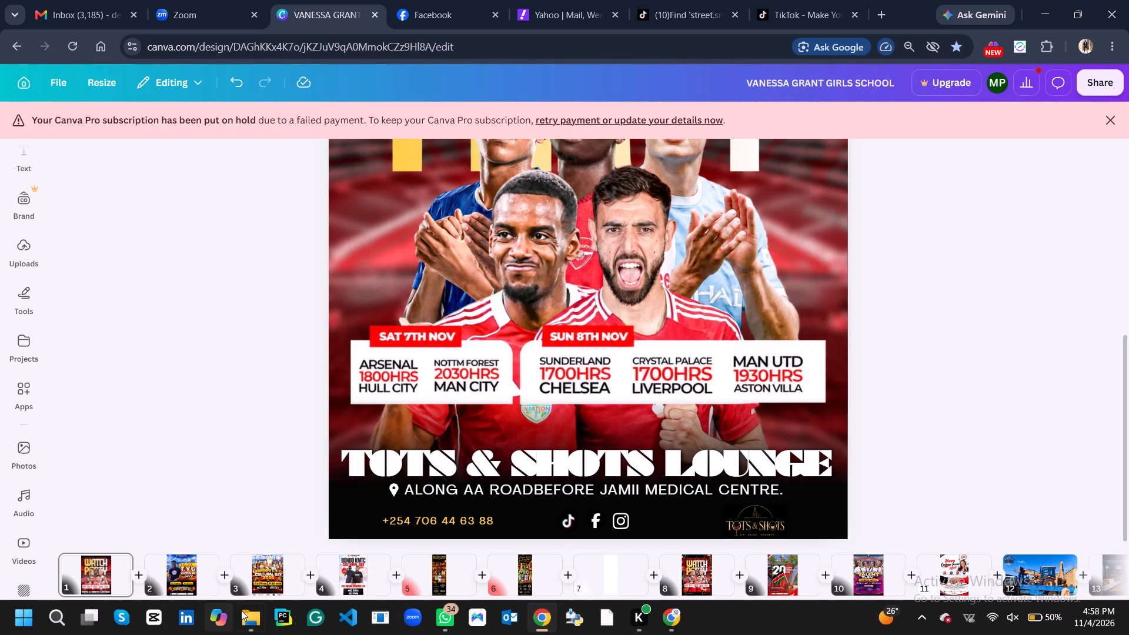
Switch to the File Explorer logo search results and view the SHOTS n TOTS logo image, closing it when done.
left_click_drag(515, 531, 520, 531)
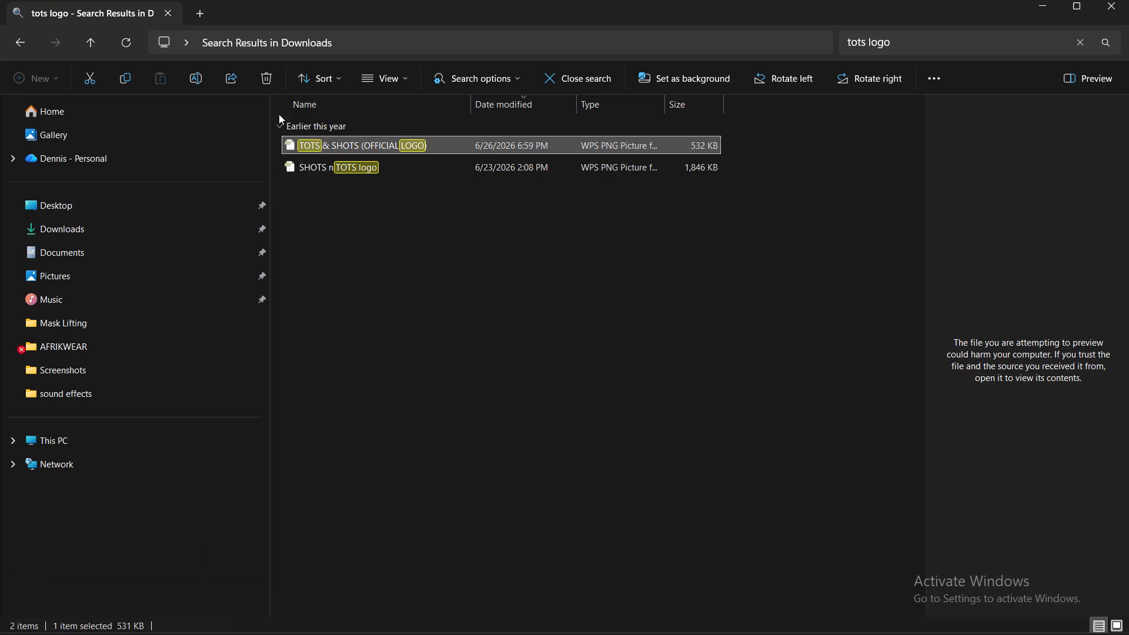
double_click(325, 164)
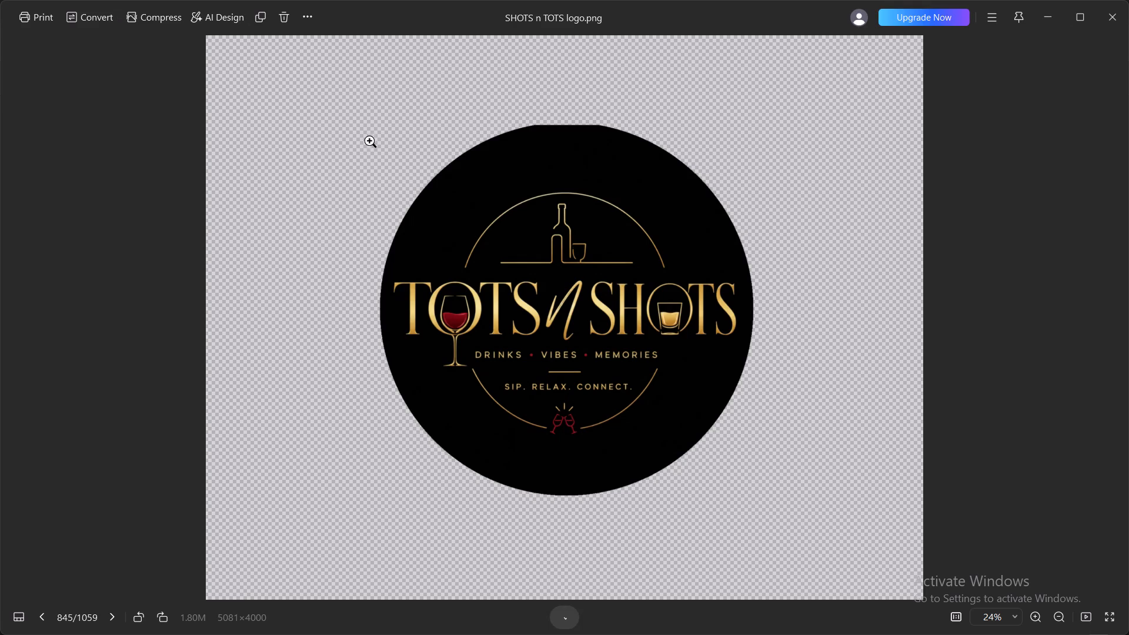
left_click(1109, 11)
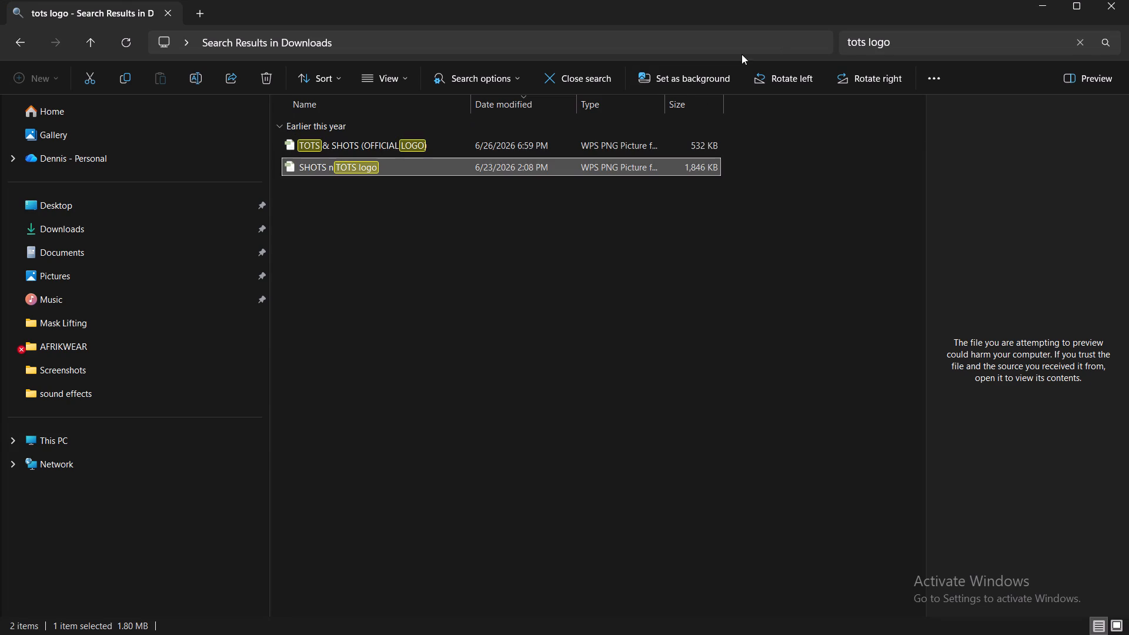
Search Downloads in File Explorer for "logo" and look through the files for another TOTS & SHOTS logo.
left_click(907, 38)
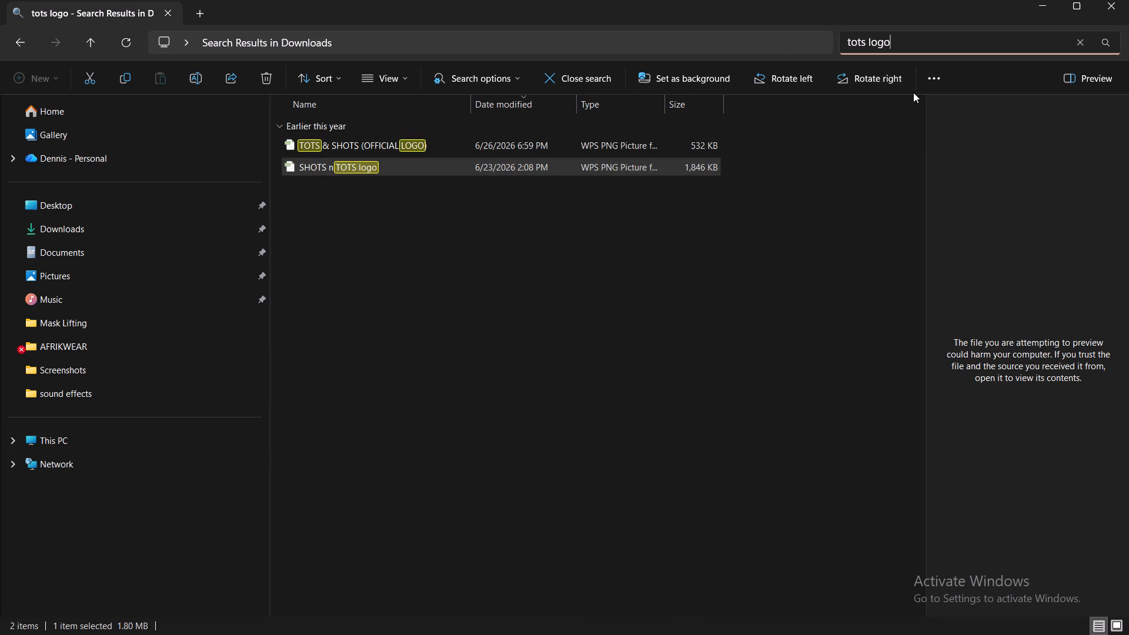
key("BackSpace")
key("BackSpace")
key("BackSpace")
key("BackSpace")
key("BackSpace")
key("BackSpace")
key("BackSpace")
key("BackSpace")
key("BackSpace")
key("BackSpace")
key("BackSpace")
key("BackSpace")
key("BackSpace")
key("BackSpace")
key("BackSpace")
key("BackSpace")
key("BackSpace")
key("BackSpace")
key("BackSpace")
key("BackSpace")
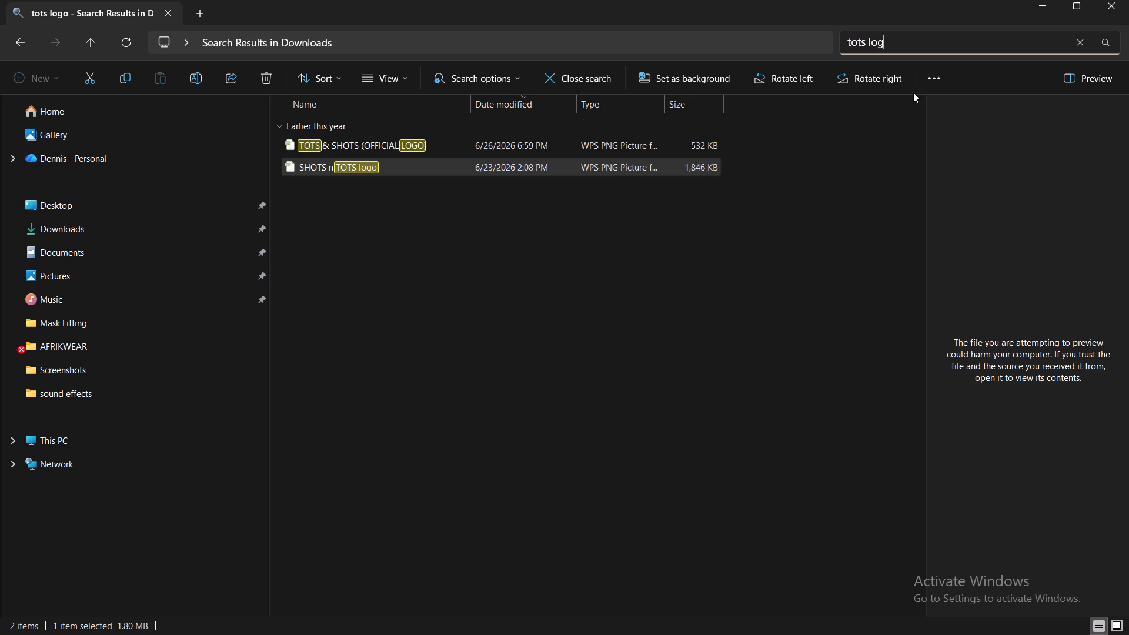
type("logo")
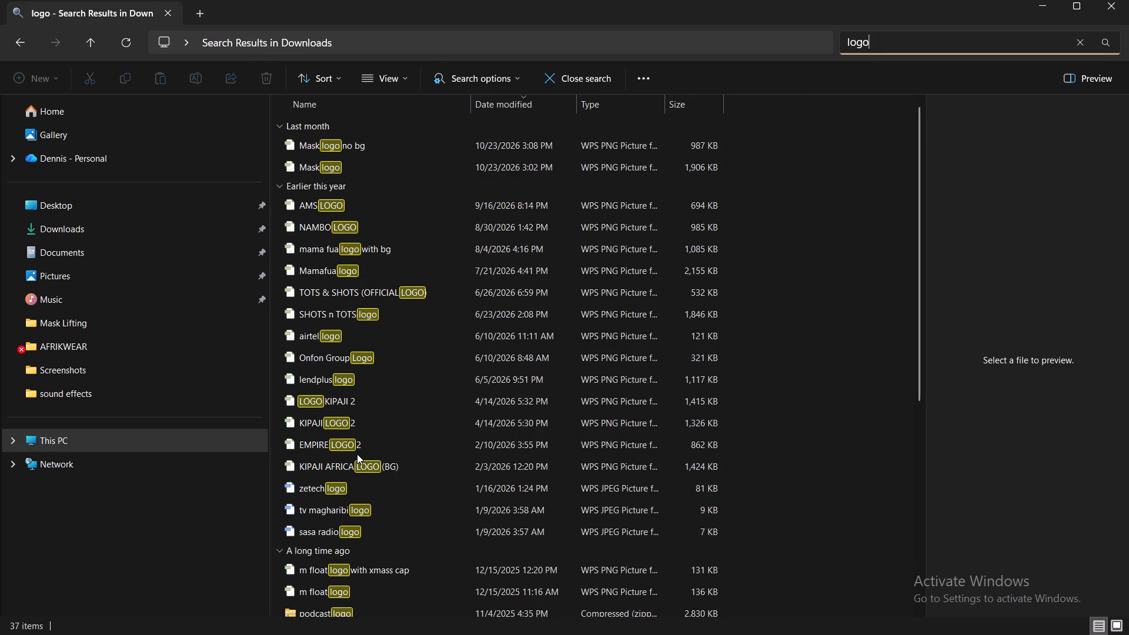
scroll(351, 498, "down", 1)
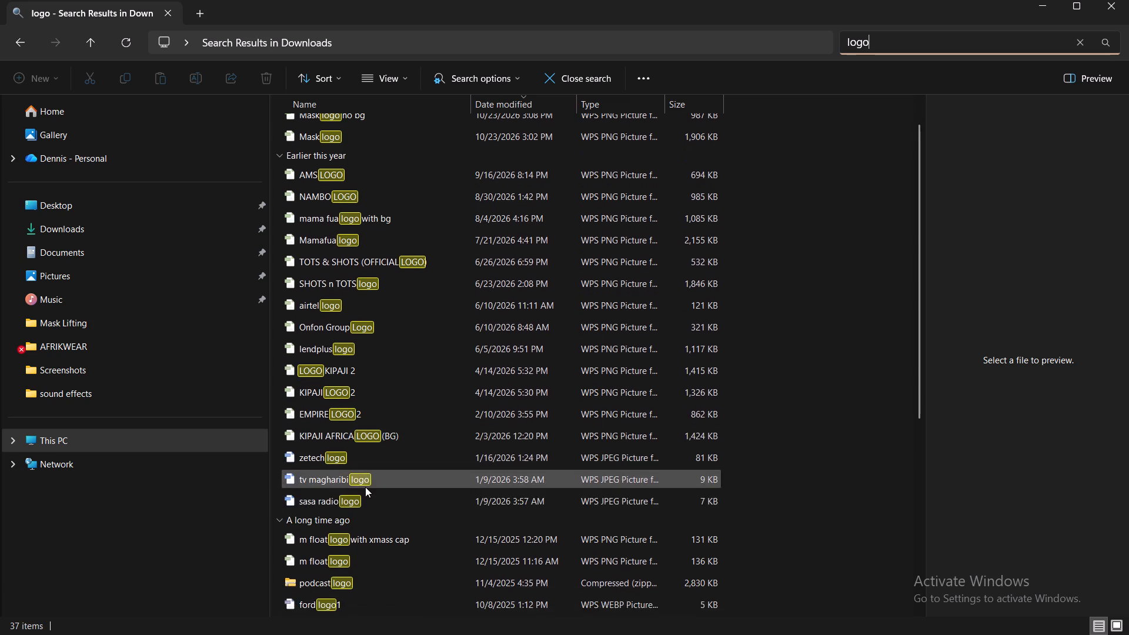
scroll(365, 487, "down", 1)
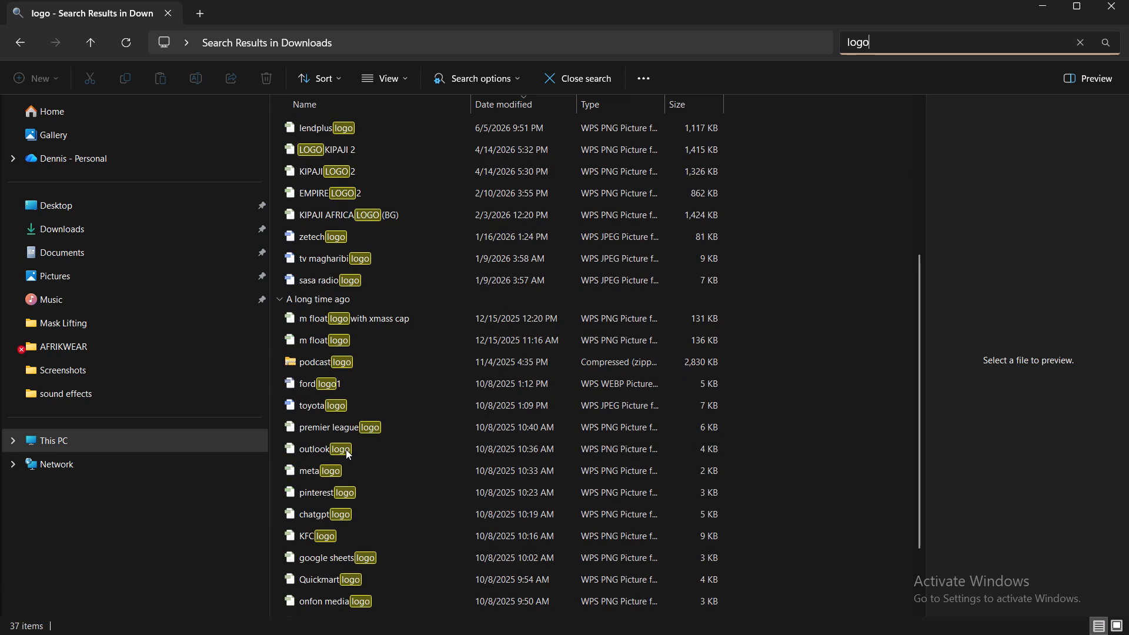
scroll(426, 423, "down", 4)
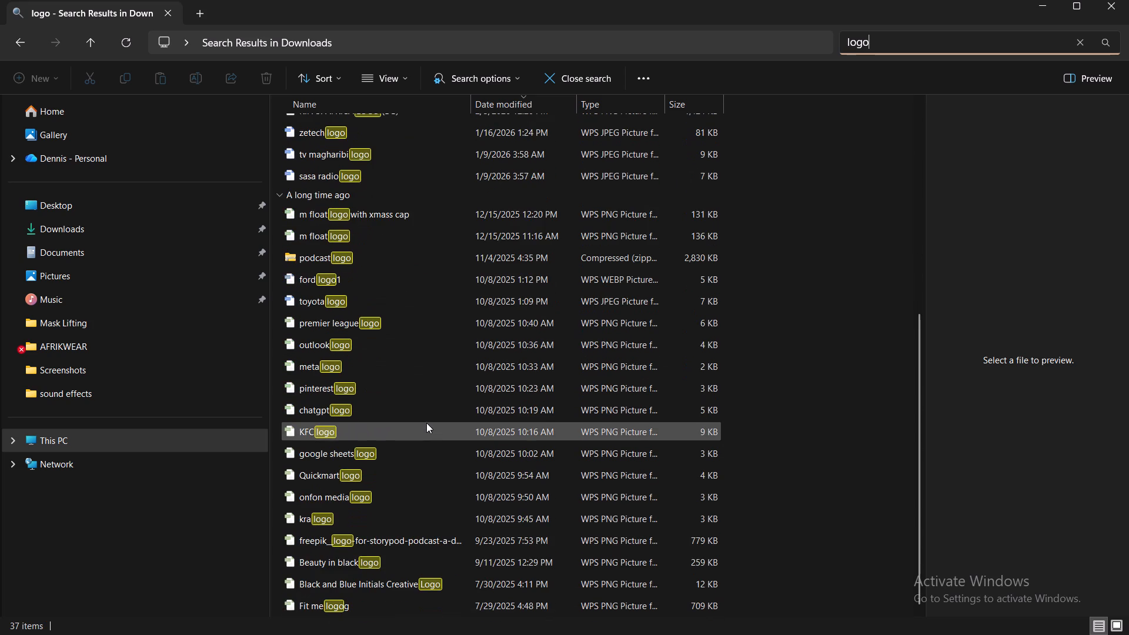
scroll(429, 399, "up", 8)
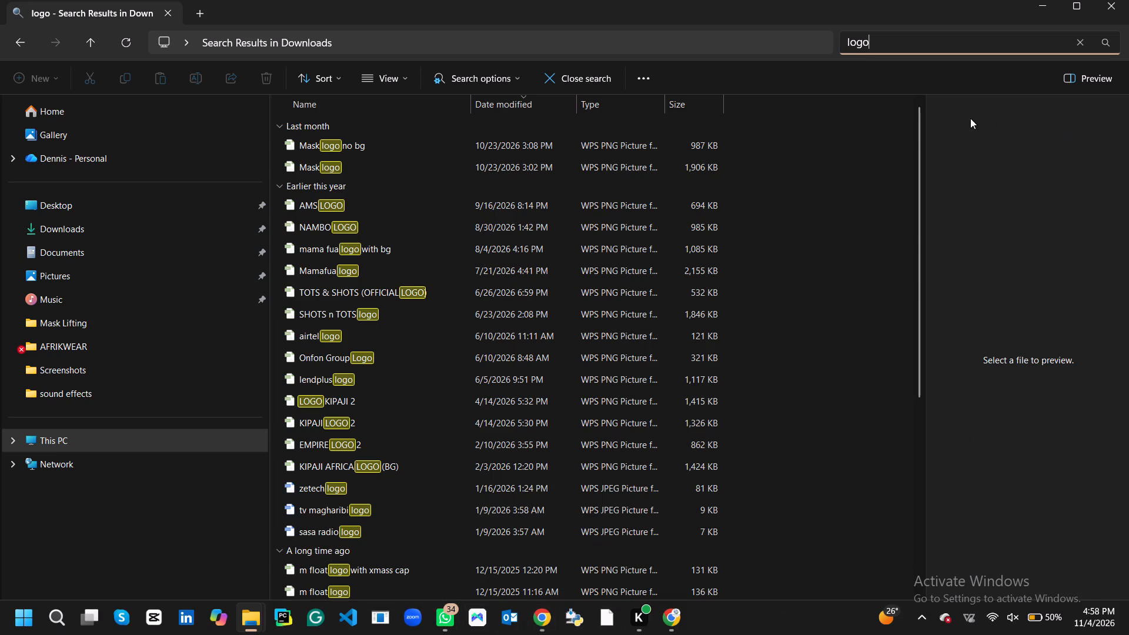
Search Downloads for "tots", view the TOTS image, and check inside the Tots pics archive.
left_click(908, 48)
key("ctrl+a")
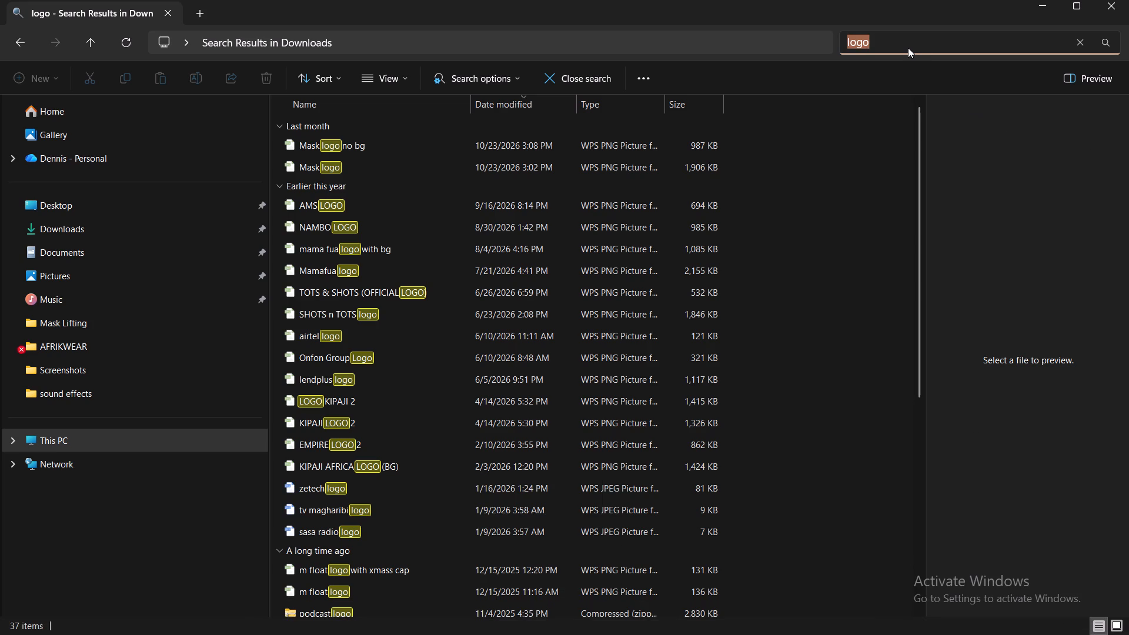
key("BackSpace")
type("tot")
key("s")
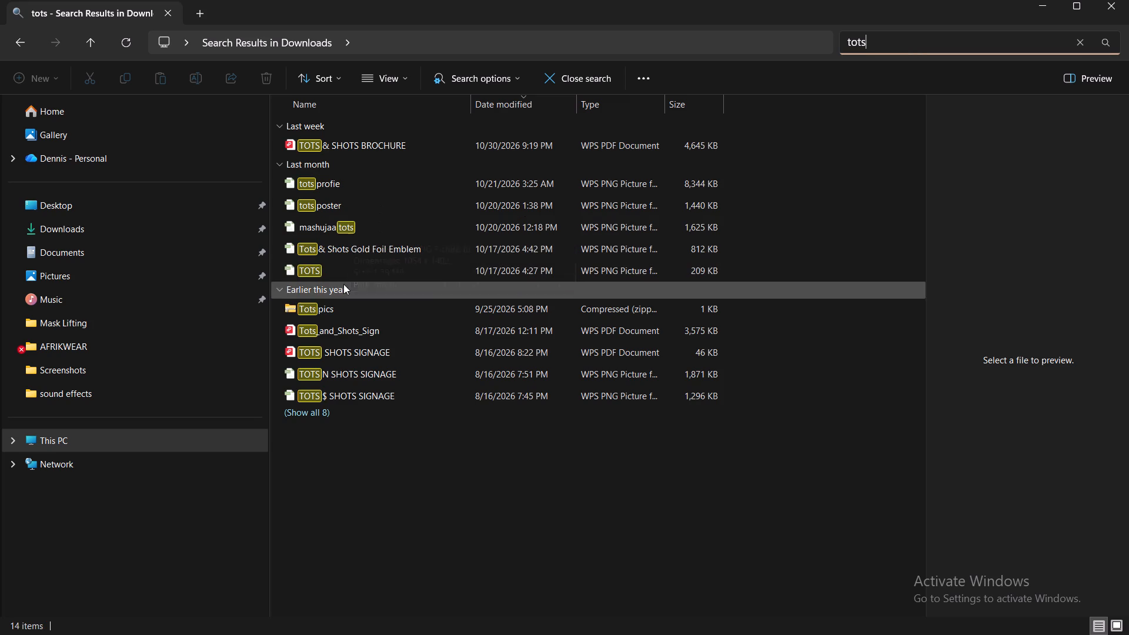
left_click(338, 246)
left_click(323, 265)
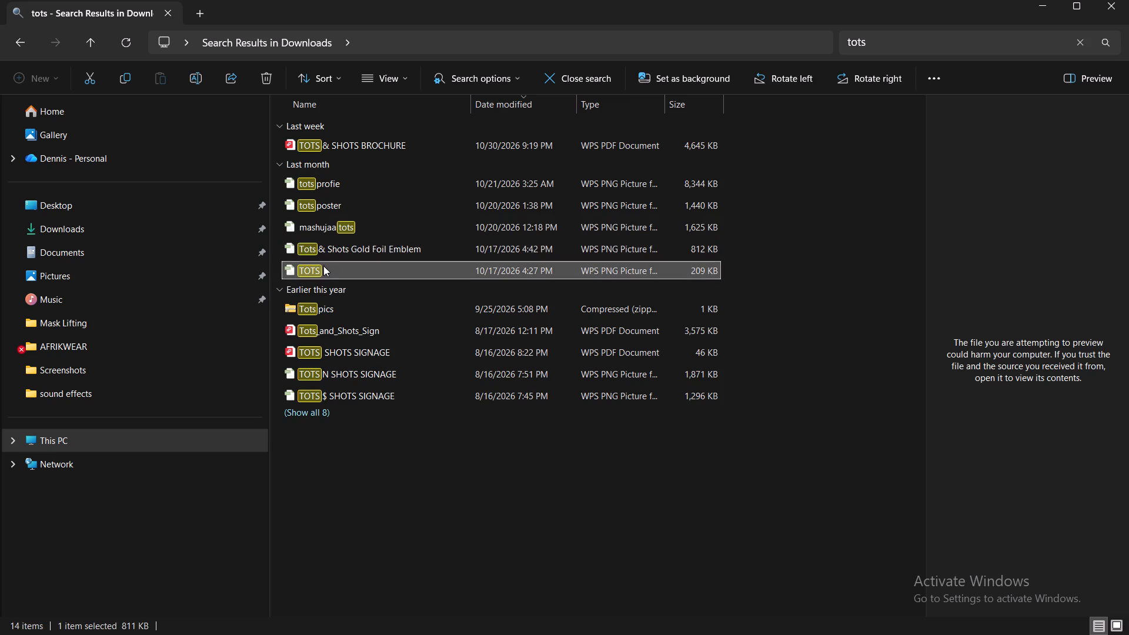
double_click(334, 272)
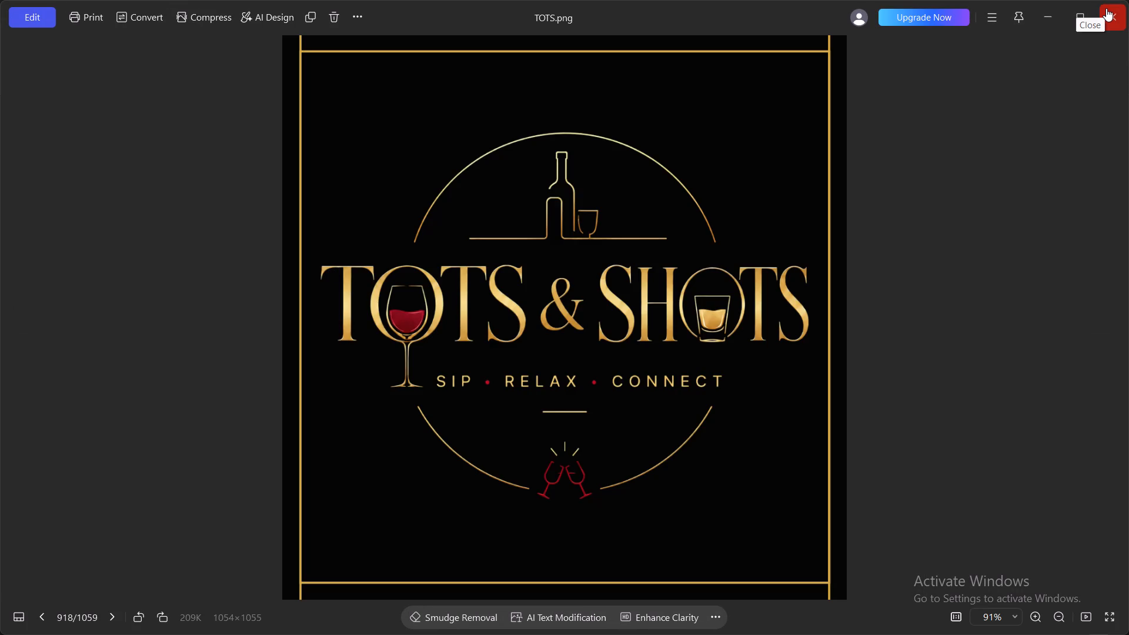
left_click(1106, 8)
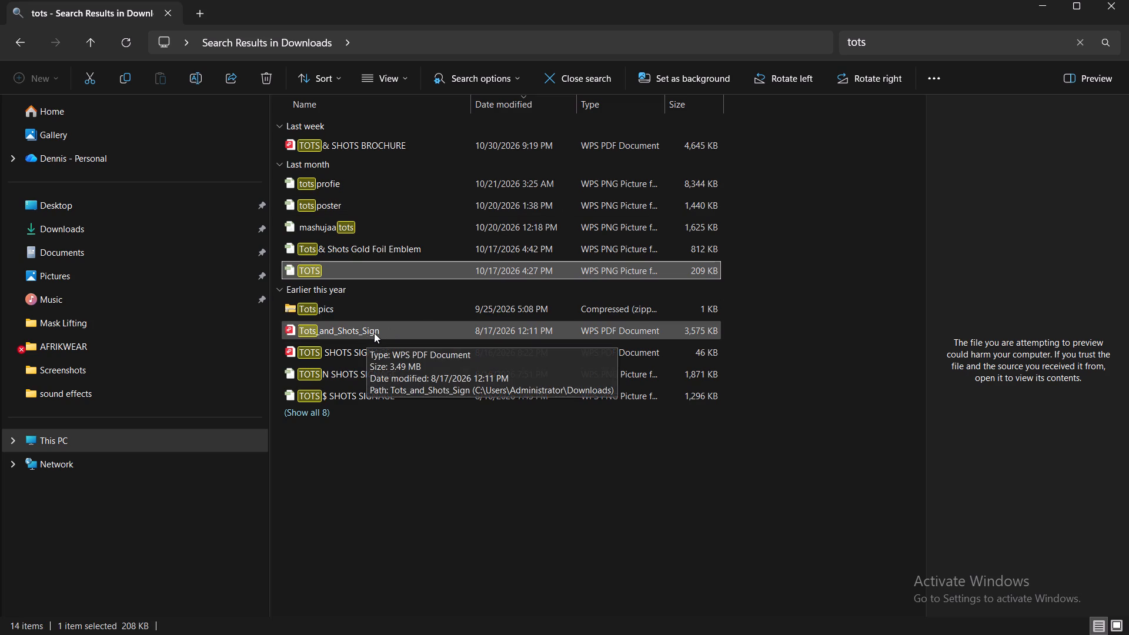
double_click(309, 309)
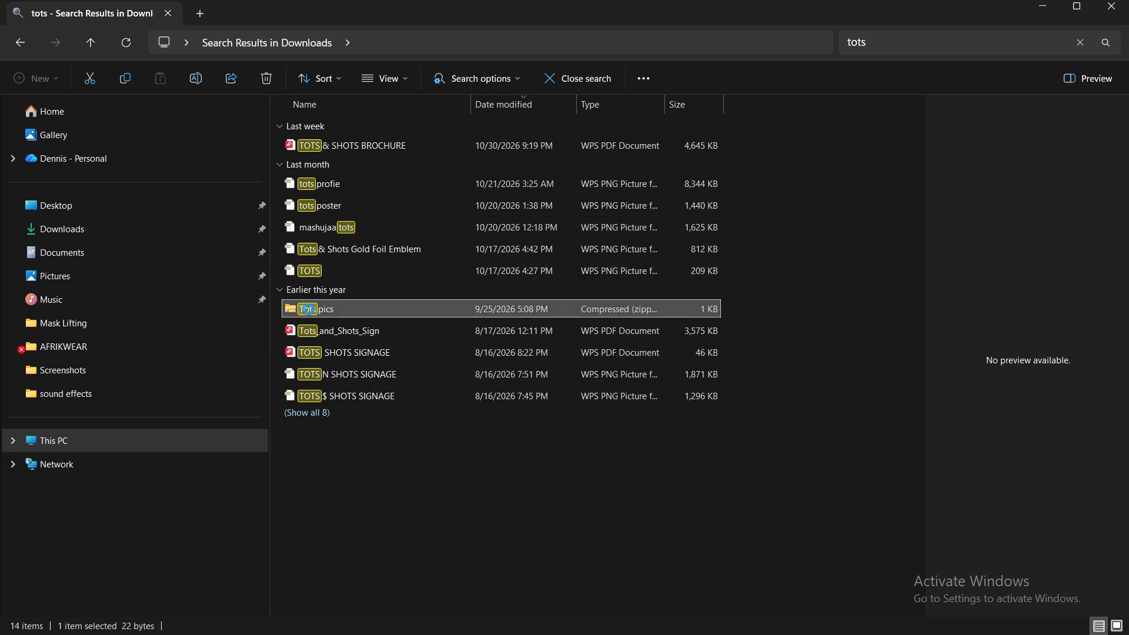
left_click(1107, 4)
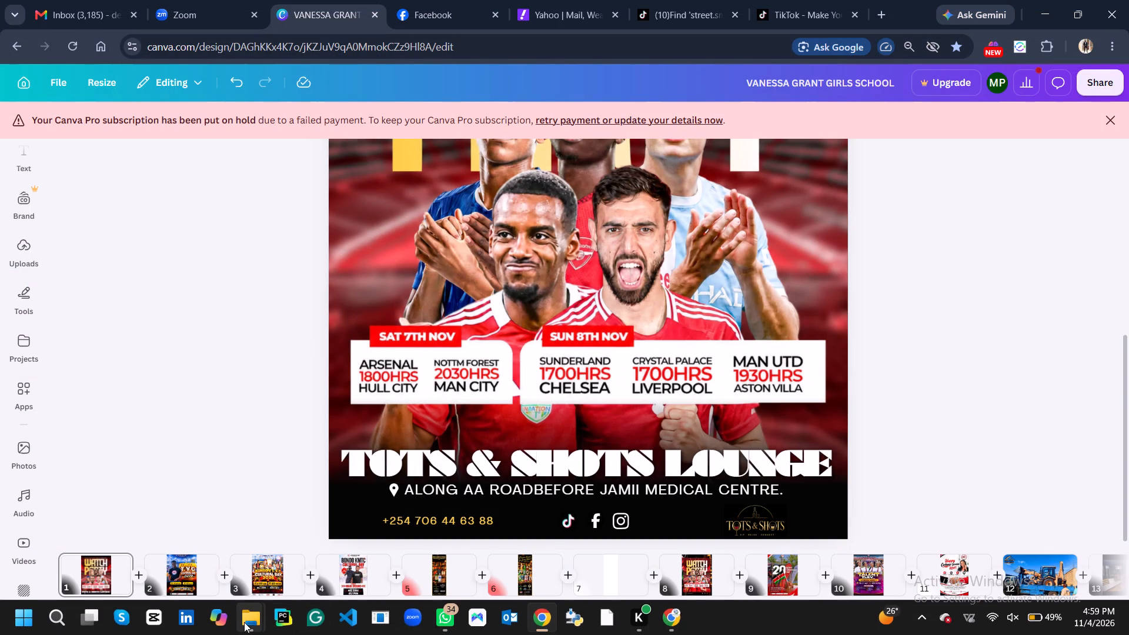
Reopen Downloads, search for "tot", and view the TOTS SHOTS SIGNAGE PDF.
left_click(391, 532)
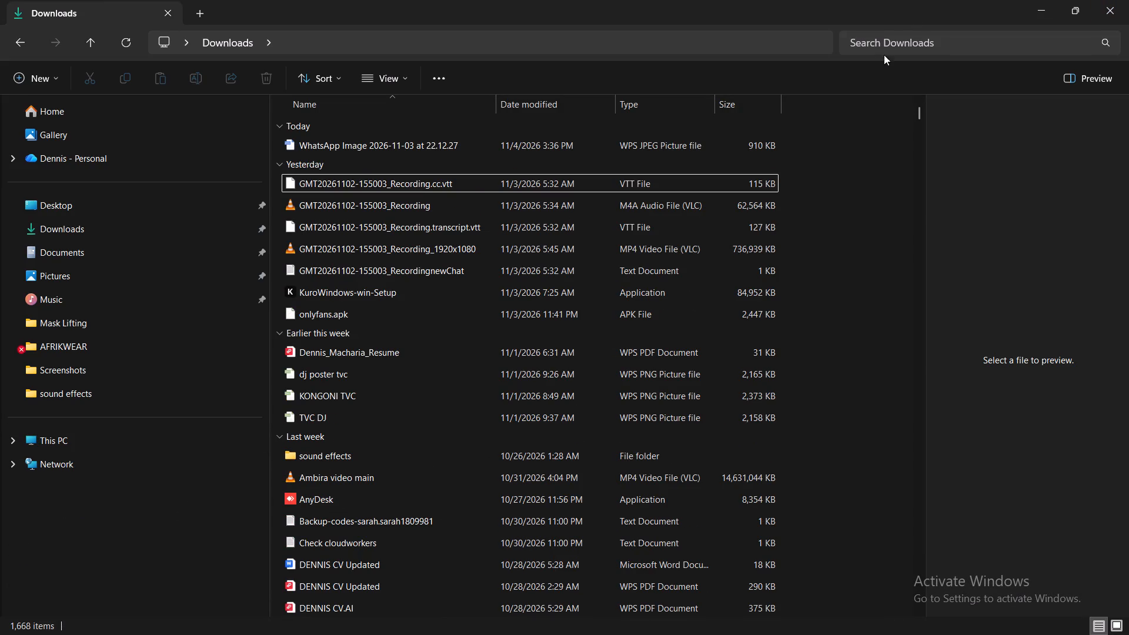
left_click(886, 44)
left_click(886, 44)
type("tot")
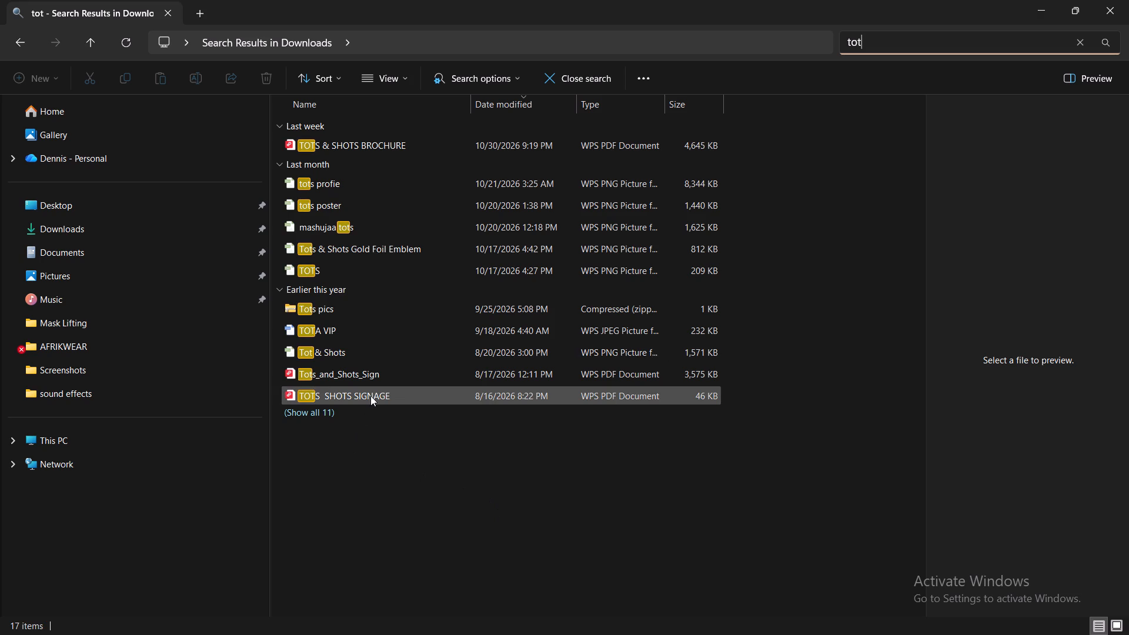
double_click(370, 392)
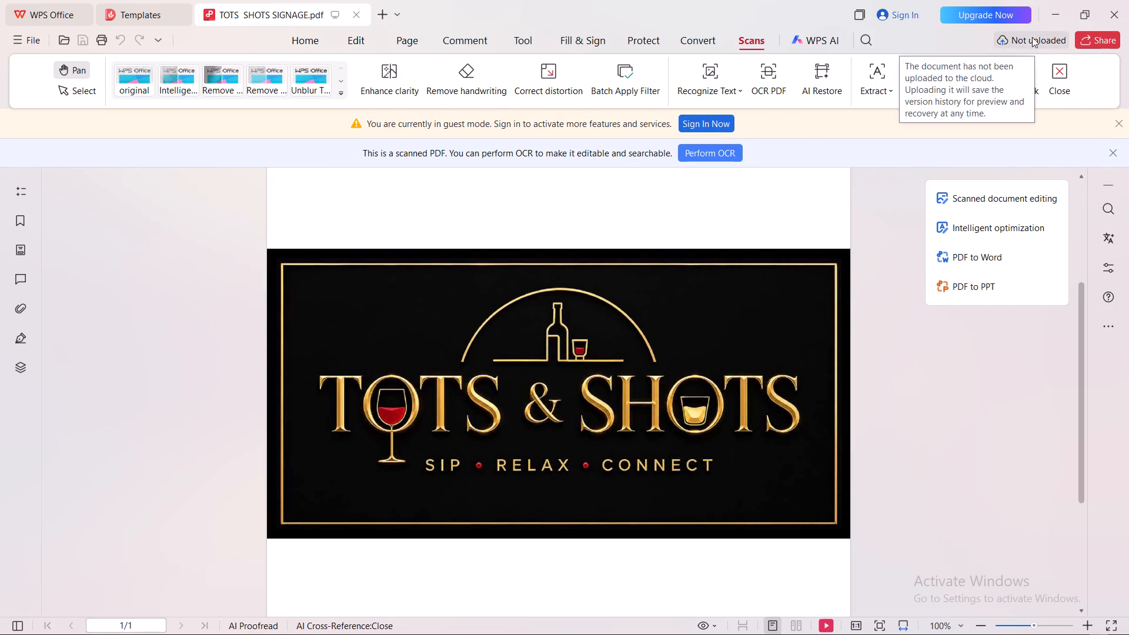
left_click(1052, 12)
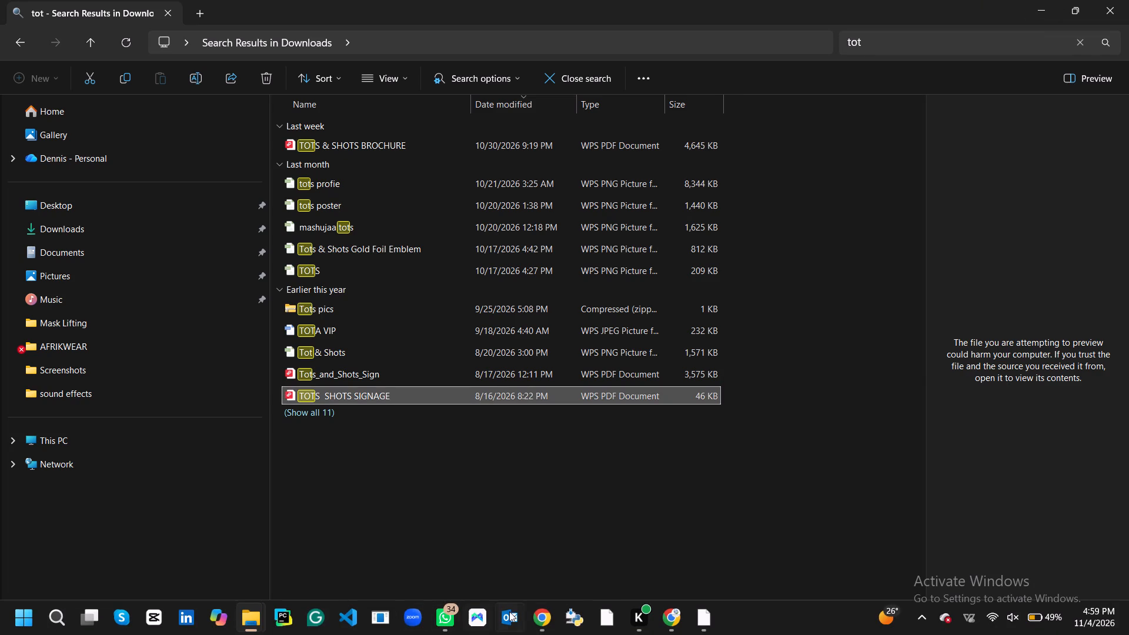
Return to the poster in Canva and add the first uploaded Tots_and_Shots_Sign design as a new page.
left_click(539, 559)
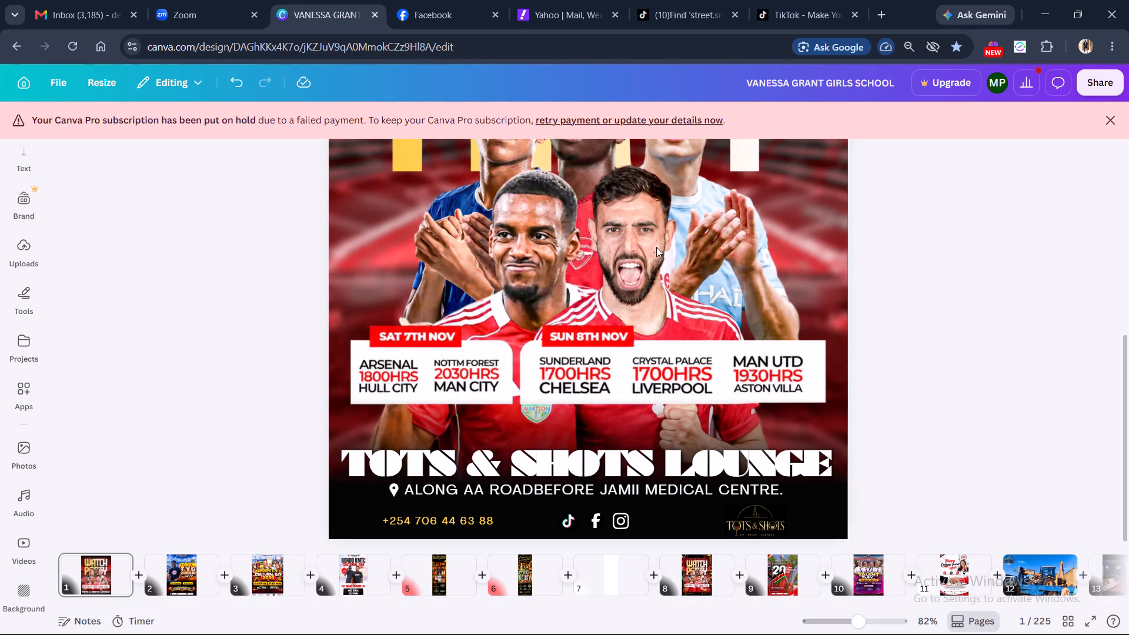
scroll(660, 289, "up", 15)
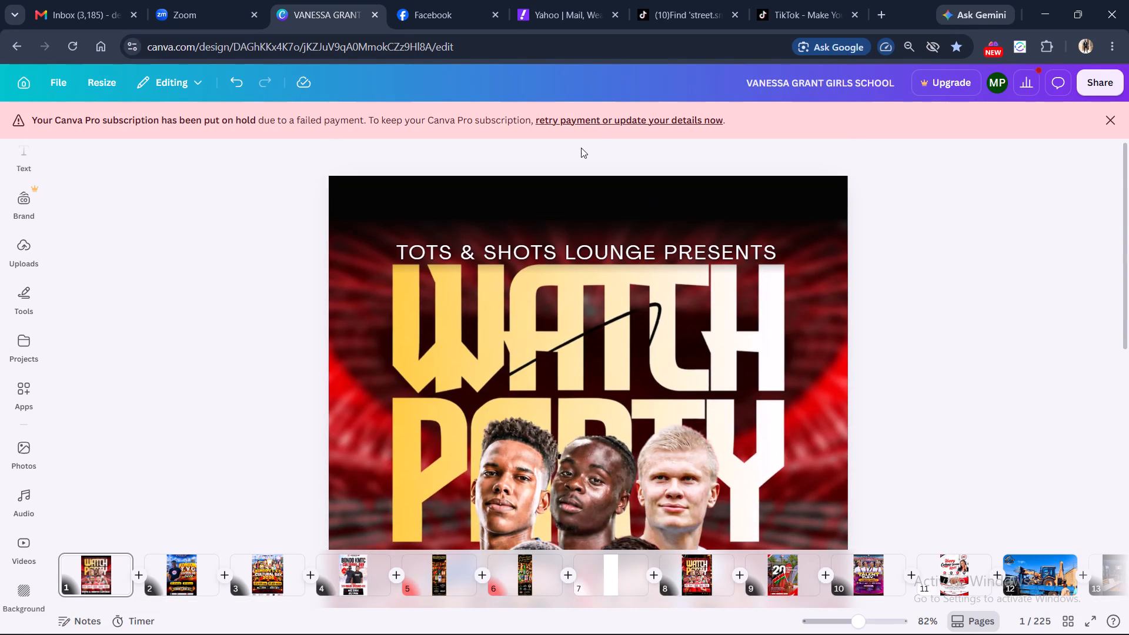
left_click(538, 196)
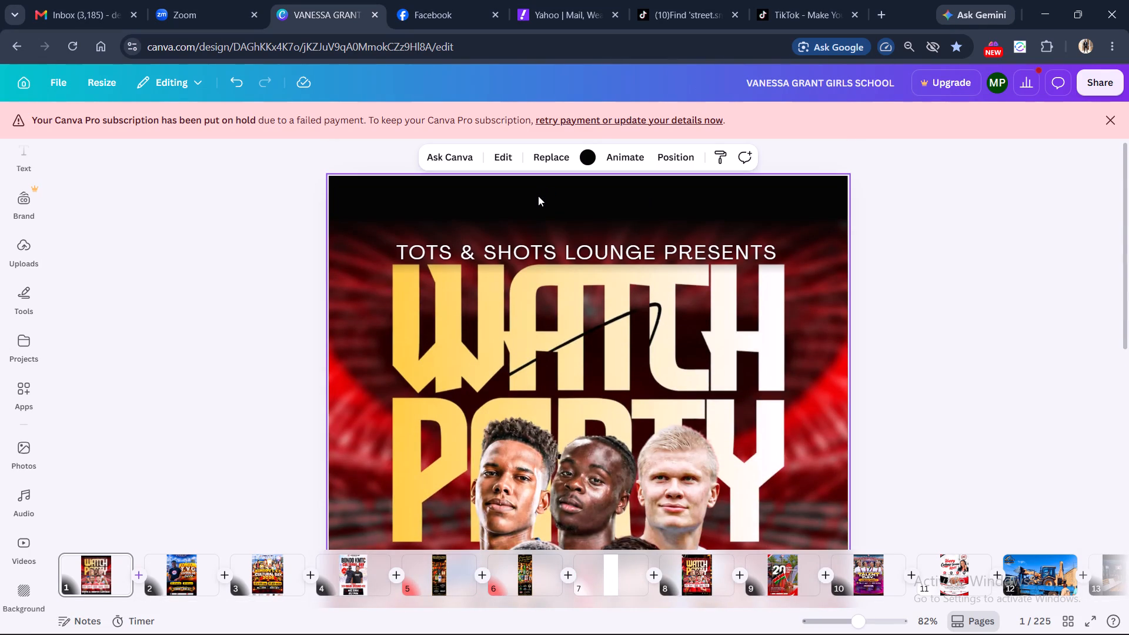
left_click(25, 251)
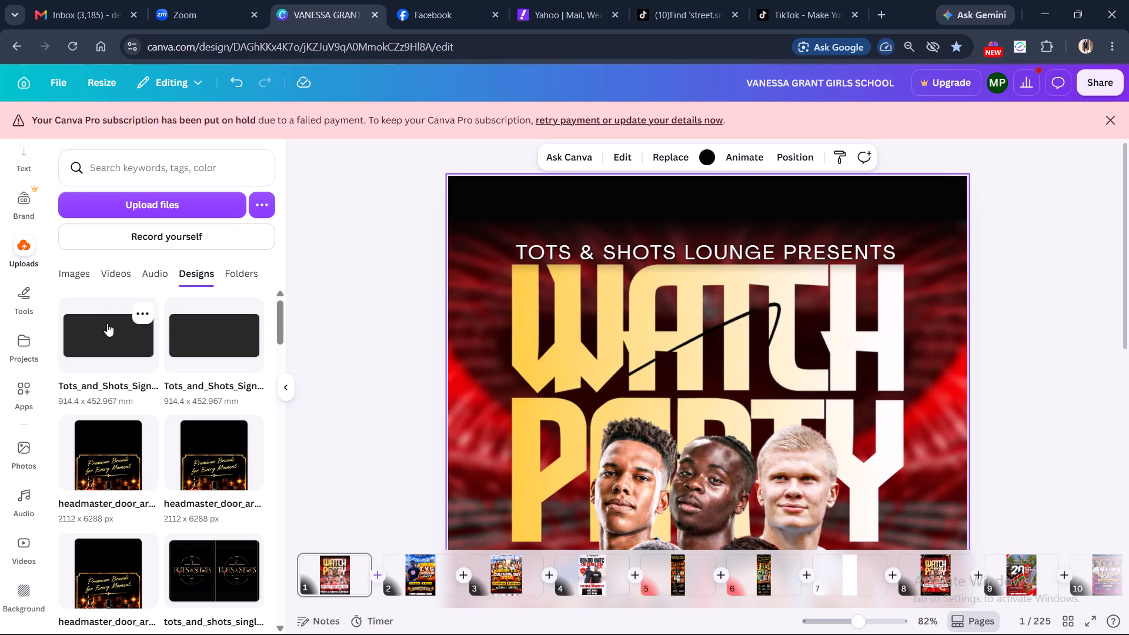
left_click(107, 323)
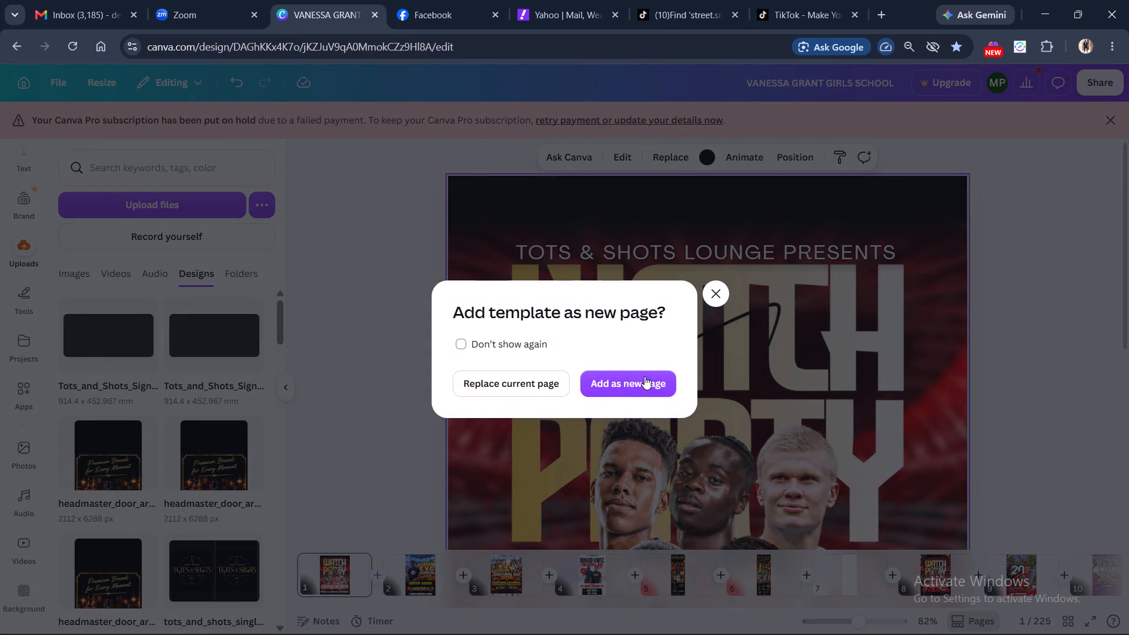
left_click(634, 380)
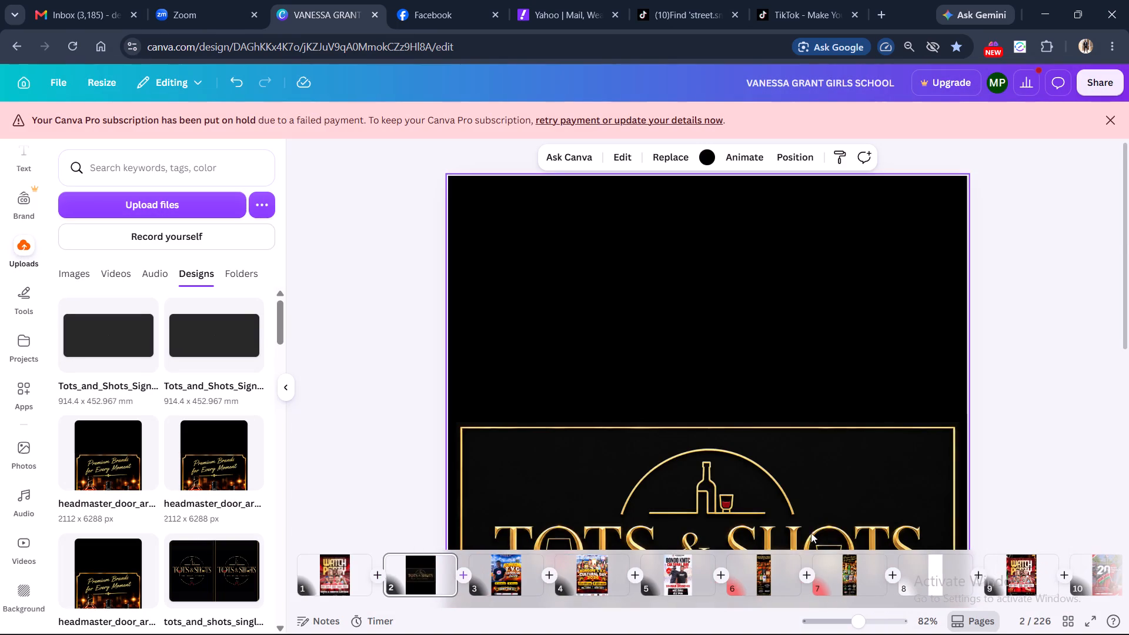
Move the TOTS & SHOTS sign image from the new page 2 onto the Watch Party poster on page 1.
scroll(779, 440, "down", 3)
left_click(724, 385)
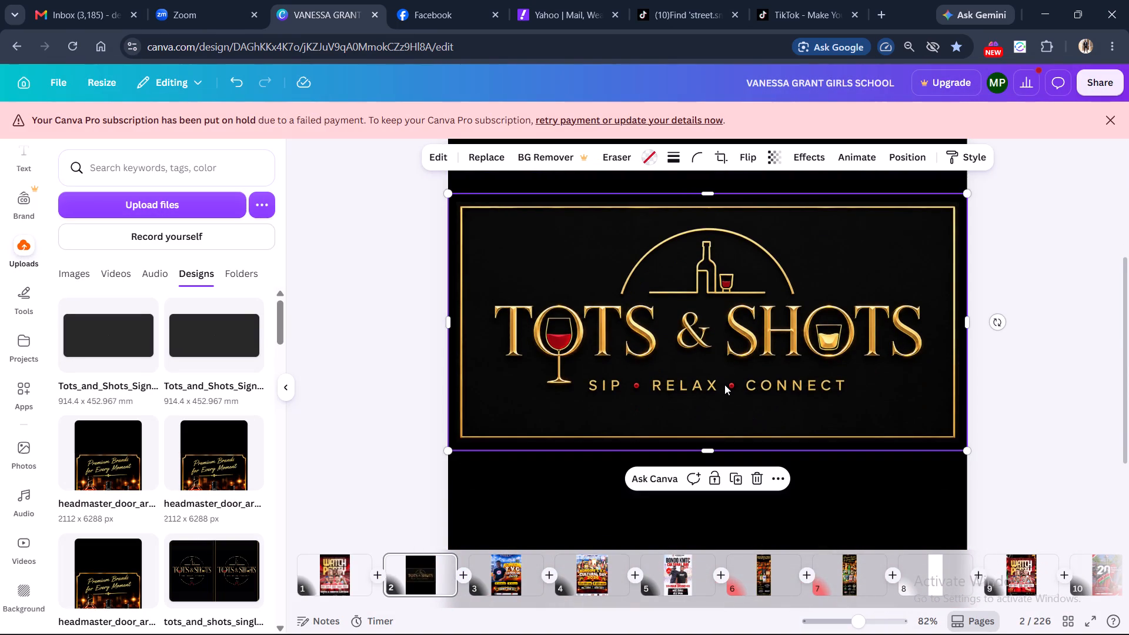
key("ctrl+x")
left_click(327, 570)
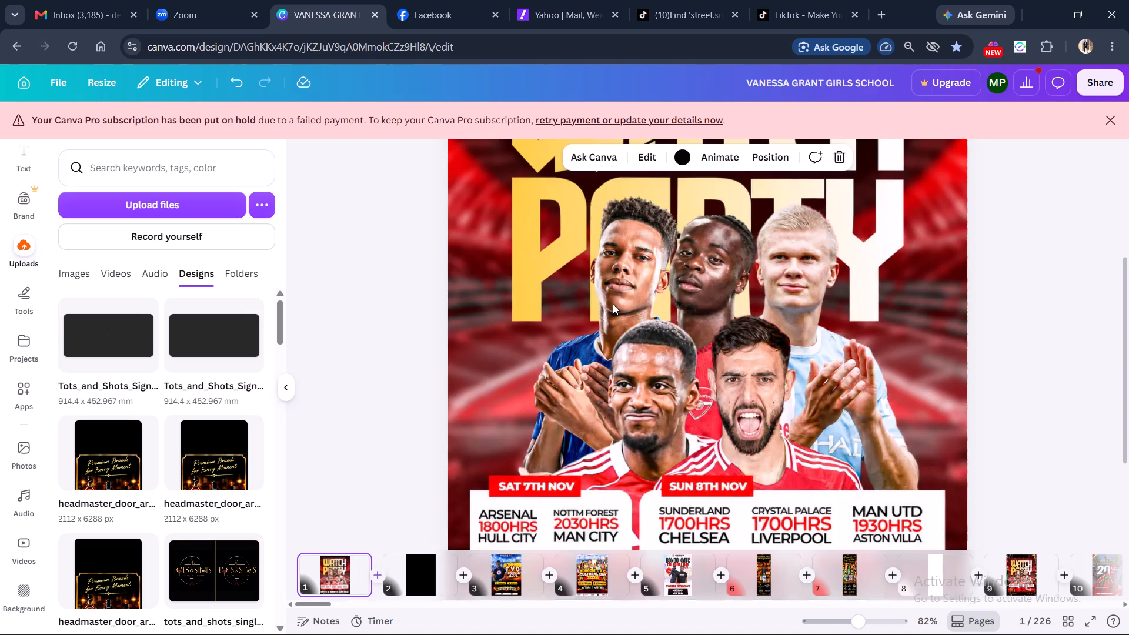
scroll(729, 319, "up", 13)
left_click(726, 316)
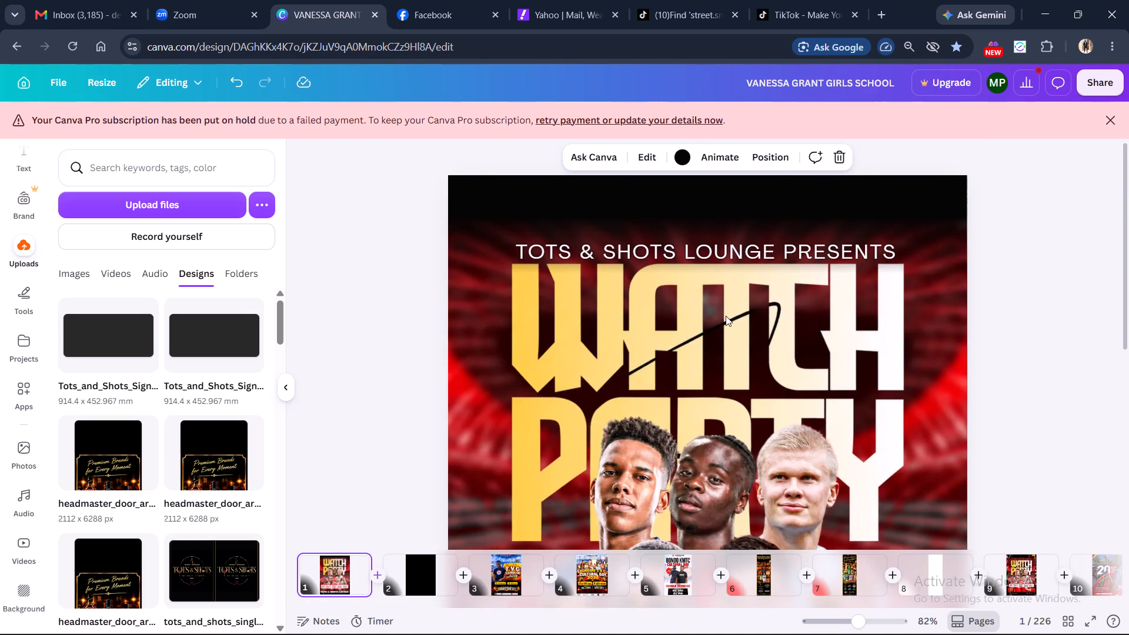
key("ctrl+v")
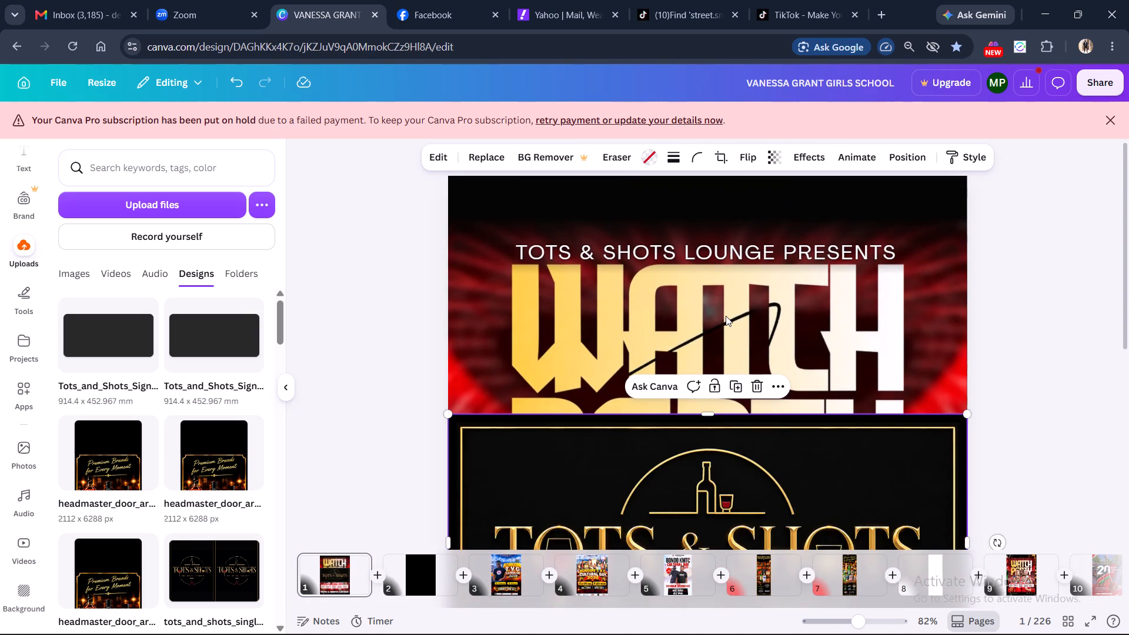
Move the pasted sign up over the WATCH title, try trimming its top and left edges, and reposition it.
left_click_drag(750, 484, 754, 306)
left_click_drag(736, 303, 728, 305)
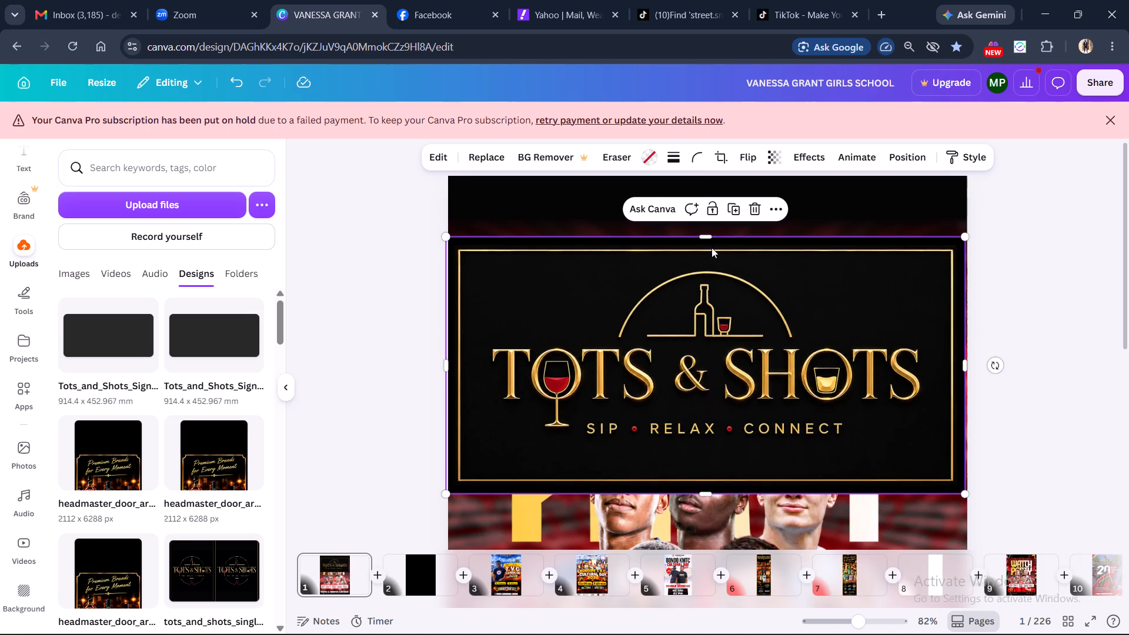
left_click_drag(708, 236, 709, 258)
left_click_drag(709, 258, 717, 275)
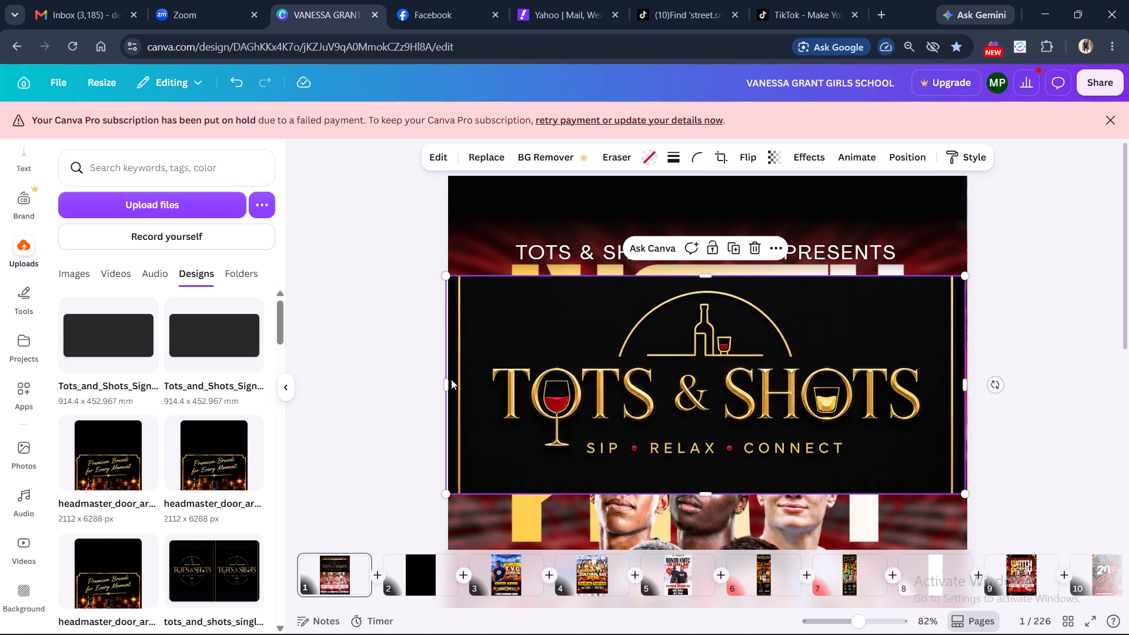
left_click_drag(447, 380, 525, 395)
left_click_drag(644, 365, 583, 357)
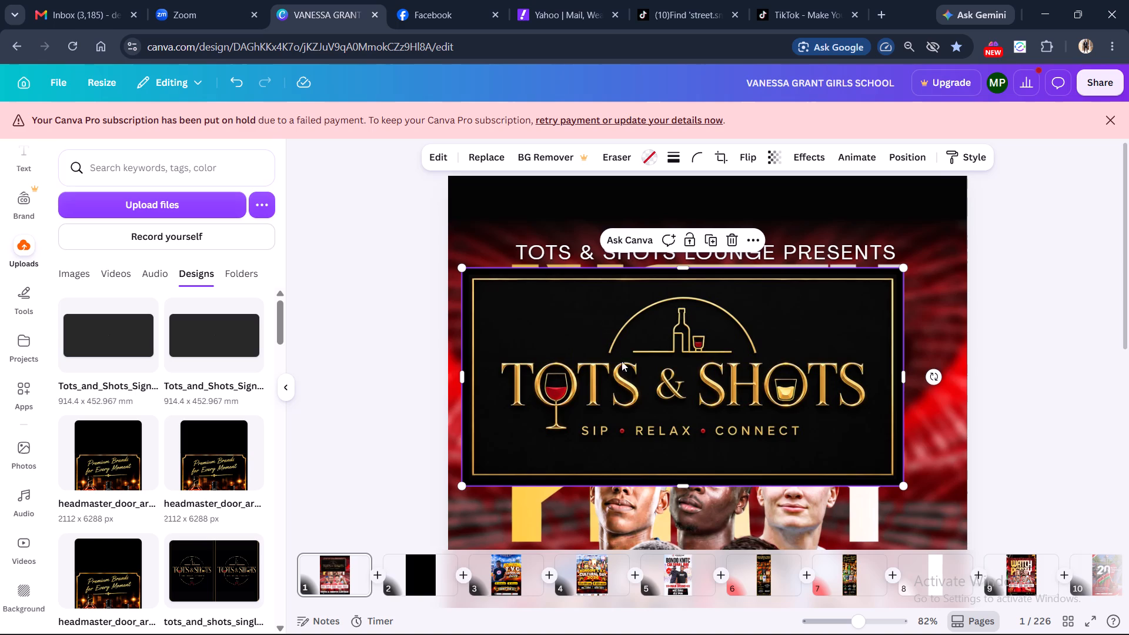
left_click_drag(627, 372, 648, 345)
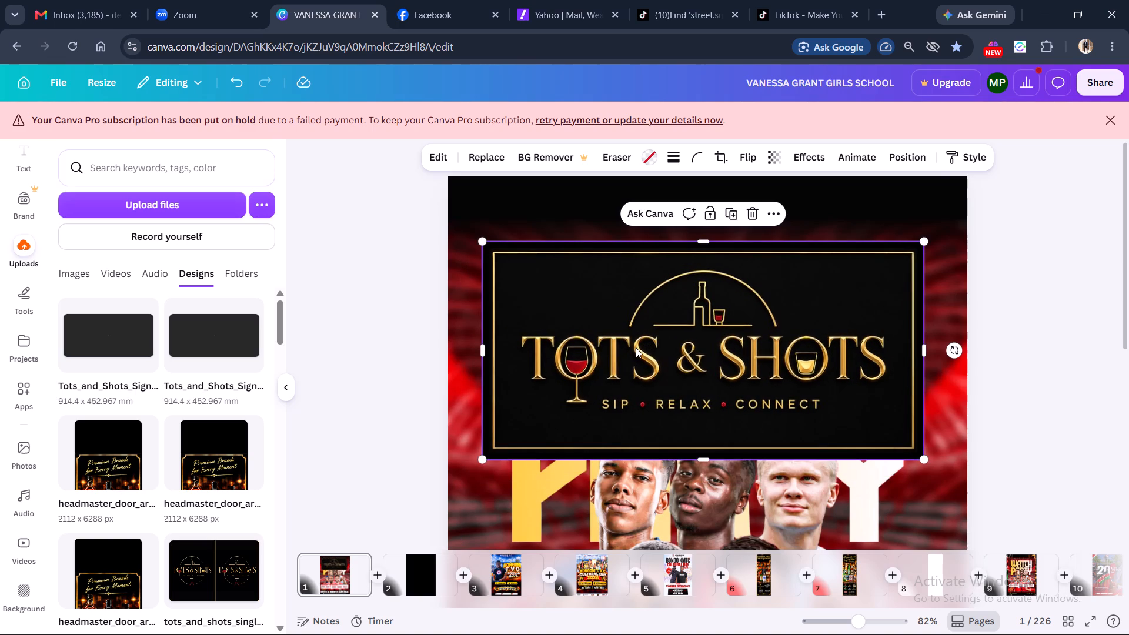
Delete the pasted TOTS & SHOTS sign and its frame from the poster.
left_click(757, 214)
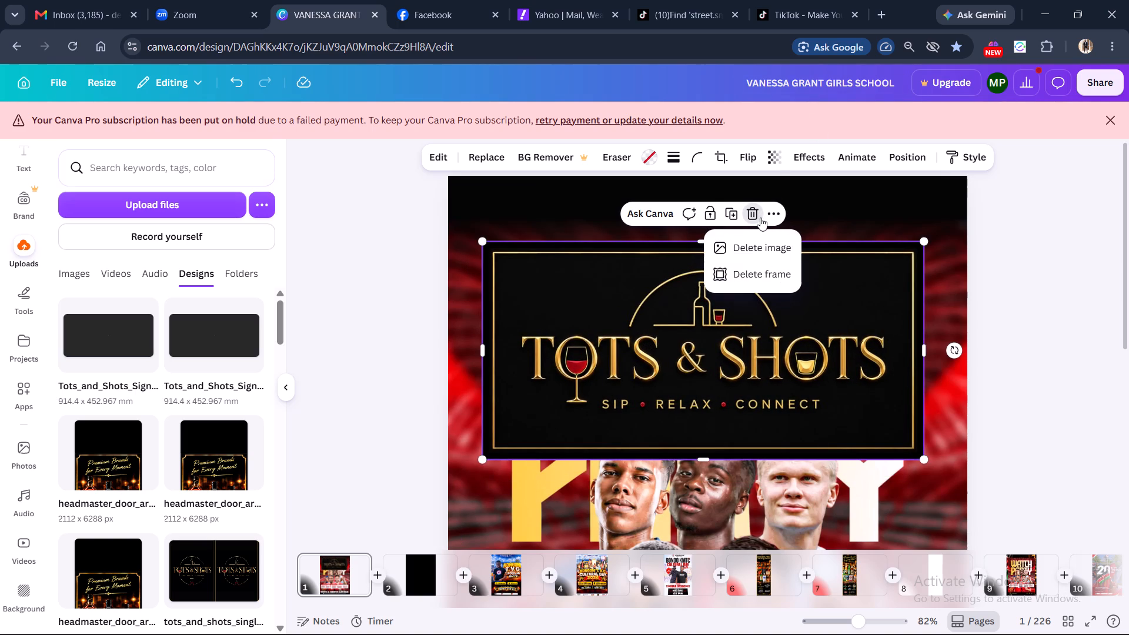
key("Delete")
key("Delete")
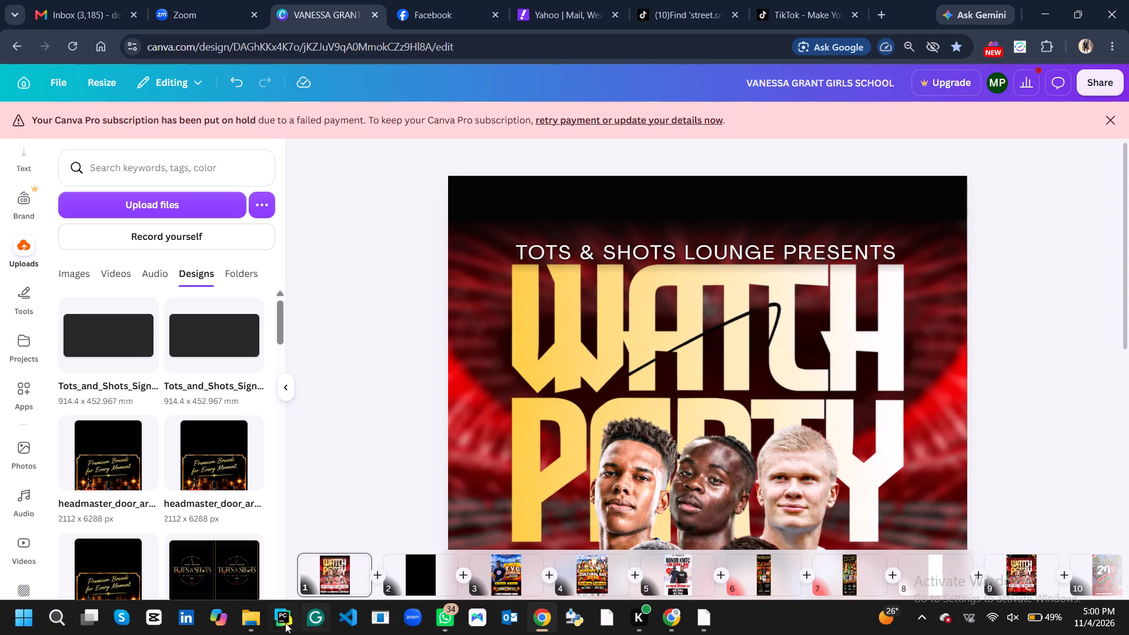
Open the TOTS SHOTS SIGNAGE PDF from Downloads and take a screenshot of the logo inside its gold border.
left_click(378, 544)
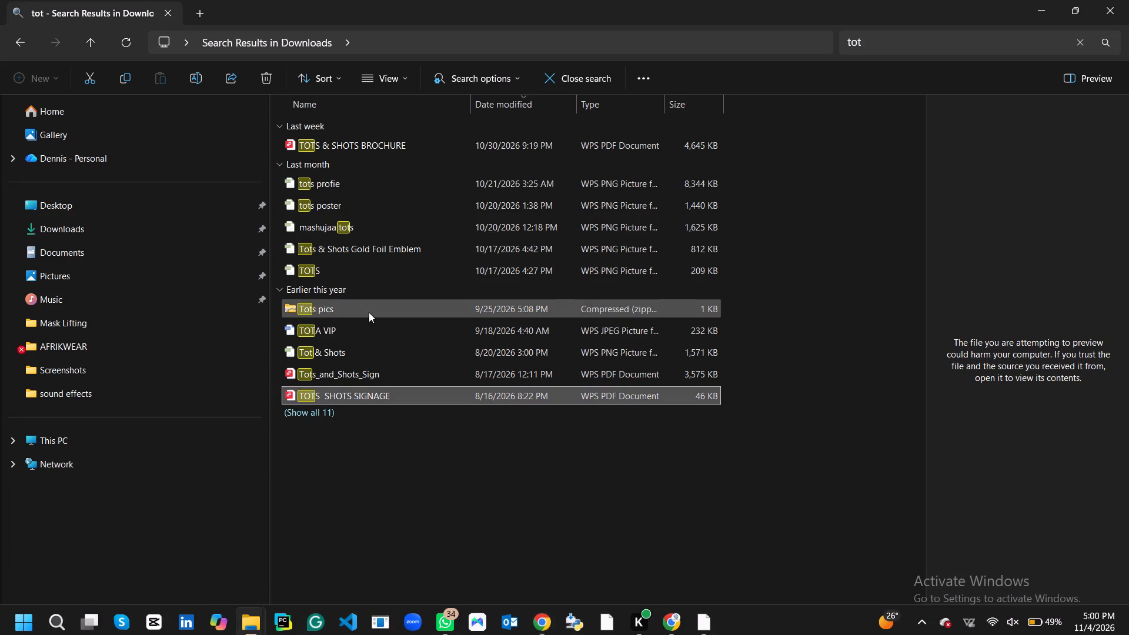
double_click(350, 393)
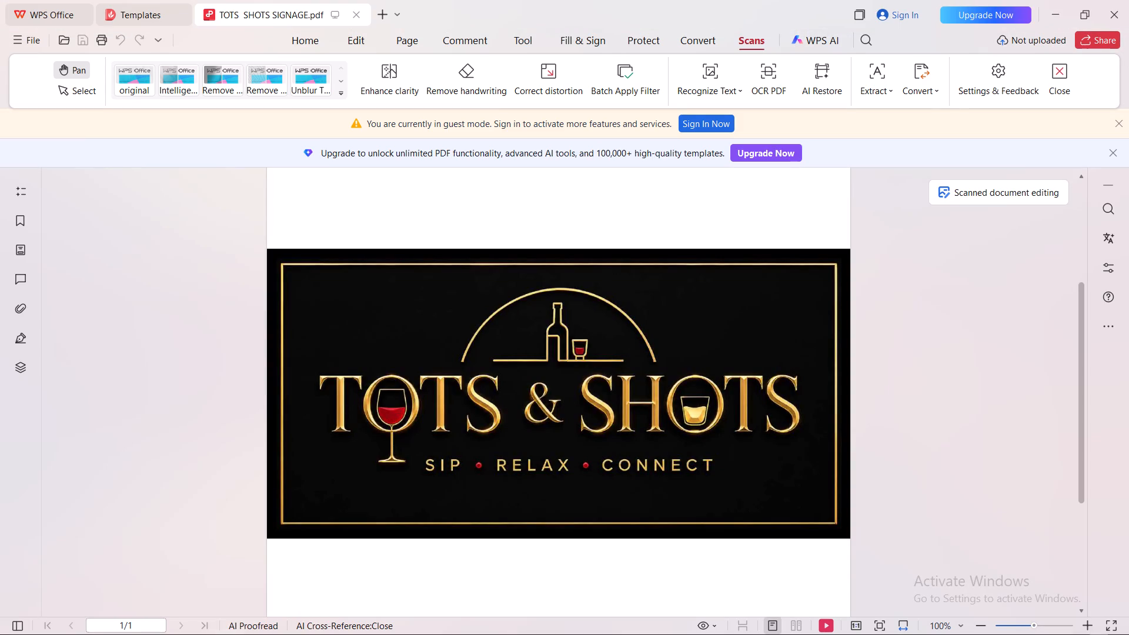
key("shift+super+s")
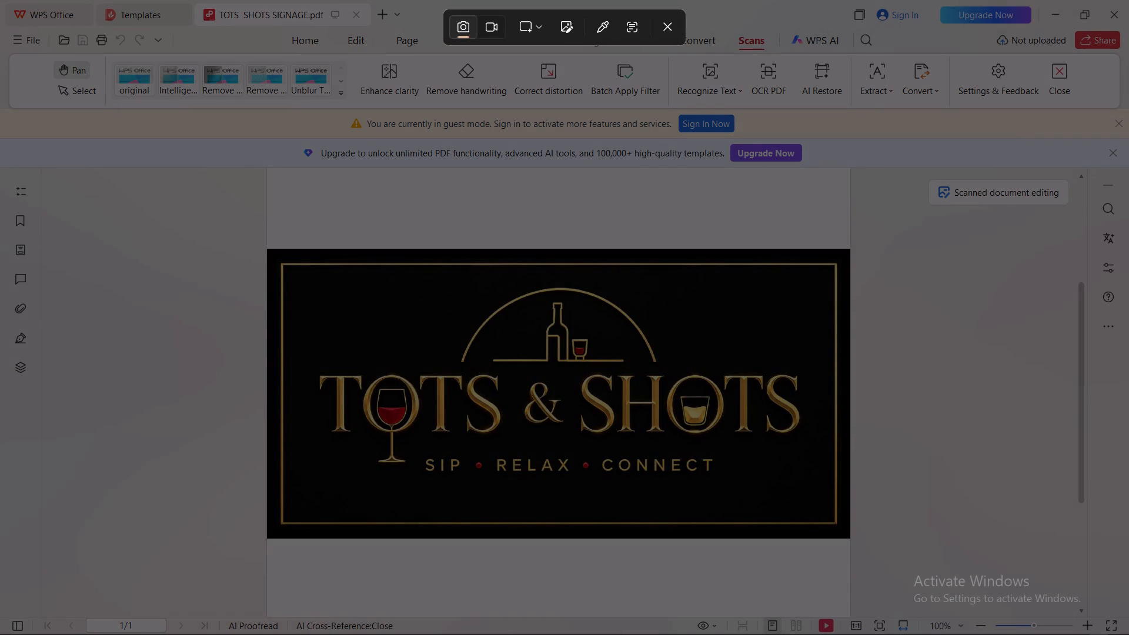
left_click_drag(293, 278, 532, 327)
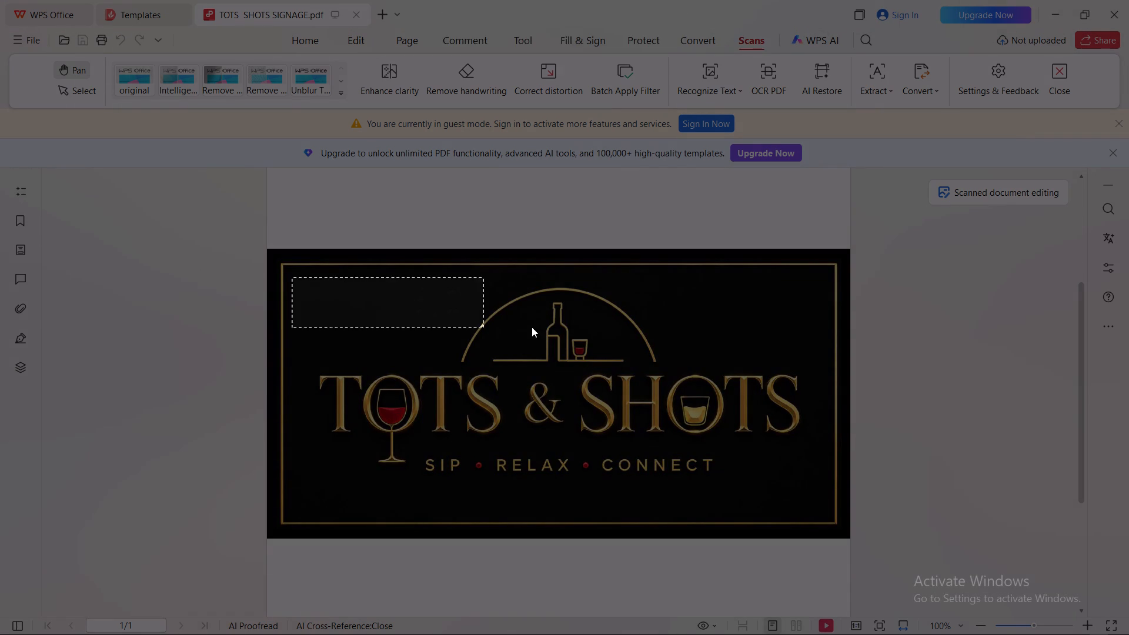
left_click_drag(532, 327, 827, 505)
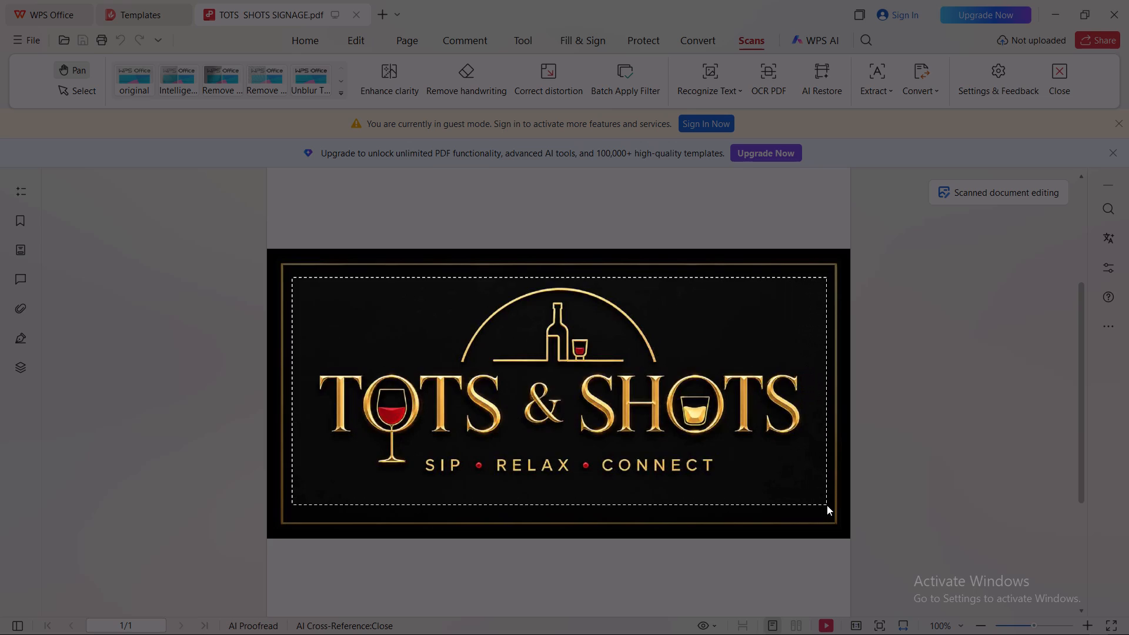
left_click_drag(827, 505, 827, 506)
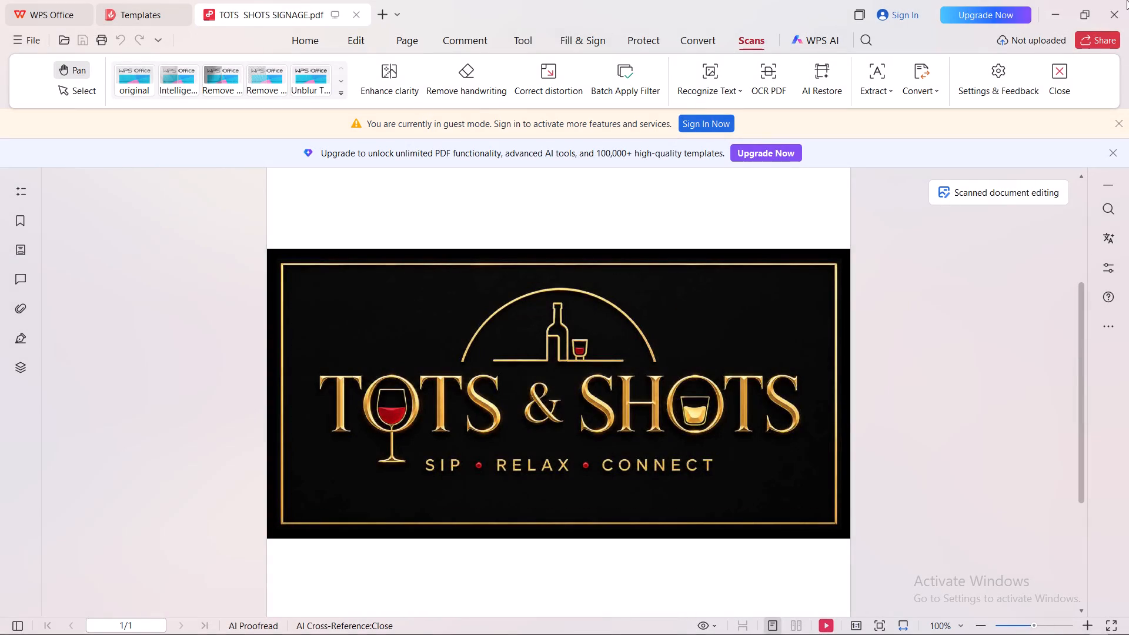
left_click(1053, 5)
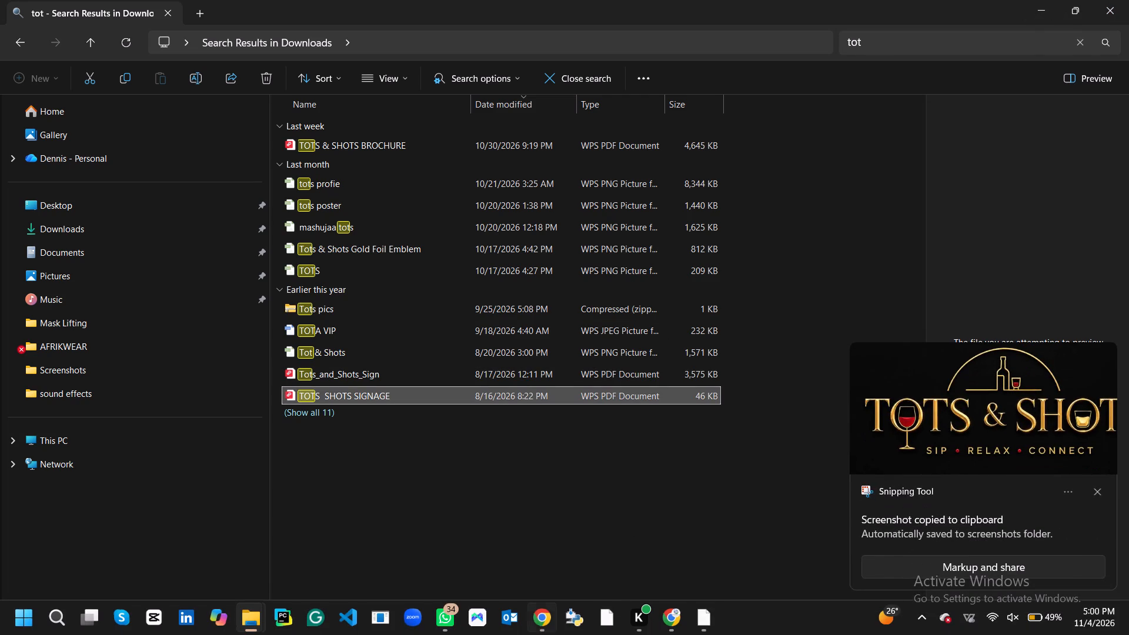
Paste the captured logo onto page 1 of the Canva poster and move it up over the WATCH title.
left_click(535, 547)
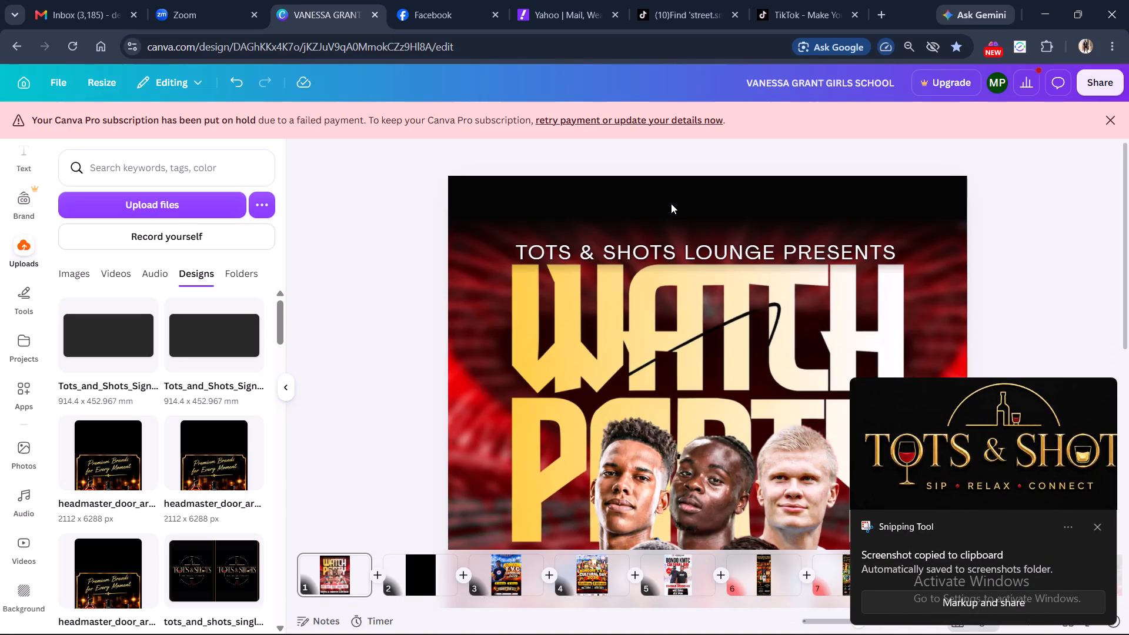
left_click(671, 203)
key("ctrl+v")
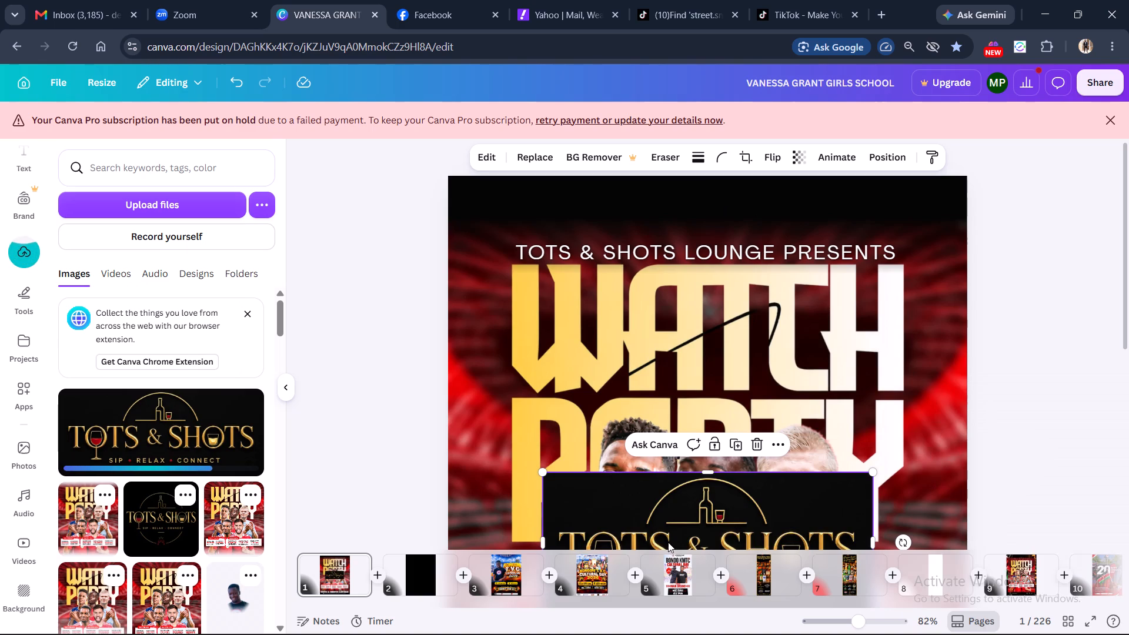
left_click_drag(663, 519, 663, 273)
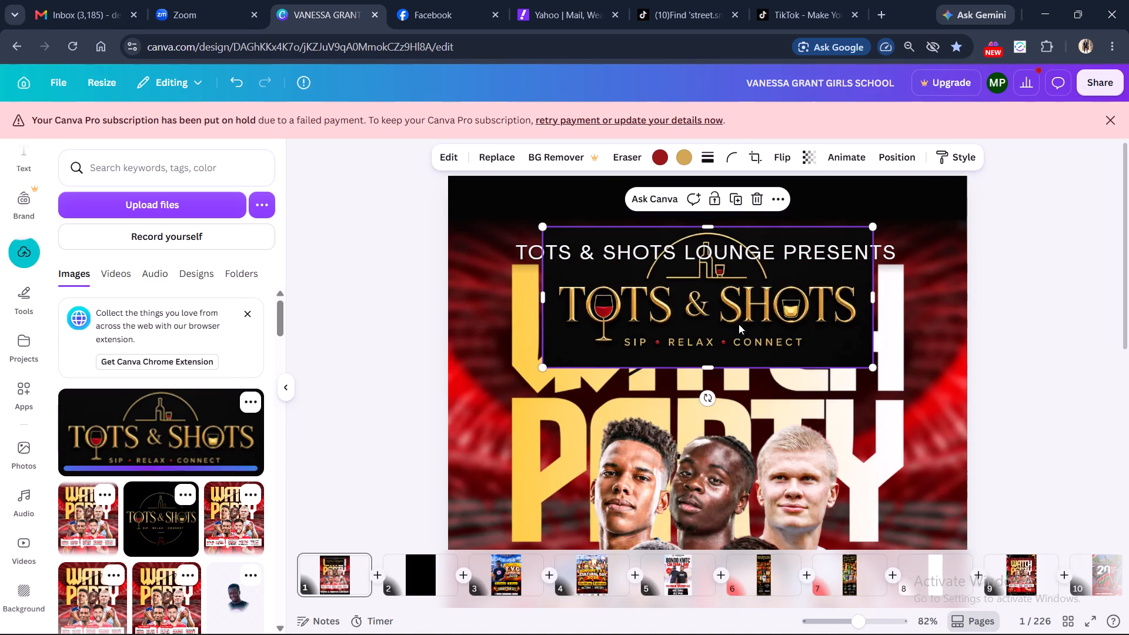
Shift the pasted logo down slightly and crop all four sides close around the TOTS & SHOTS artwork and tagline.
left_click(290, 387)
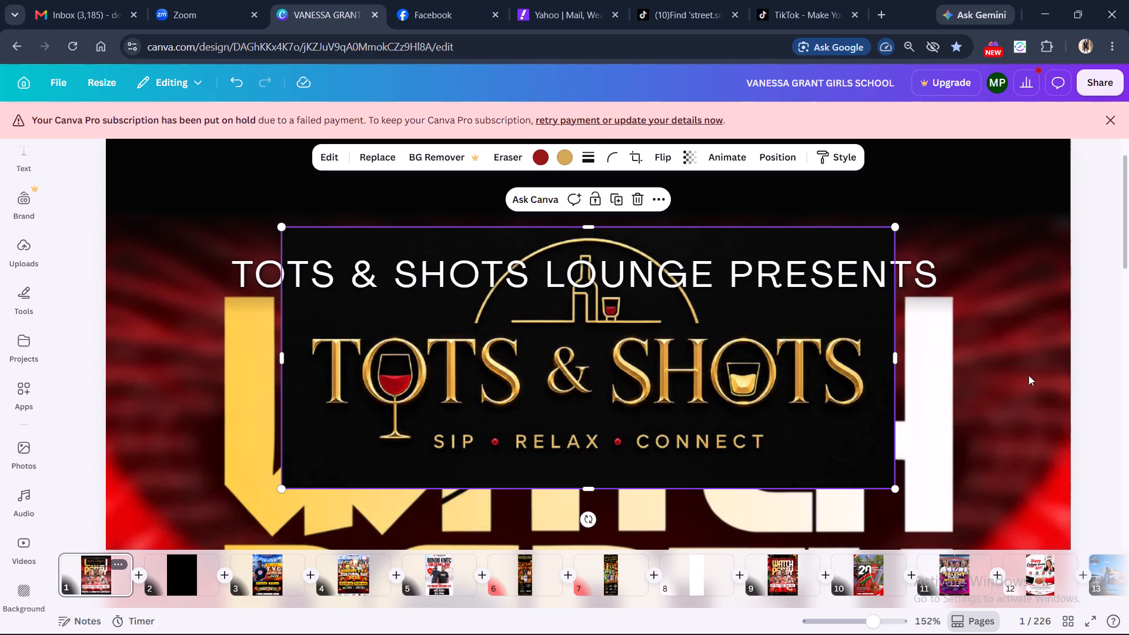
left_click(1018, 375)
left_click(734, 373)
left_click_drag(723, 374, 723, 395)
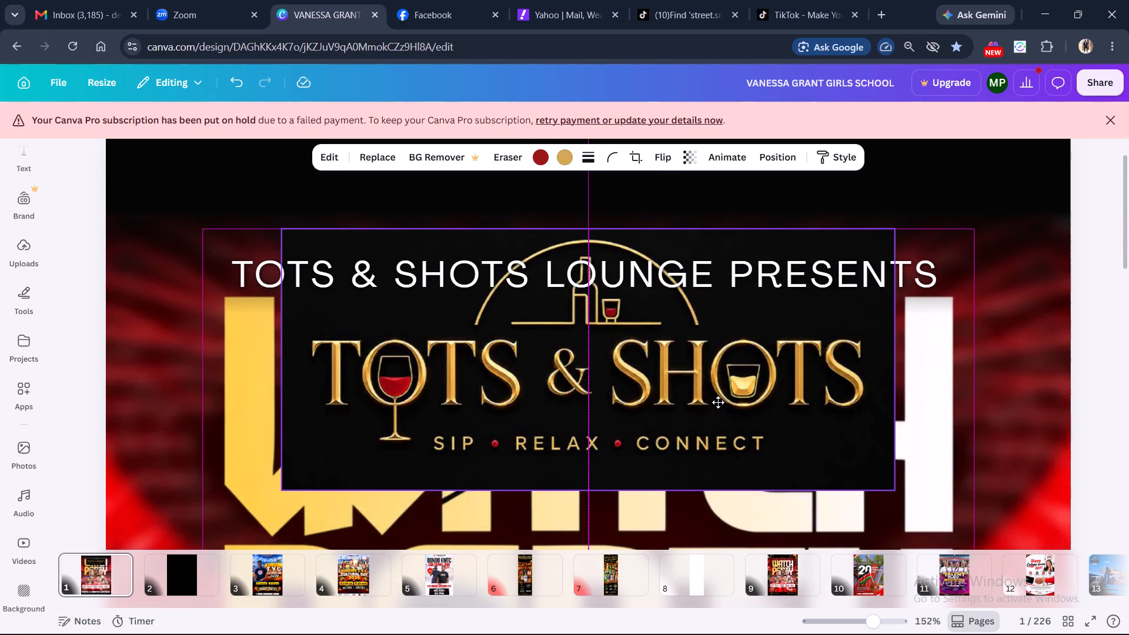
left_click_drag(586, 510, 580, 500)
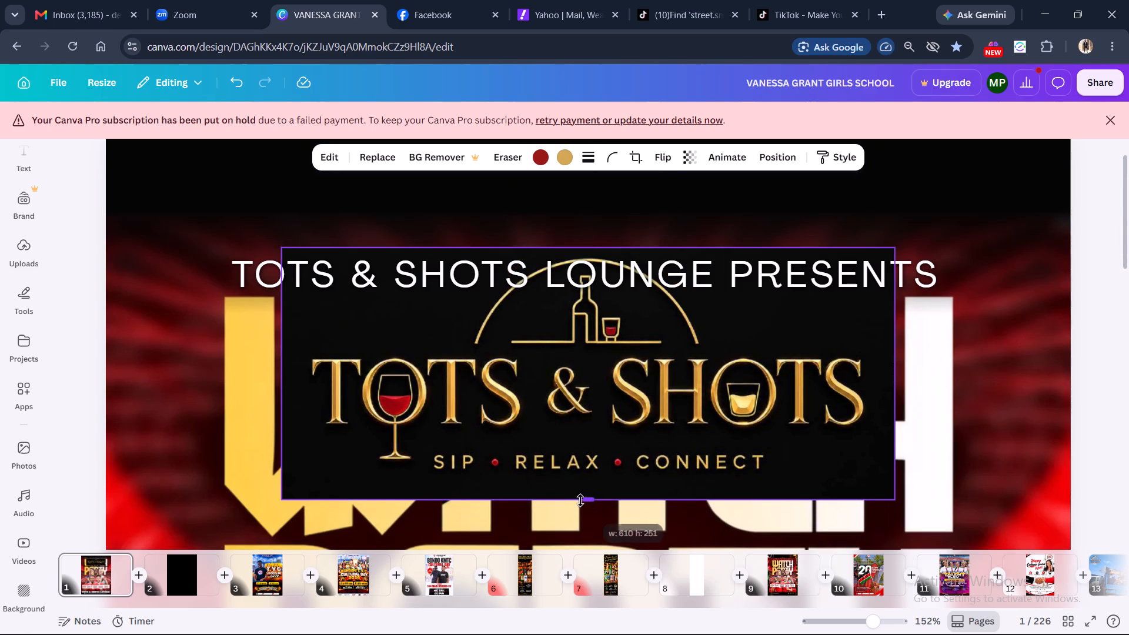
left_click_drag(580, 500, 574, 476)
left_click_drag(589, 249, 592, 252)
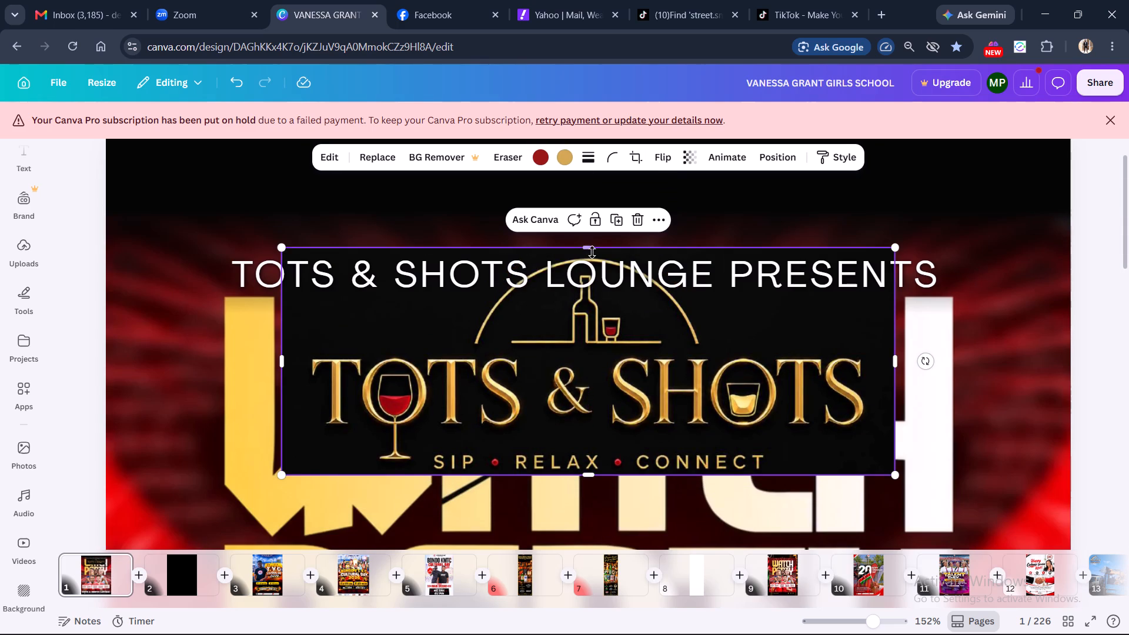
left_click_drag(592, 252, 599, 259)
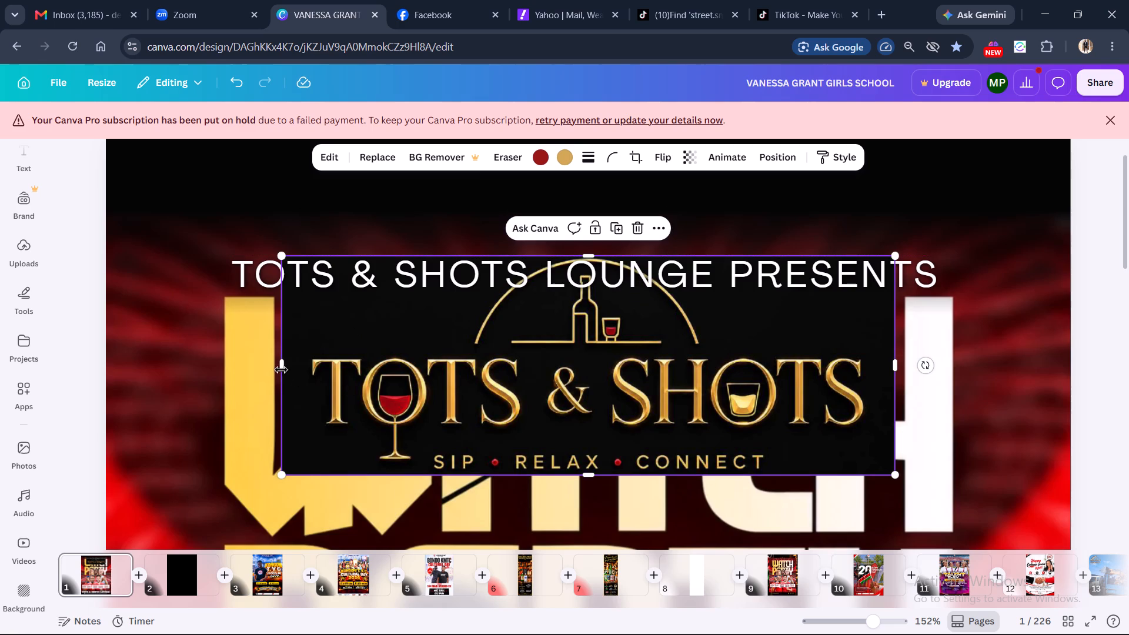
left_click_drag(281, 370, 303, 380)
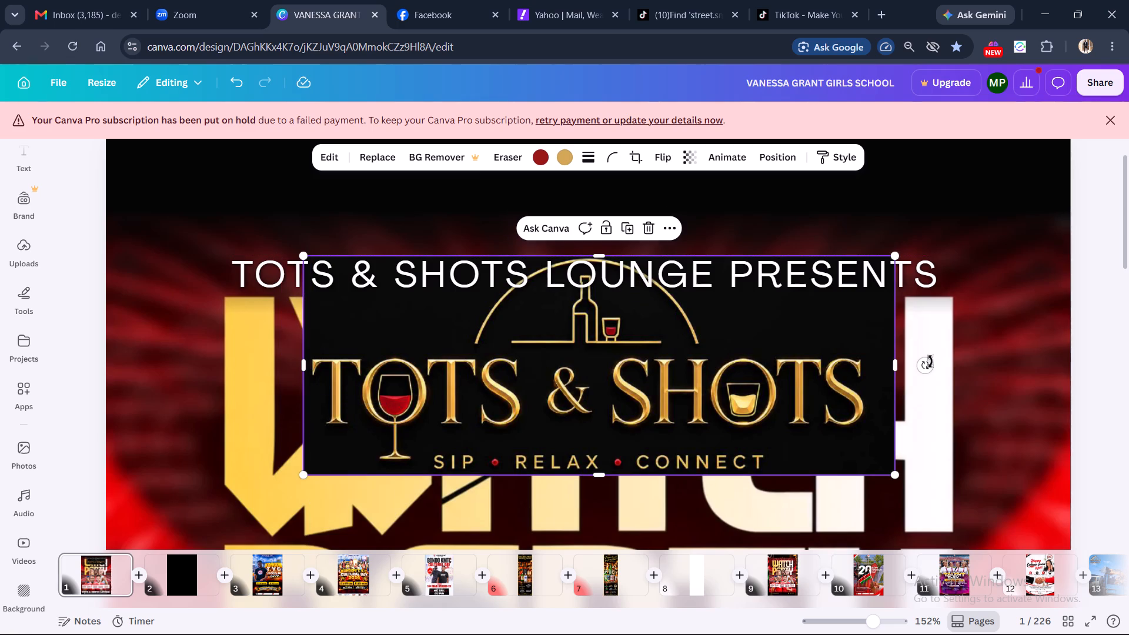
left_click_drag(897, 364, 871, 364)
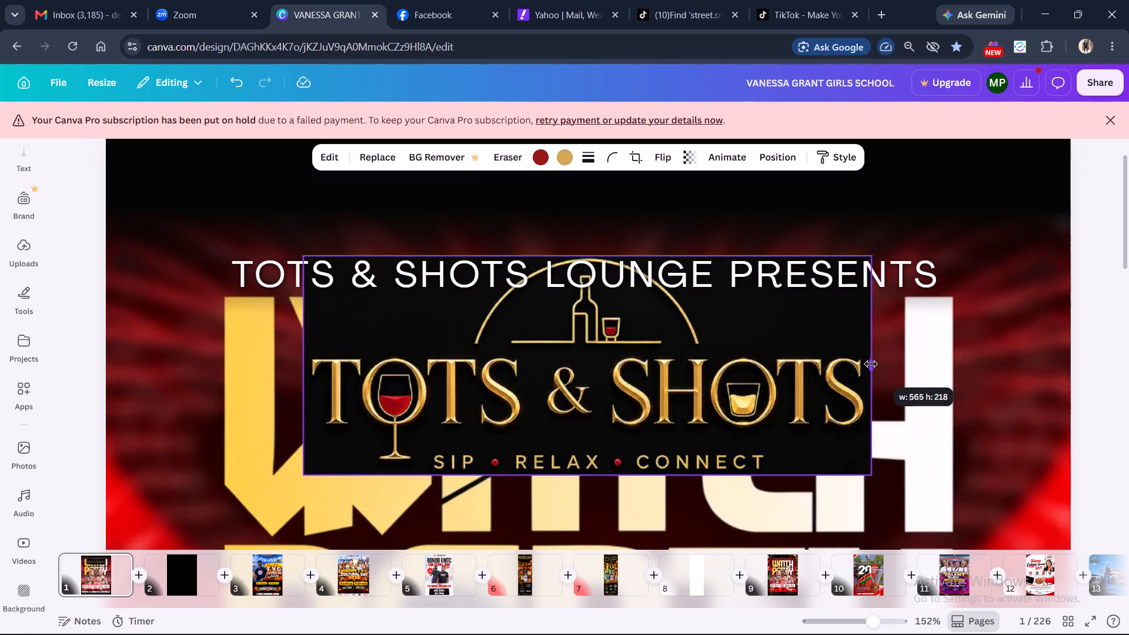
left_click_drag(871, 364, 864, 364)
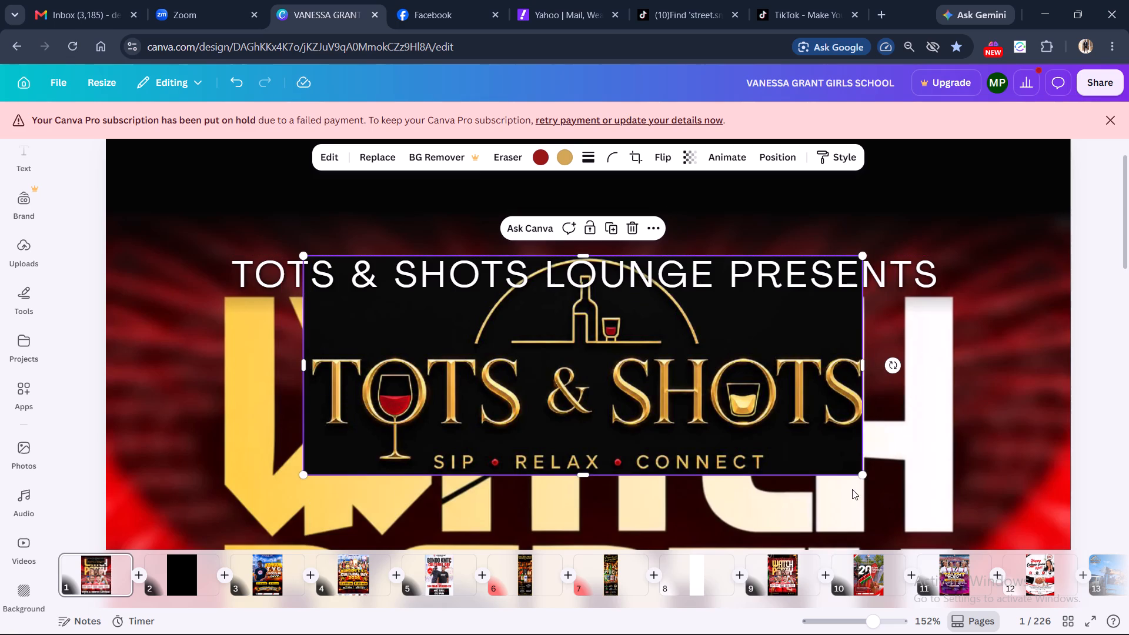
Shrink the cropped TOTS & SHOTS logo and centre it in the black band above the TOTS & SHOTS LOUNGE PRESENTS line.
left_click_drag(865, 472, 659, 322)
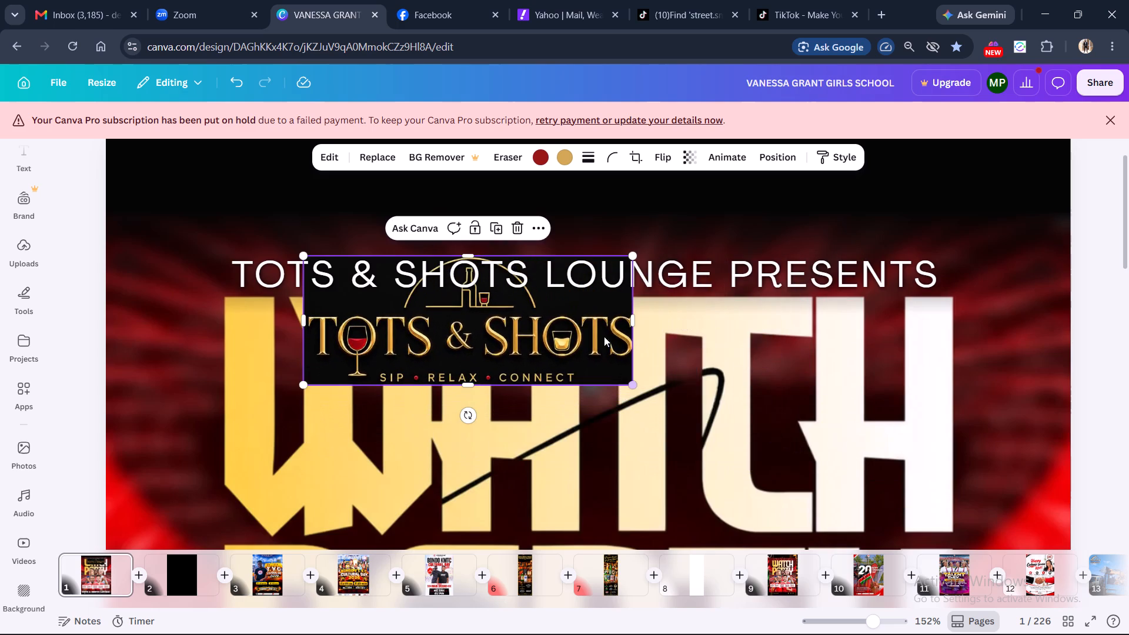
scroll(700, 363, "up", 3)
left_click_drag(522, 390, 614, 275)
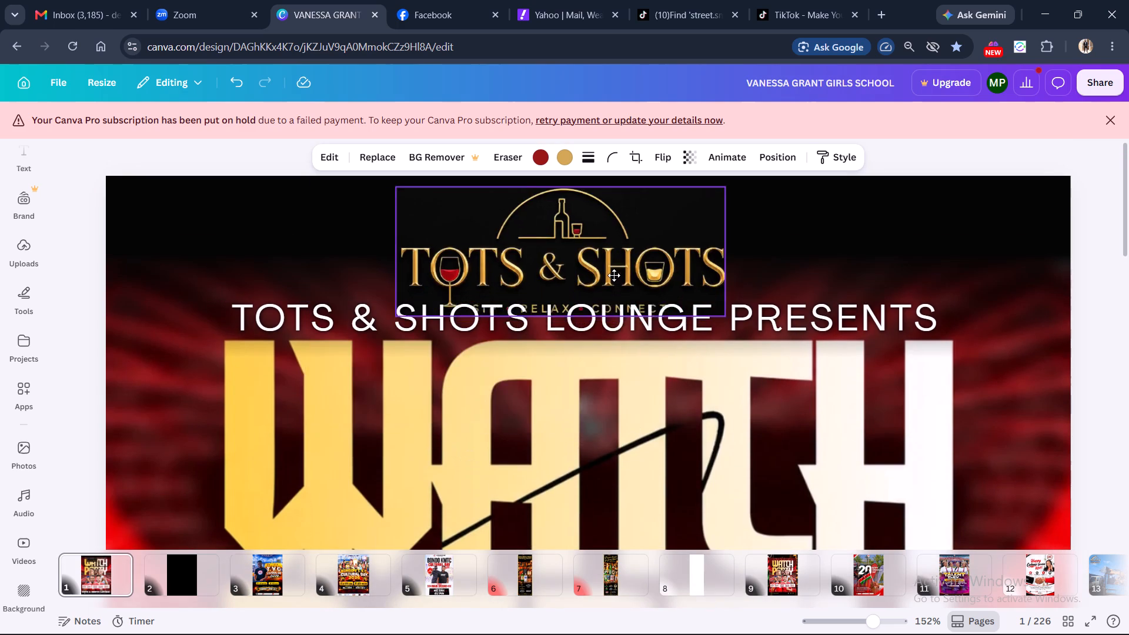
left_click_drag(614, 275, 614, 265)
left_click_drag(725, 301, 621, 274)
left_click_drag(542, 227, 617, 230)
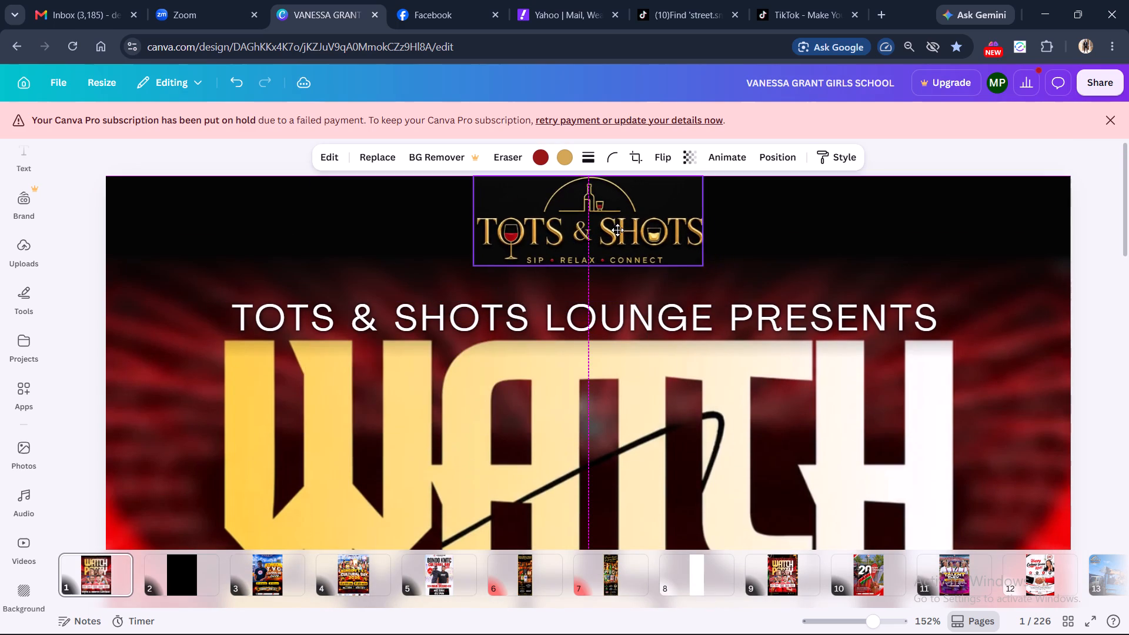
left_click_drag(617, 230, 617, 235)
left_click(814, 290)
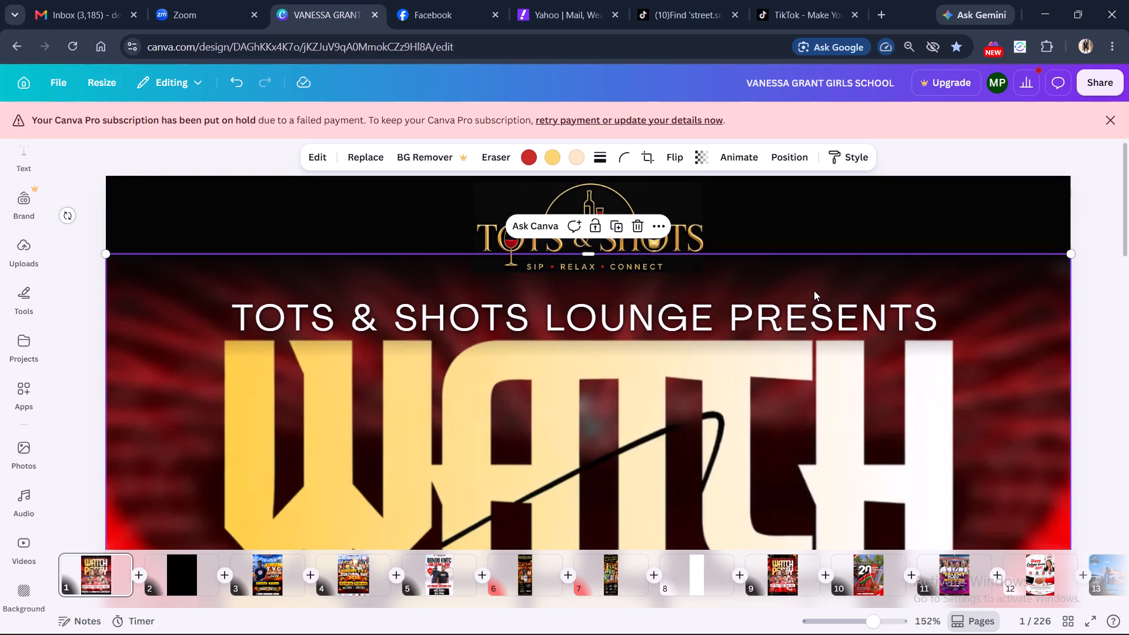
left_click(1028, 387)
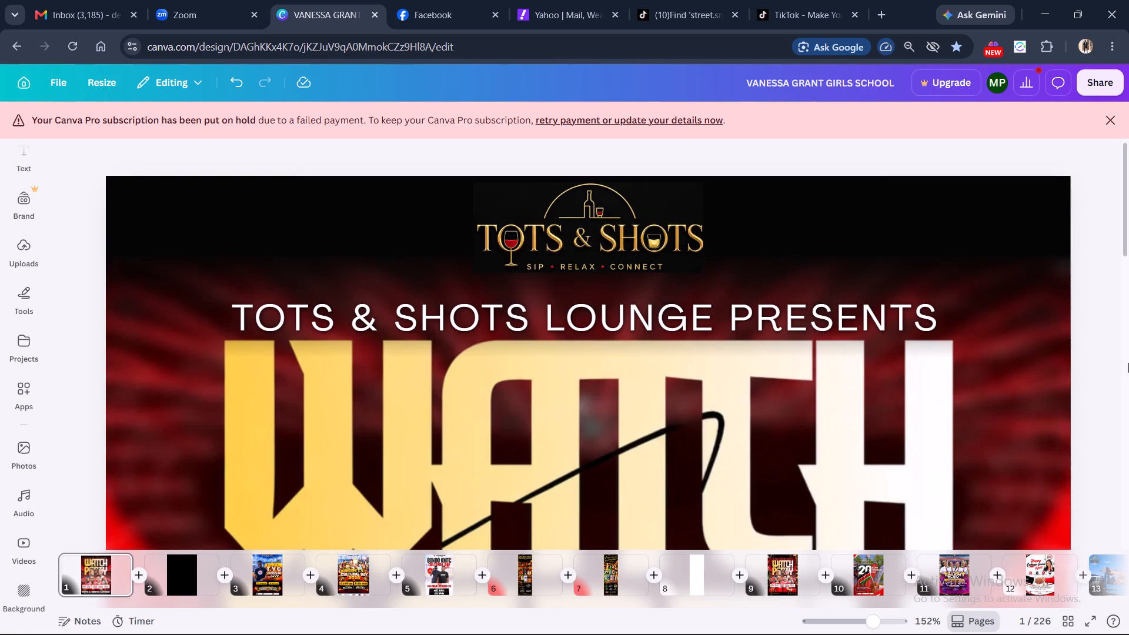
Fine-tune the logo's position in the black band, placing it near the poster's upper edge and just right of centre.
left_click(579, 235)
left_click(579, 239)
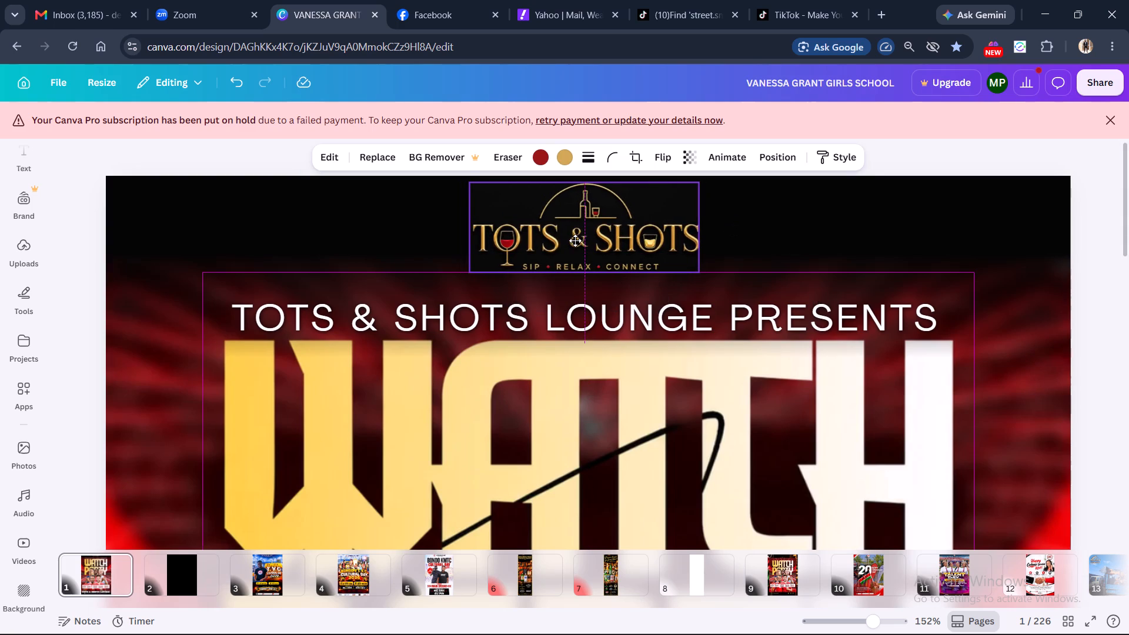
left_click(575, 240)
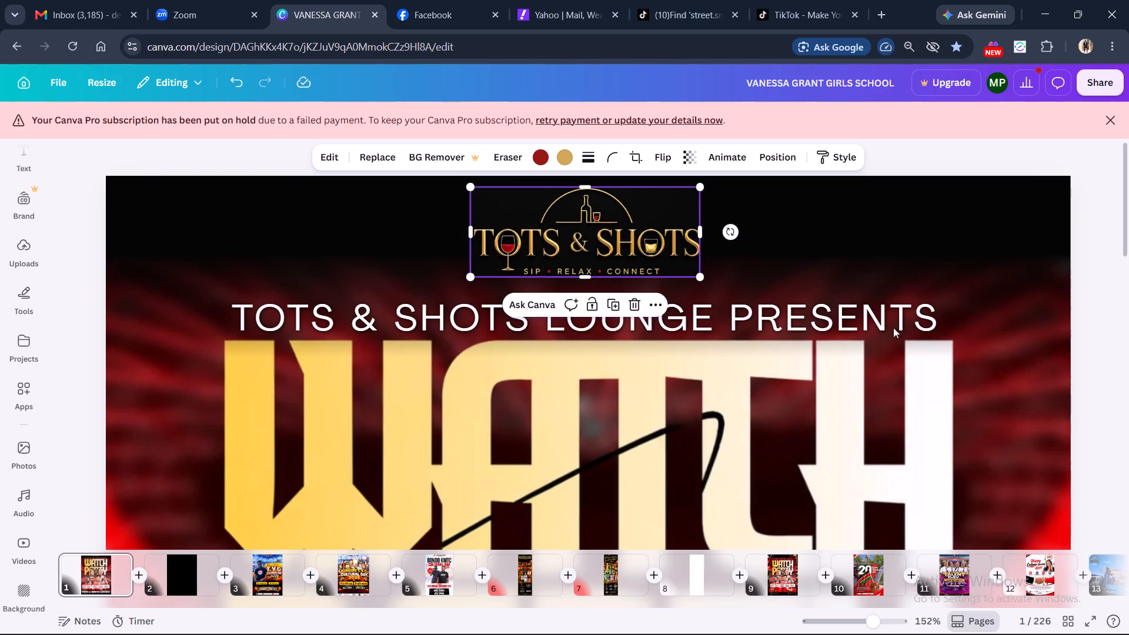
left_click(1047, 449)
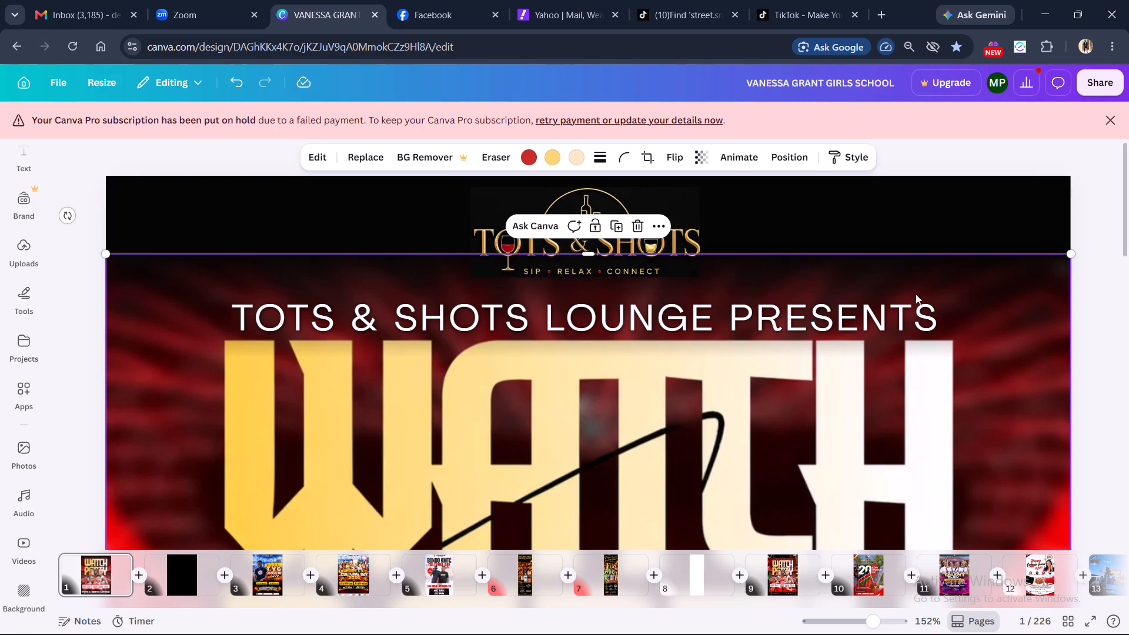
left_click(1102, 355)
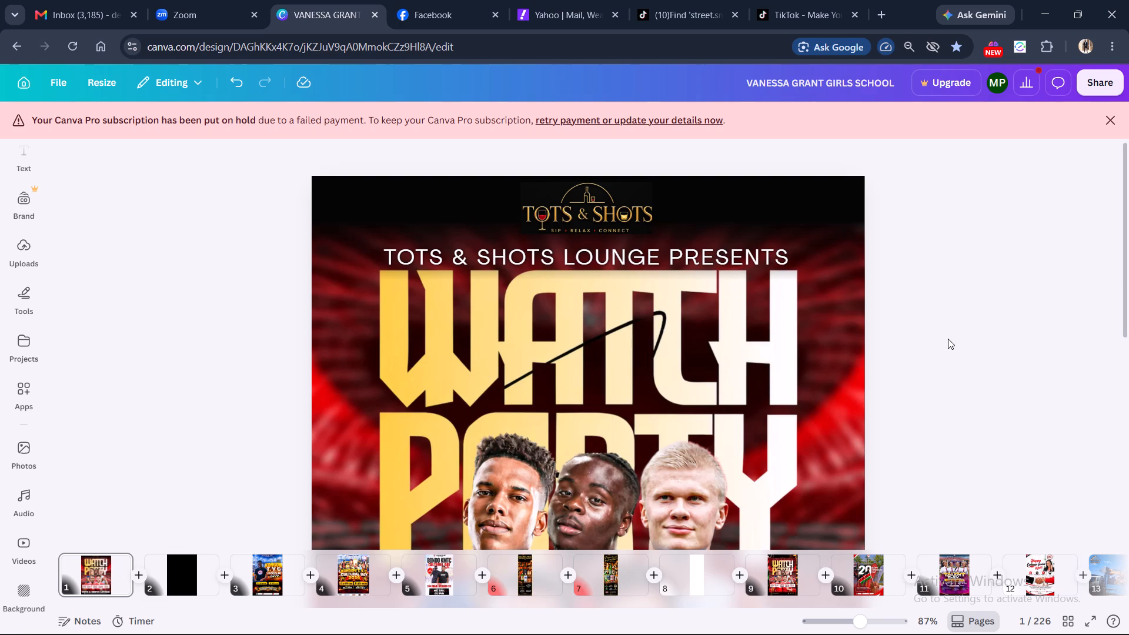
left_click(585, 220)
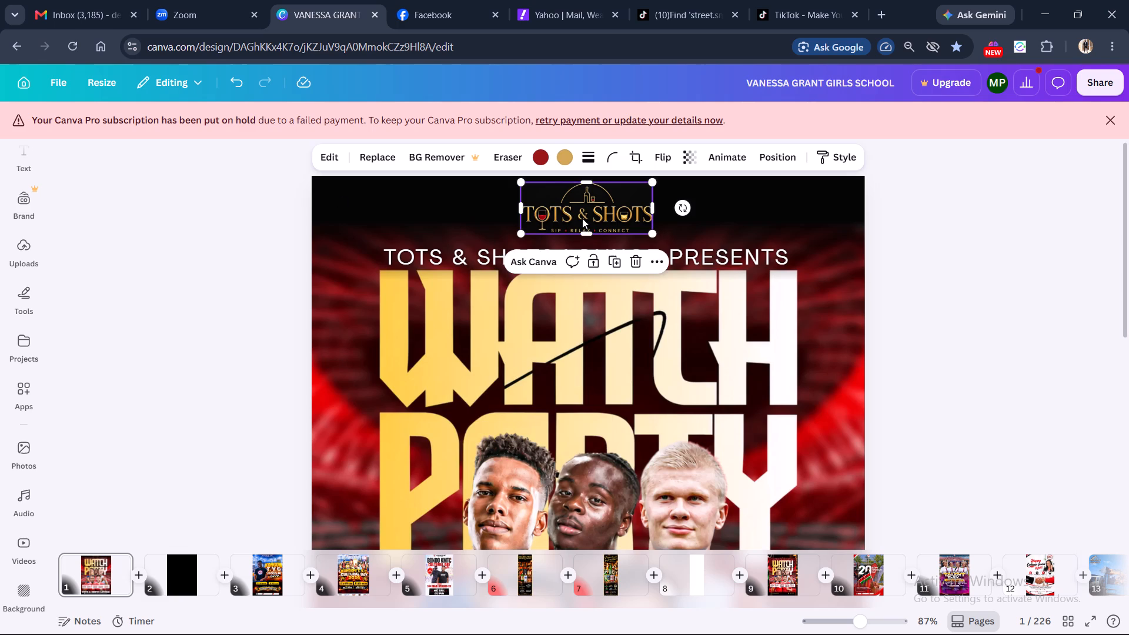
left_click_drag(581, 218, 592, 218)
left_click(991, 283)
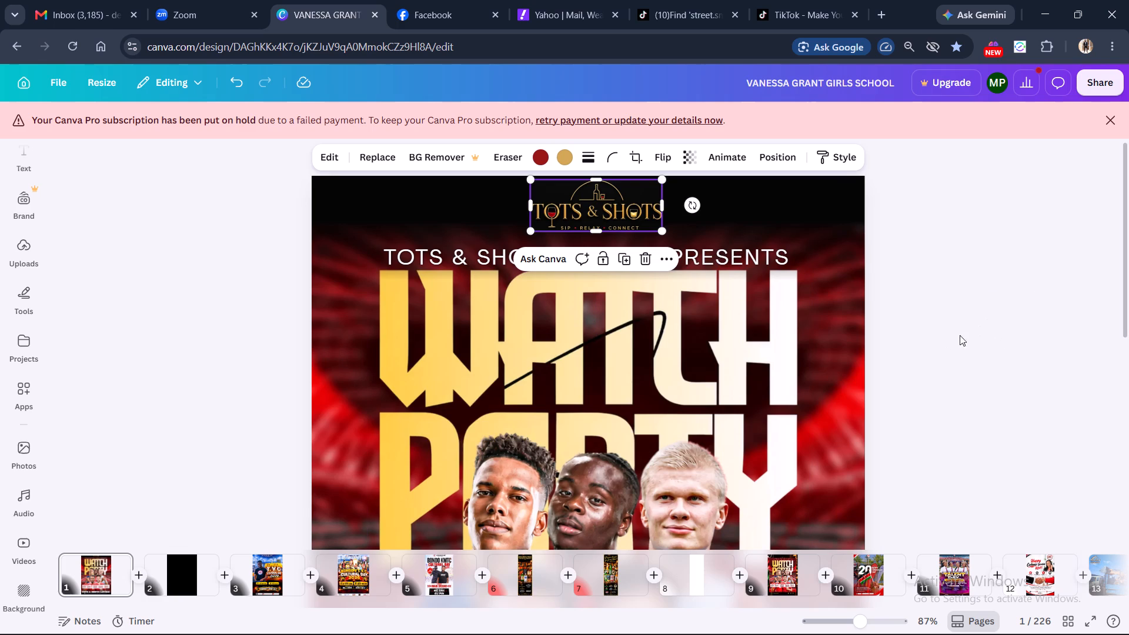
Set the letter spacing of the large TOTS & SHOTS LOUNGE text near the poster's bottom to -72.
scroll(789, 377, "down", 1)
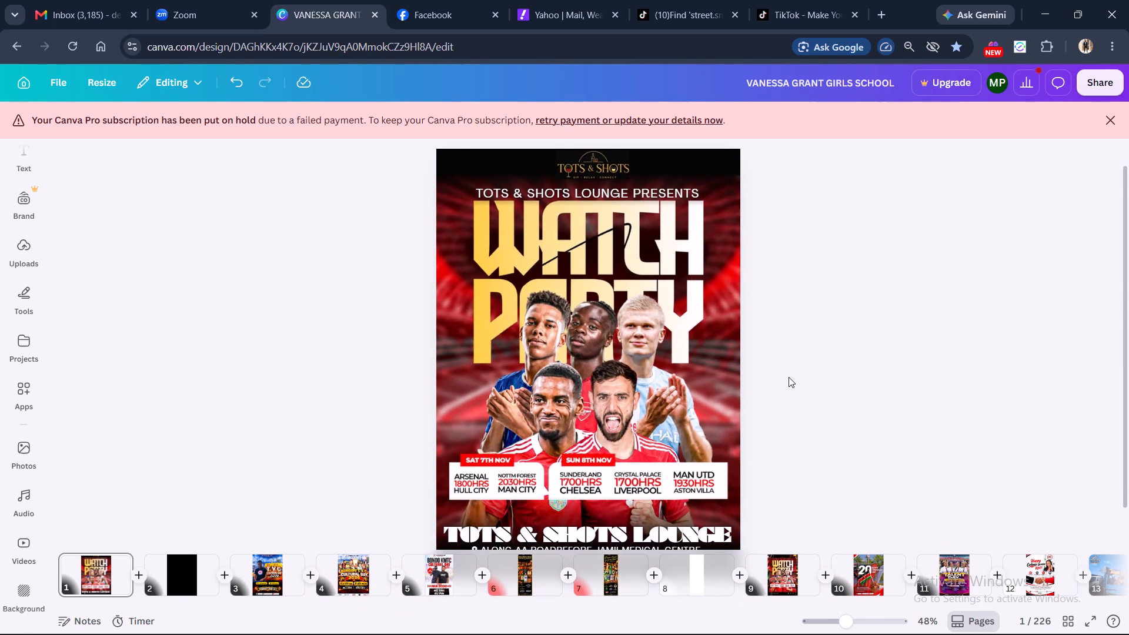
scroll(784, 369, "down", 2)
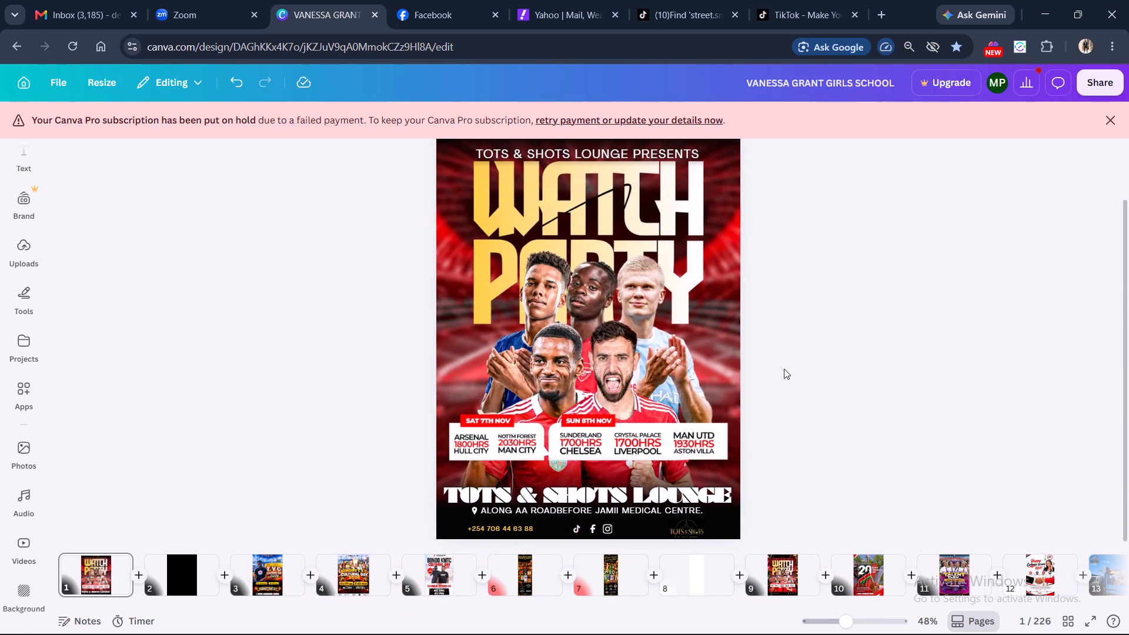
left_click(692, 499)
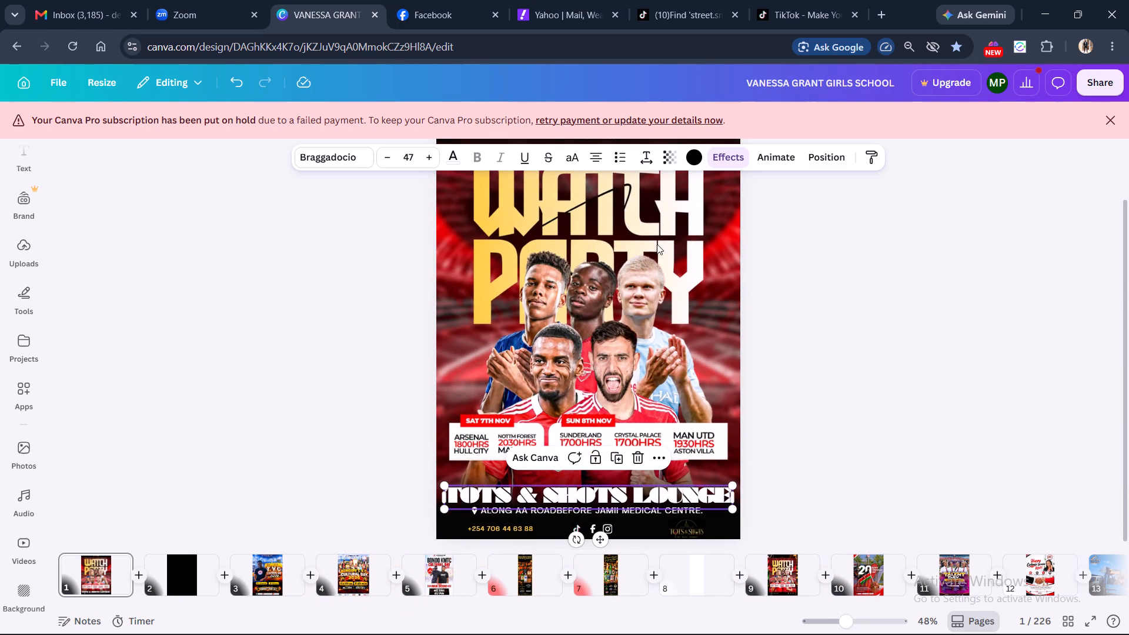
left_click(641, 153)
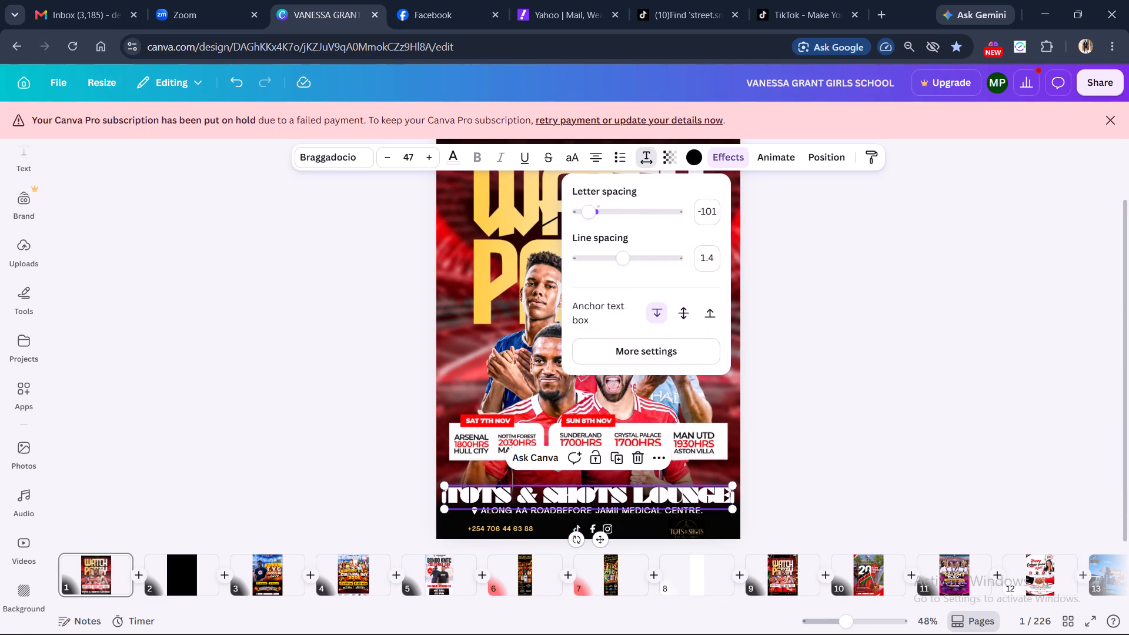
left_click(589, 214)
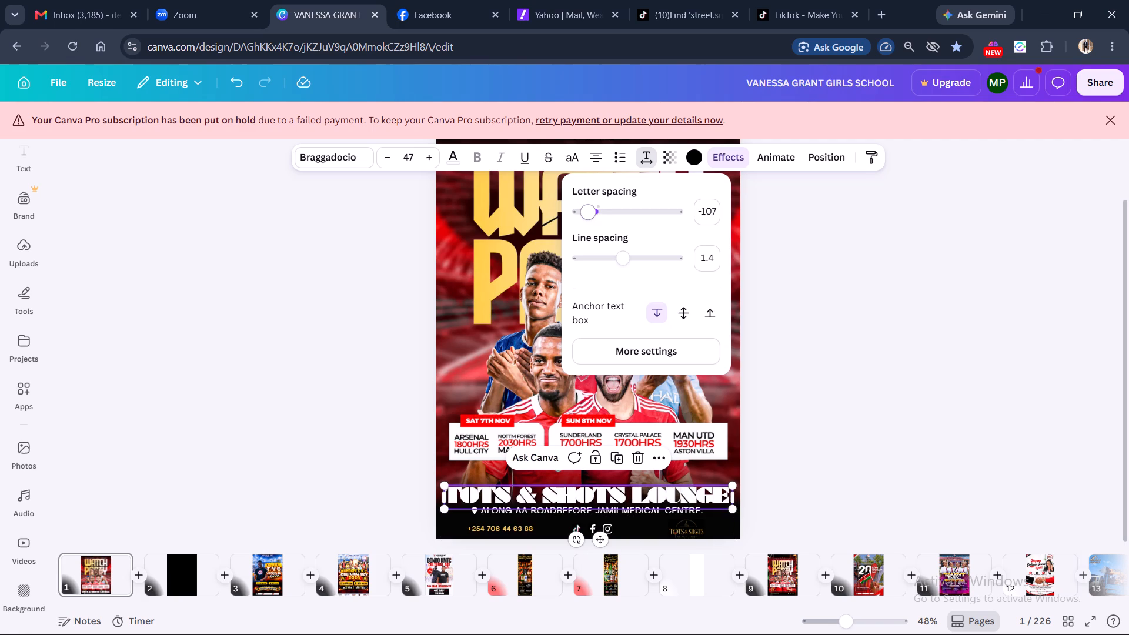
left_click(590, 213)
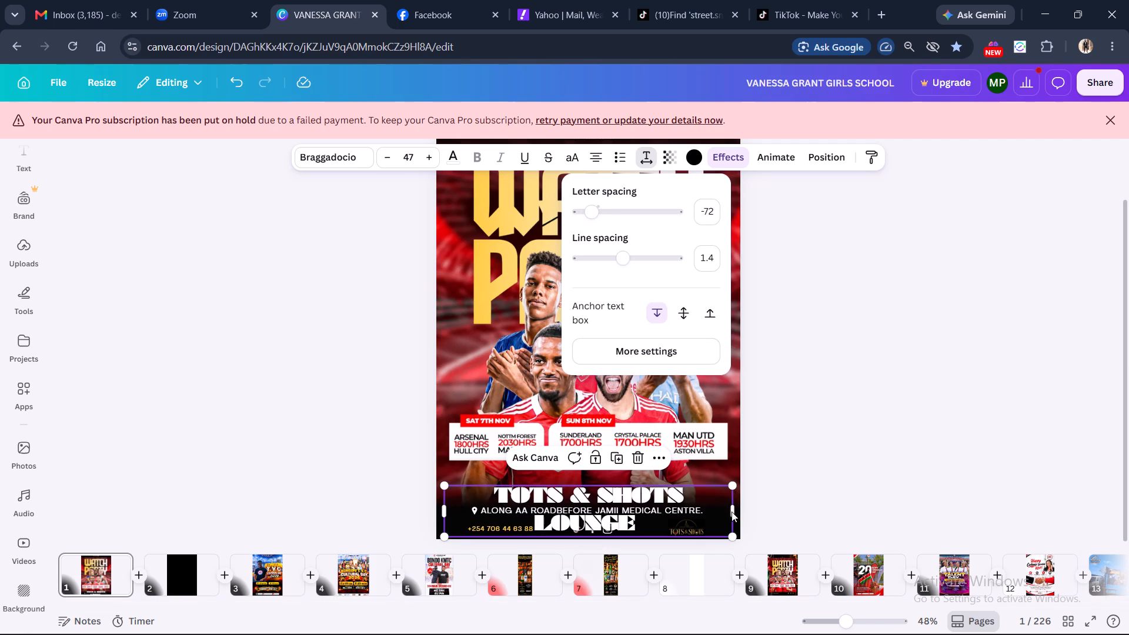
Widen the bottom TOTS & SHOTS LOUNGE text box to fit one line, and shift it left and slightly down to centre it.
left_click_drag(733, 512, 750, 511)
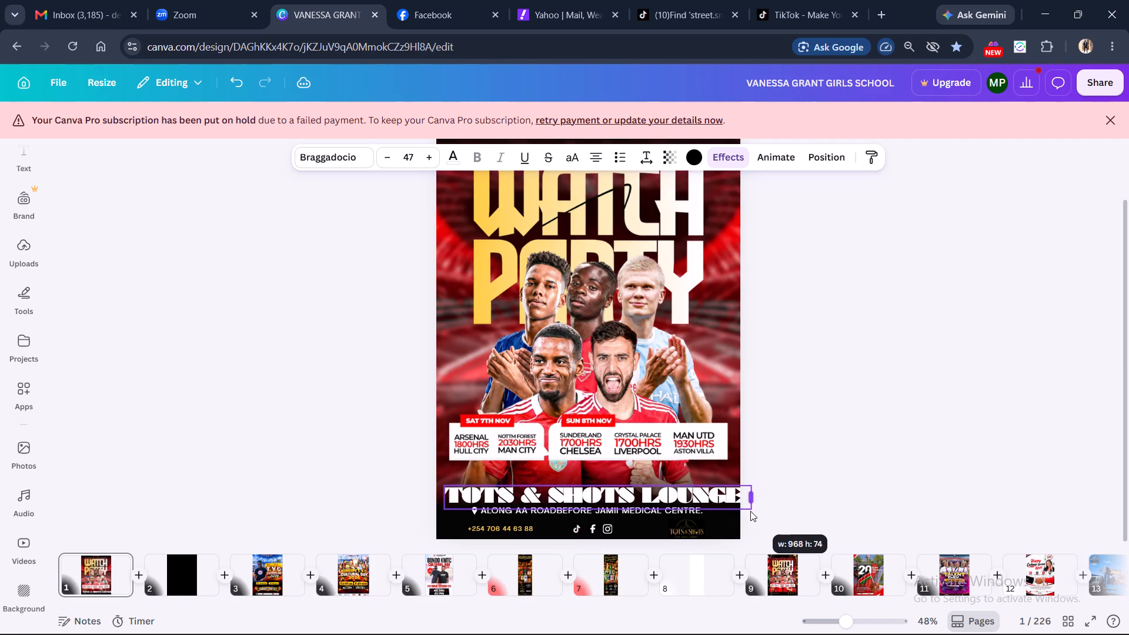
left_click_drag(750, 511, 742, 510)
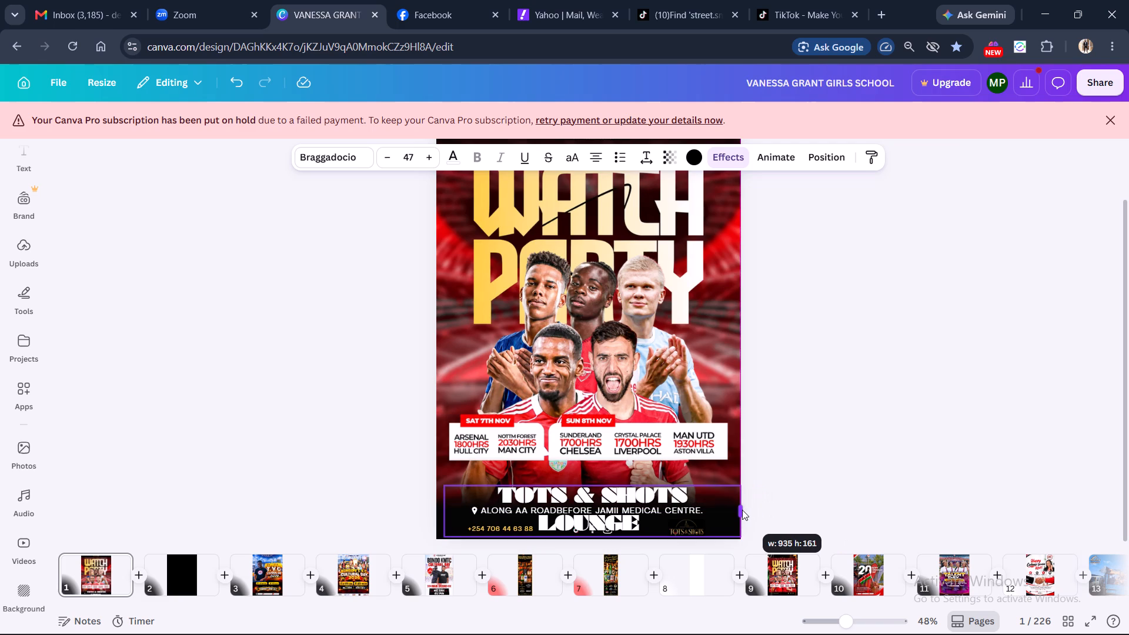
left_click_drag(742, 510, 745, 509)
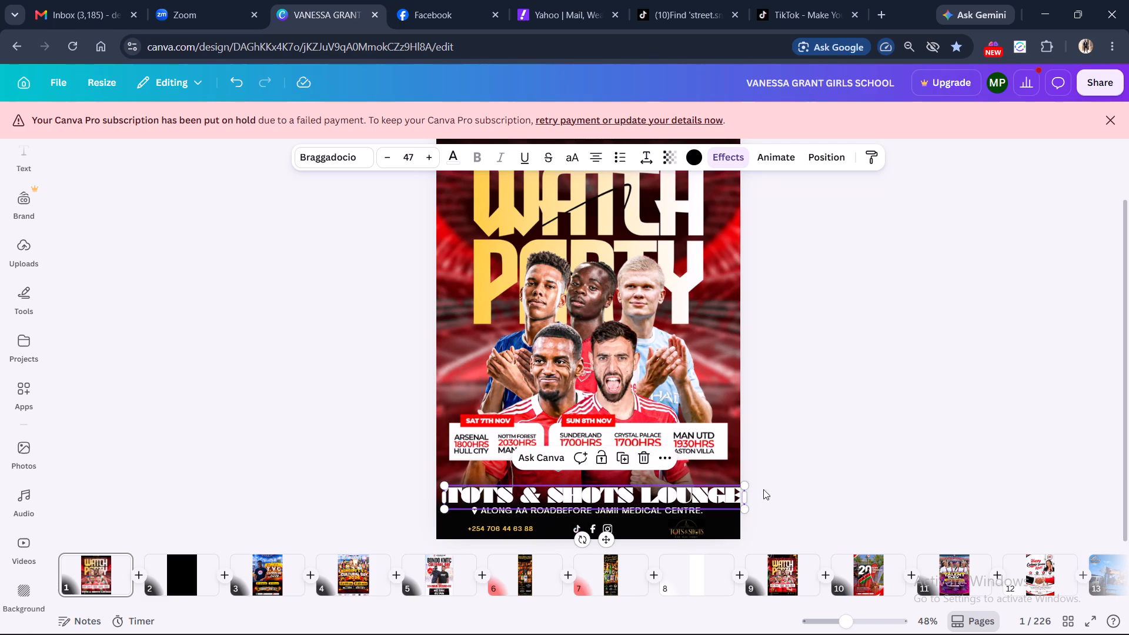
left_click(803, 480)
left_click(672, 491)
left_click(654, 492)
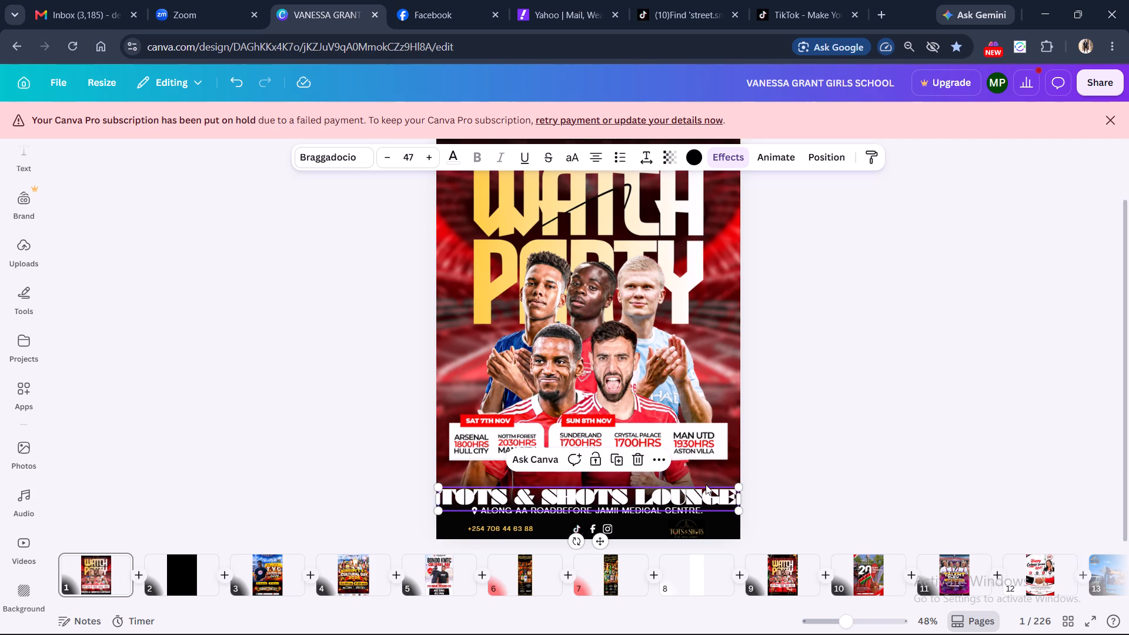
left_click(791, 453)
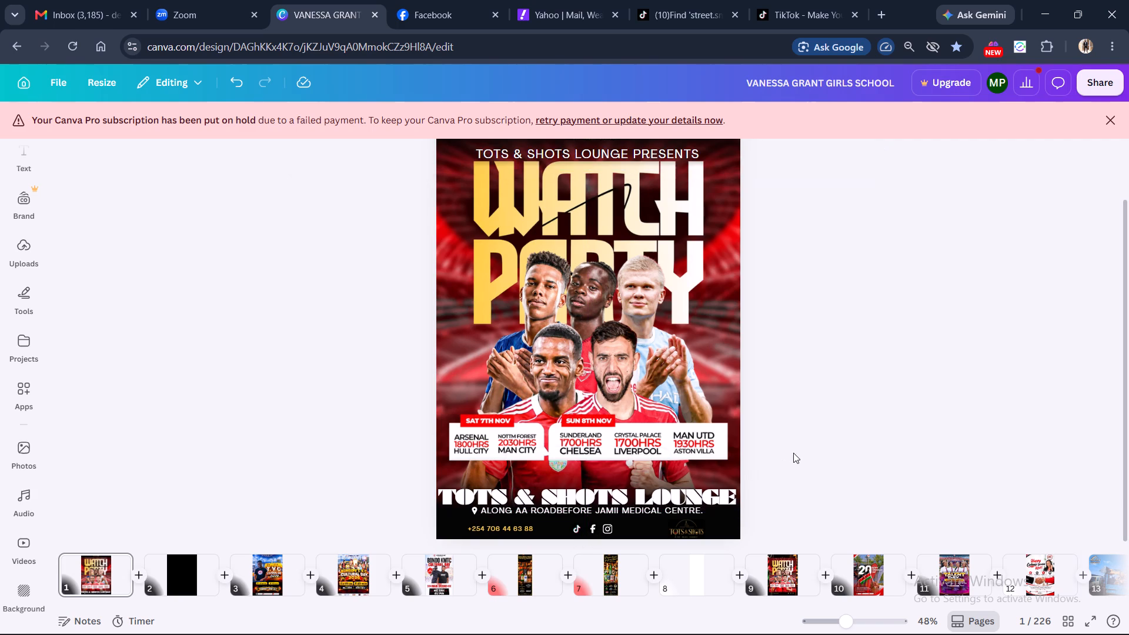
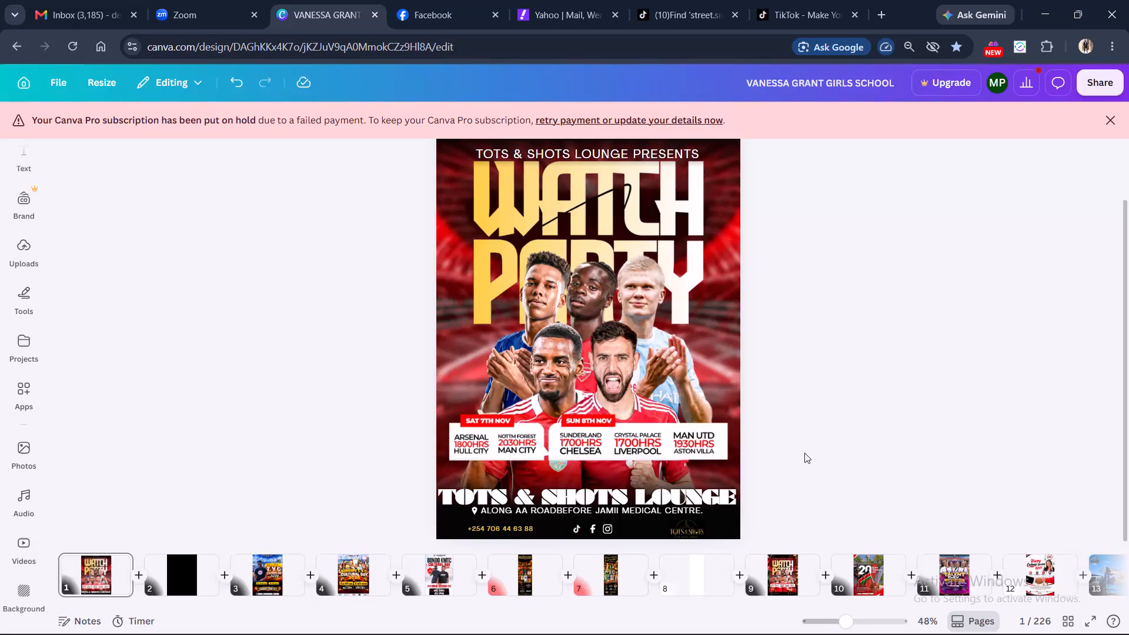
Undo the last three changes to the large TOTS & SHOTS LOUNGE text near the poster's bottom.
key("ctrl+z")
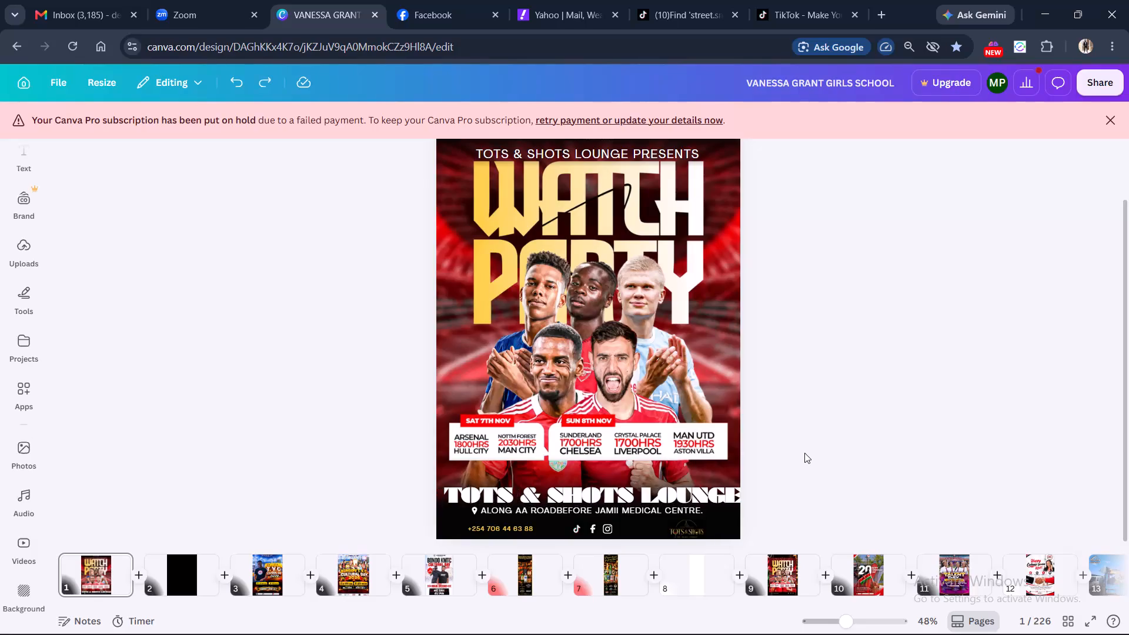
key("ctrl+z")
key("ctrl+z")
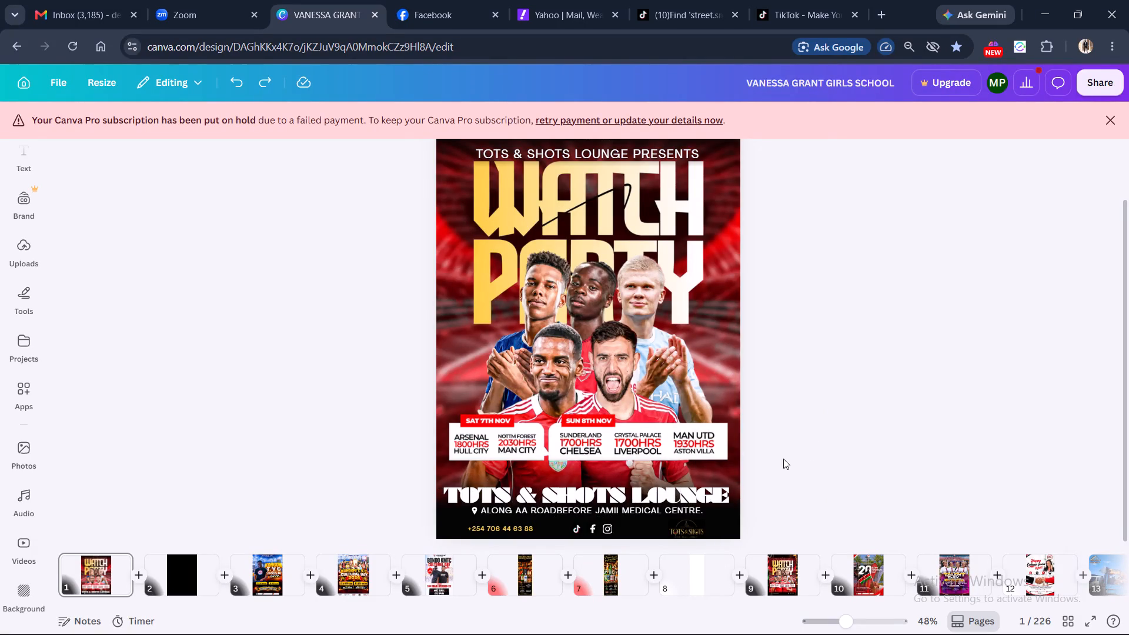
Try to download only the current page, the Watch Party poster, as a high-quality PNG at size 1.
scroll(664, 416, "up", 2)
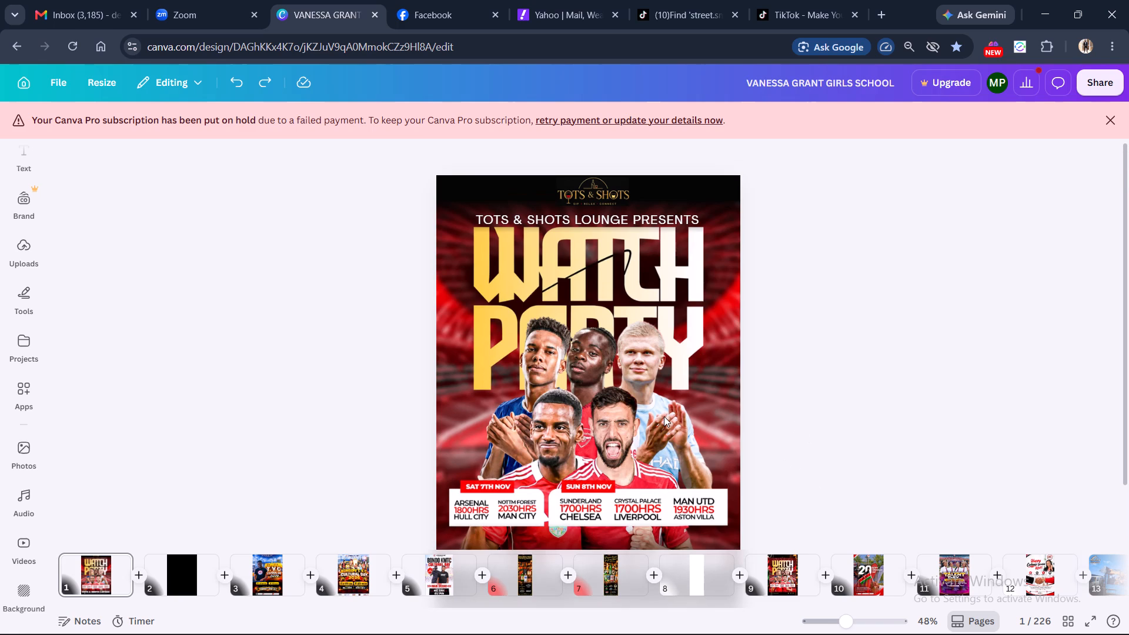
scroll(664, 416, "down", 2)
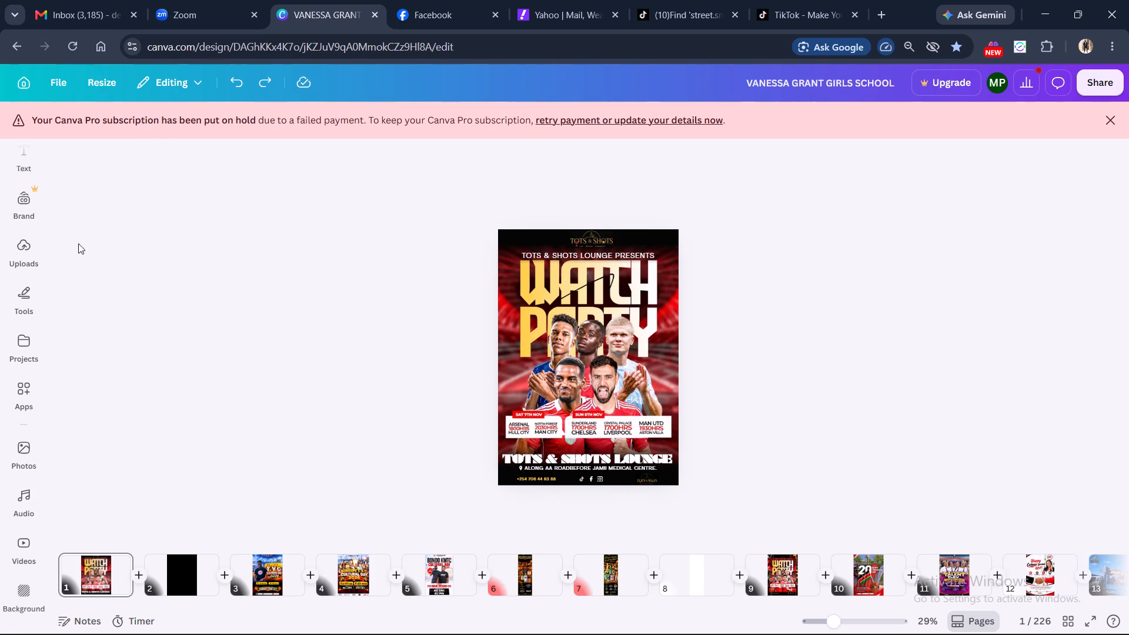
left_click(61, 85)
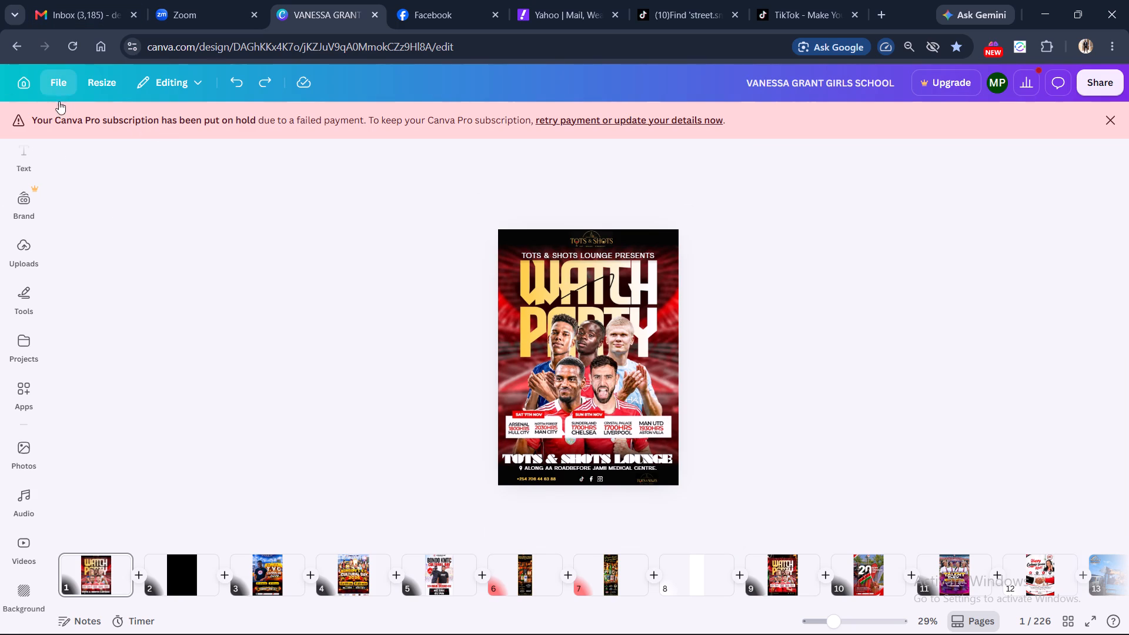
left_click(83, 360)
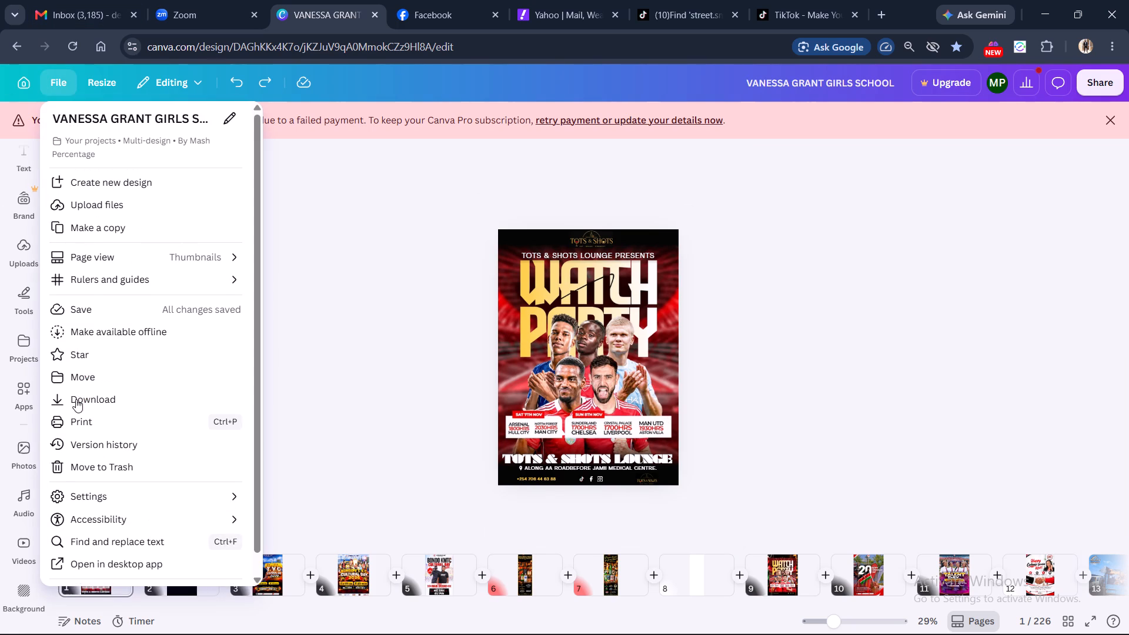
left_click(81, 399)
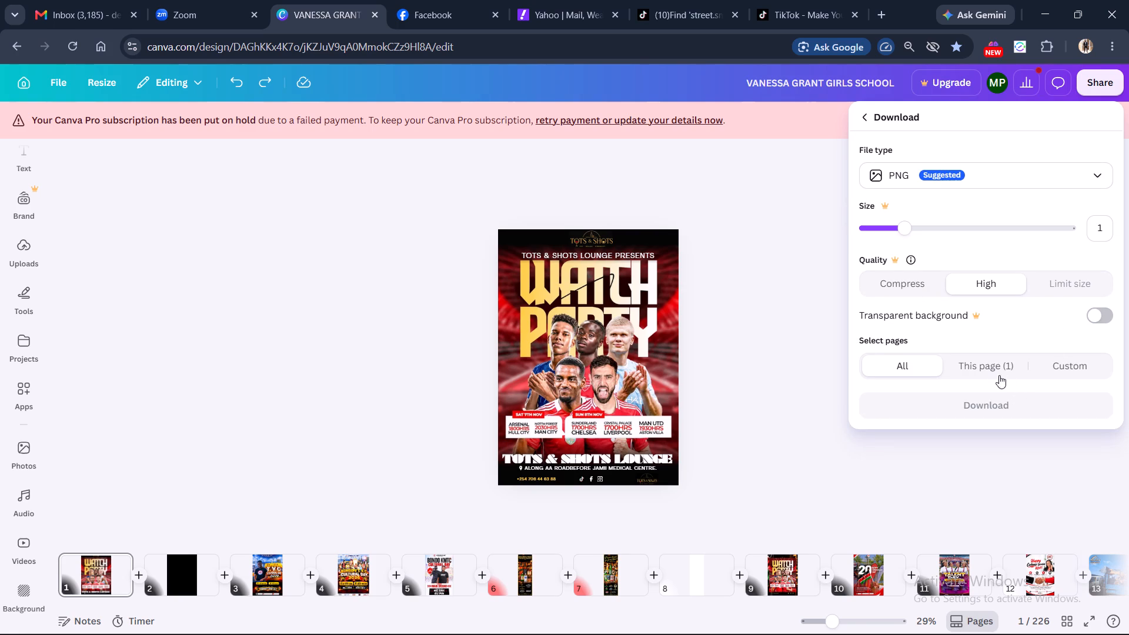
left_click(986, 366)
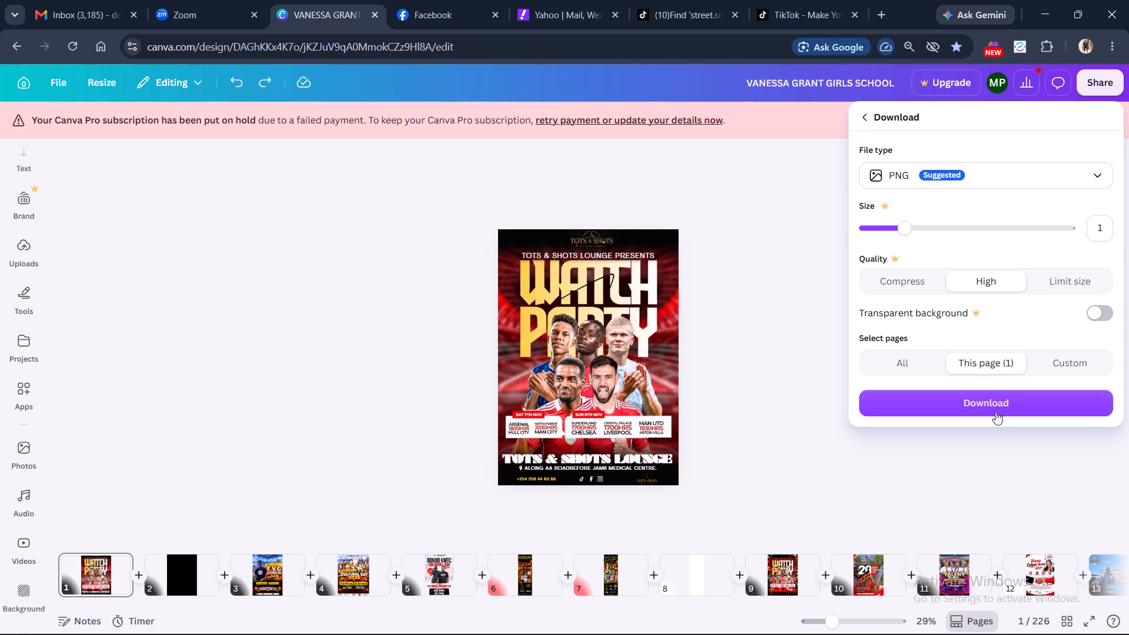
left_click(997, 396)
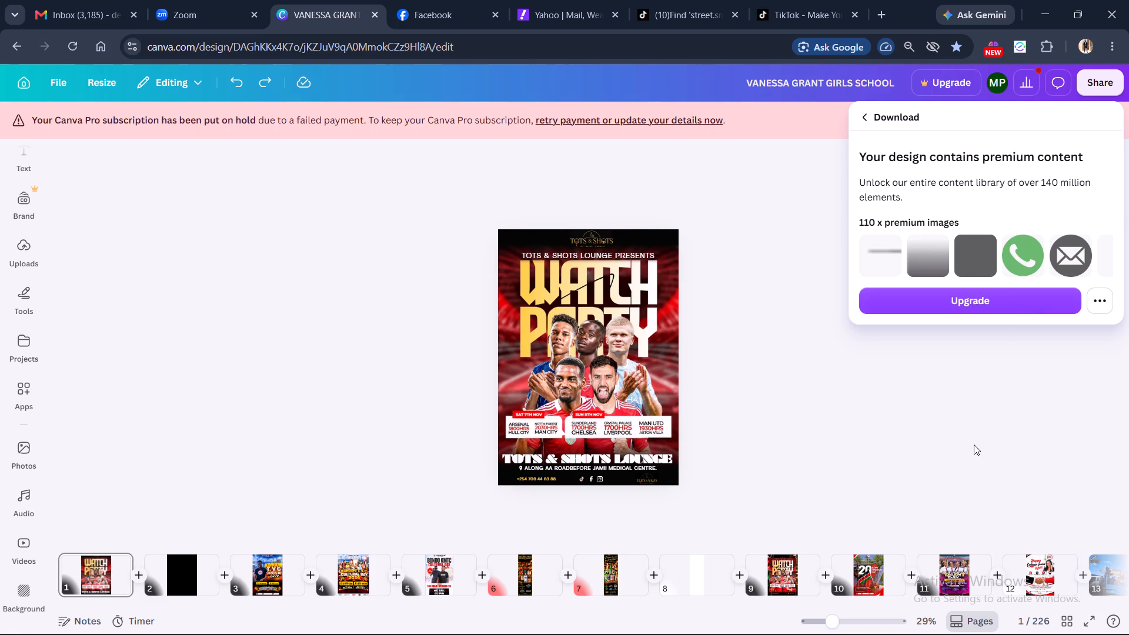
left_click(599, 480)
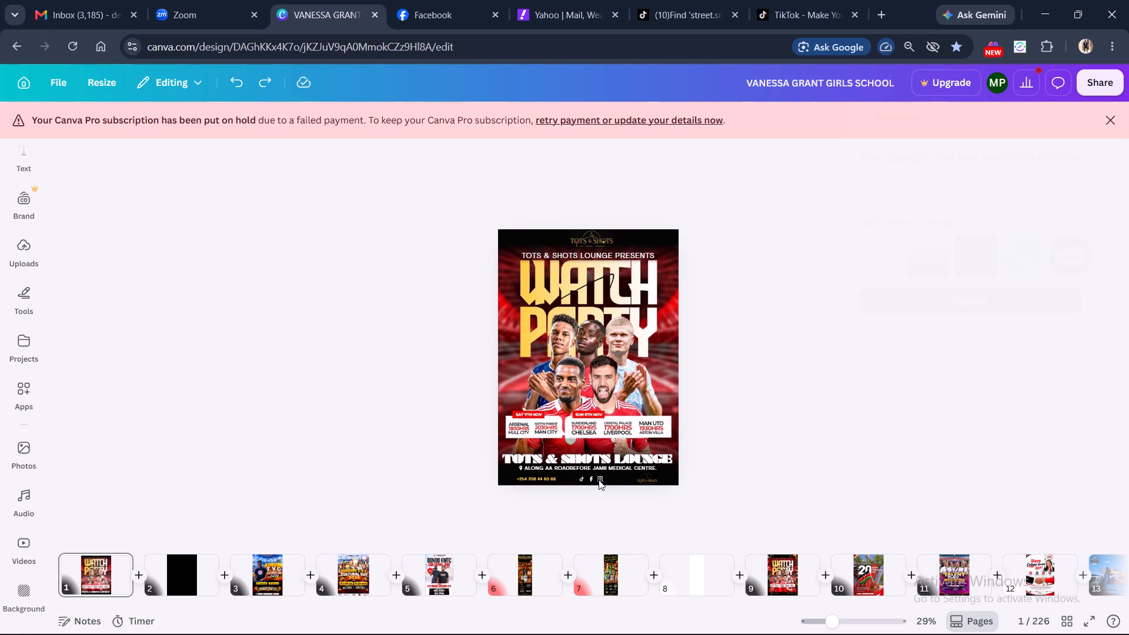
Dismiss the subscription notice and capture a rectangular screen snip of the entire enlarged Watch Party poster, edge to edge.
left_click(1109, 117)
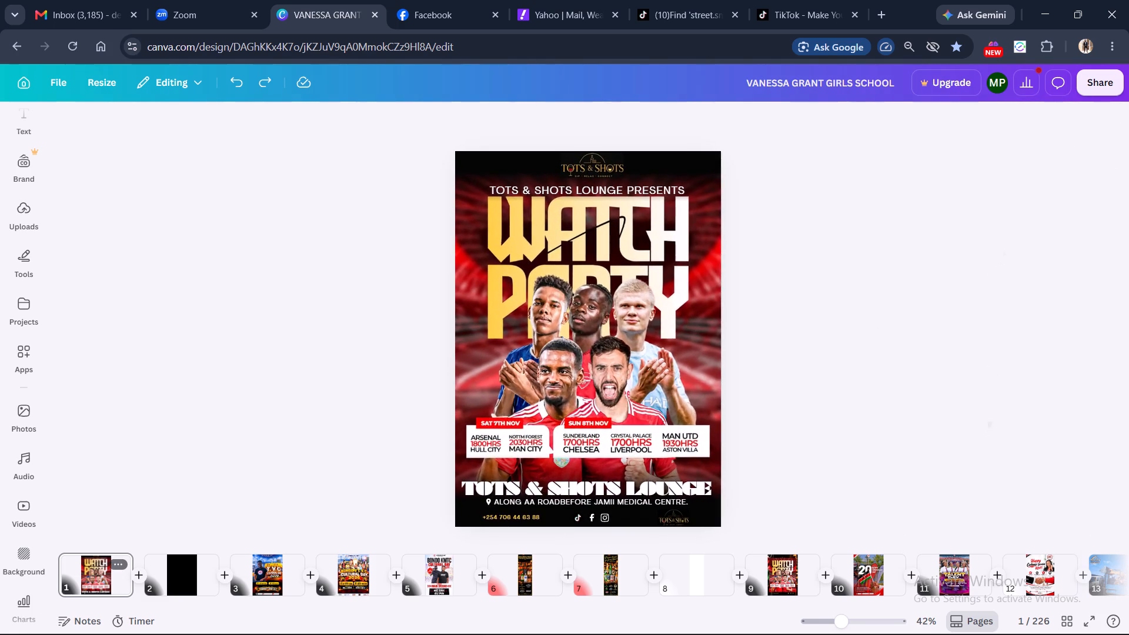
scroll(613, 395, "down", 1)
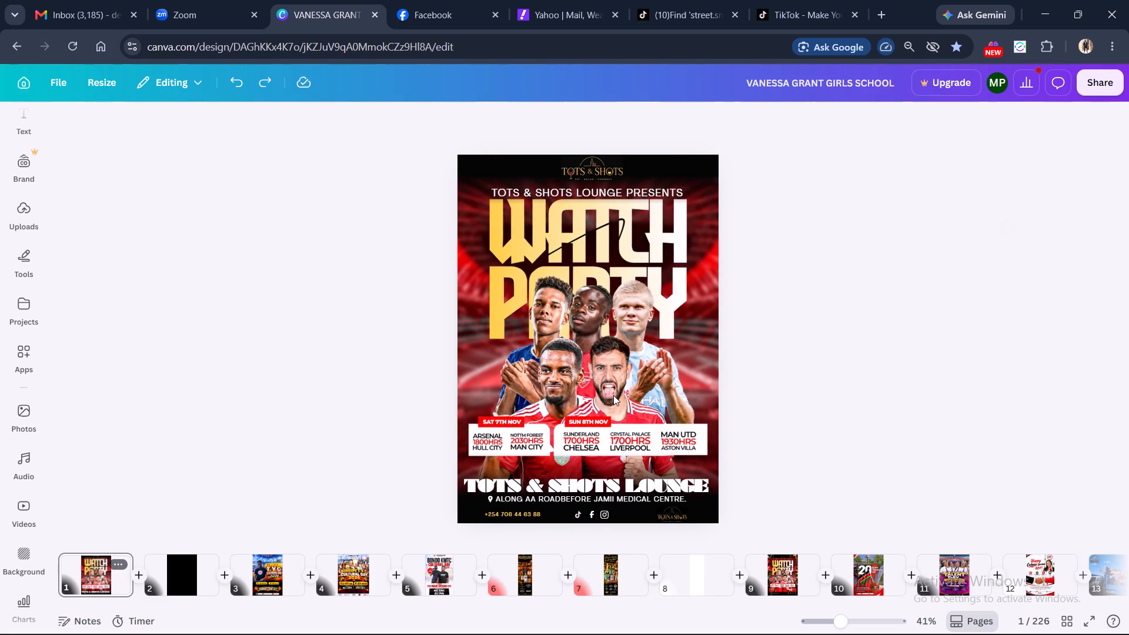
scroll(613, 395, "down", 1)
scroll(568, 336, "down", 1)
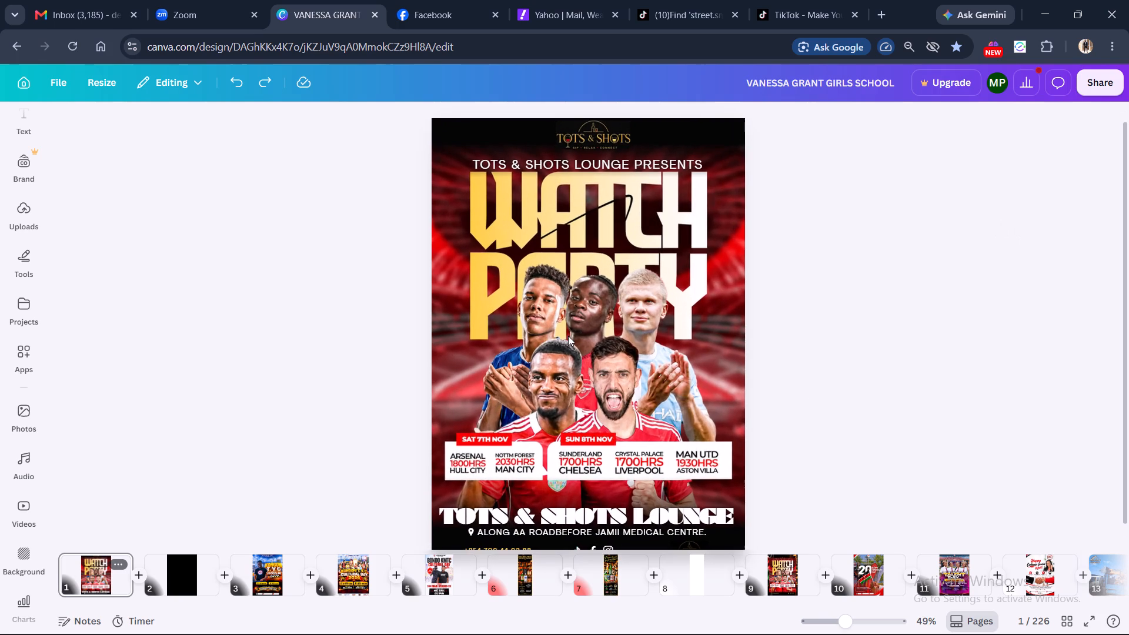
scroll(574, 354, "down", 1)
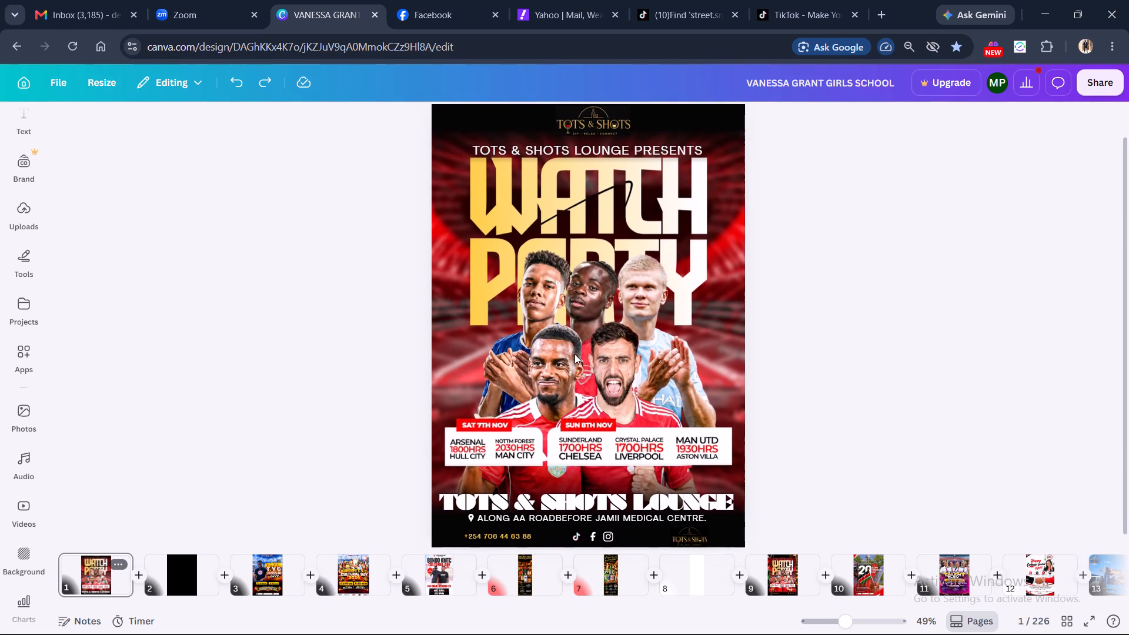
scroll(574, 354, "down", 1)
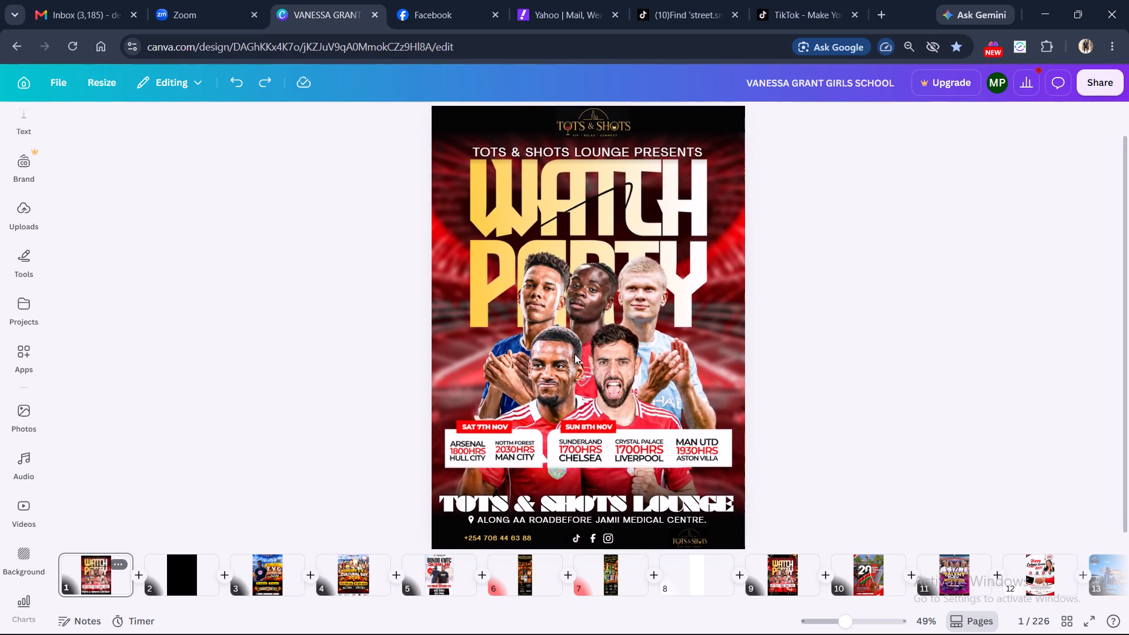
key("shift+super+s")
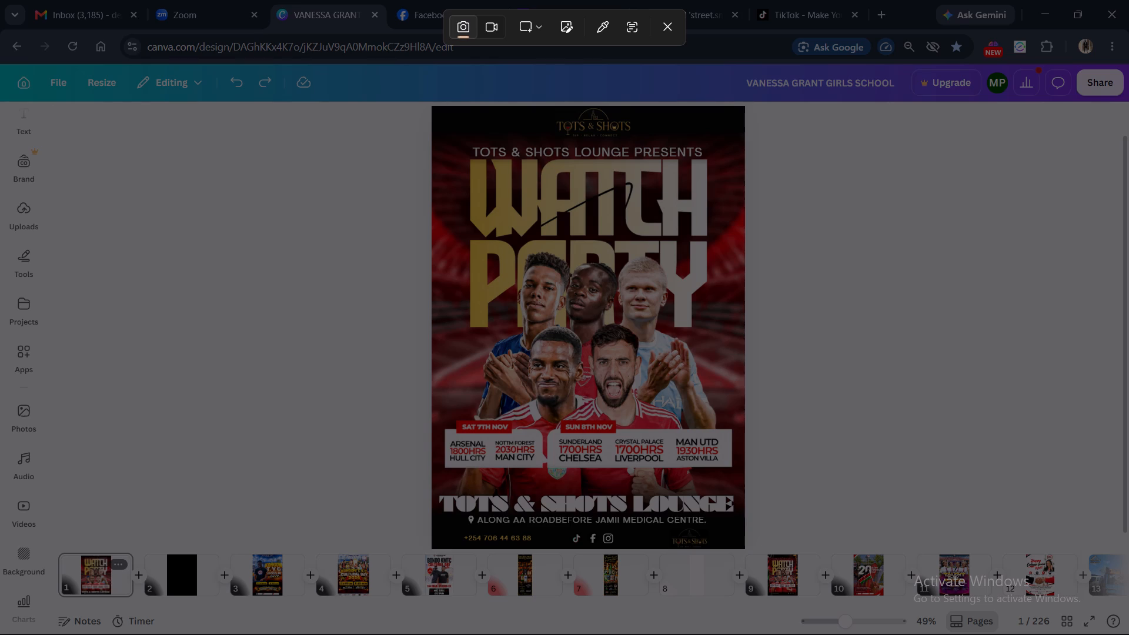
left_click_drag(432, 106, 471, 238)
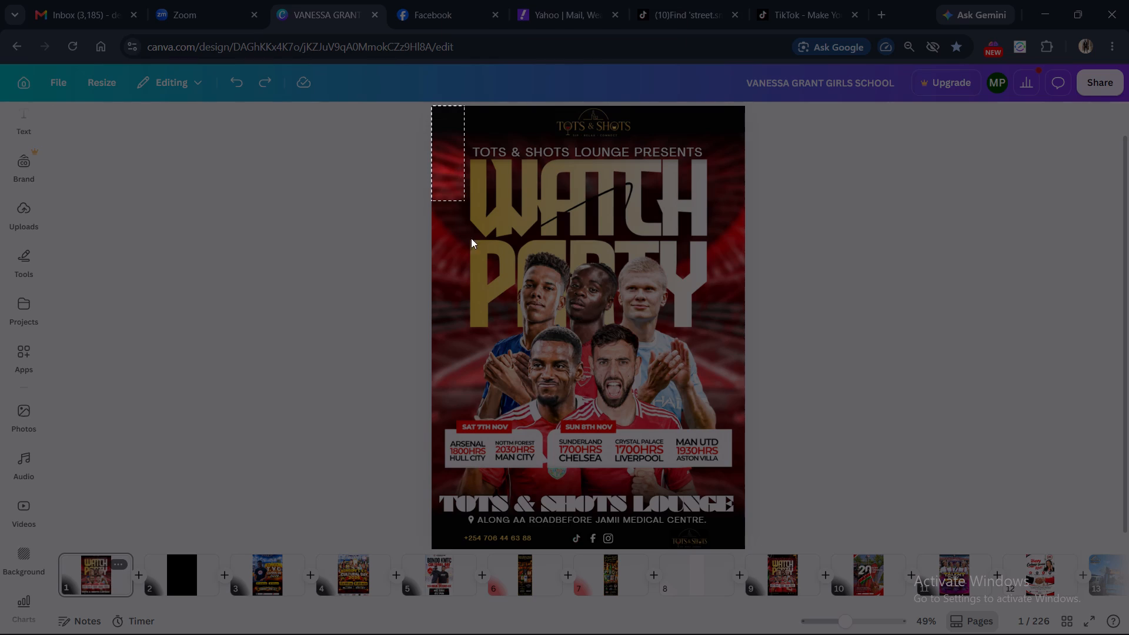
left_click_drag(471, 238, 730, 551)
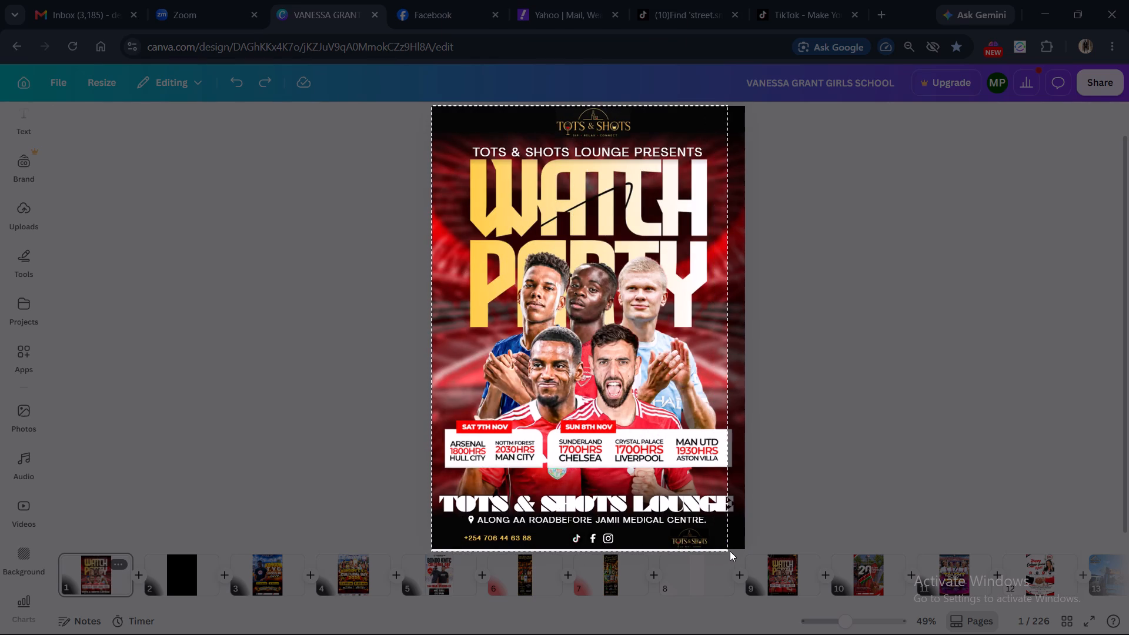
left_click_drag(730, 551, 744, 551)
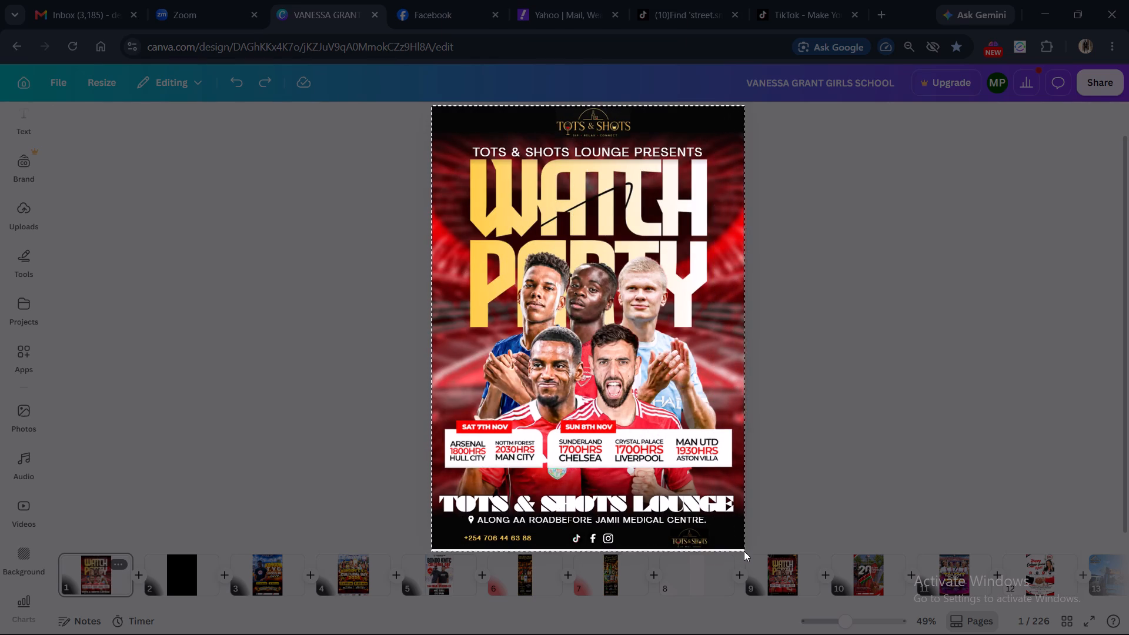
left_click_drag(744, 551, 743, 548)
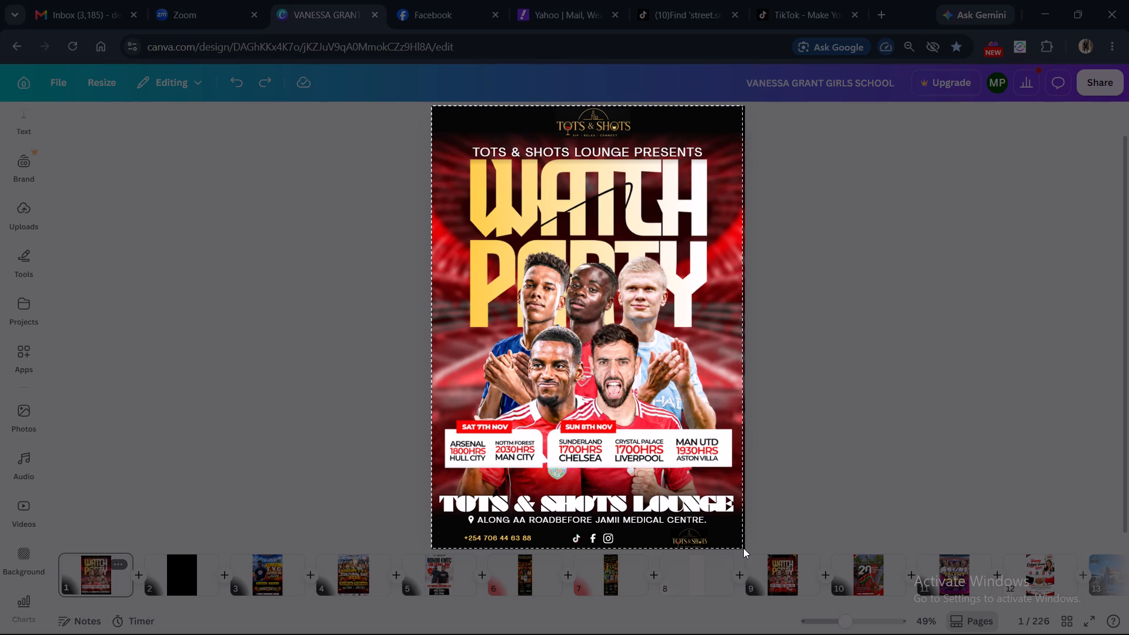